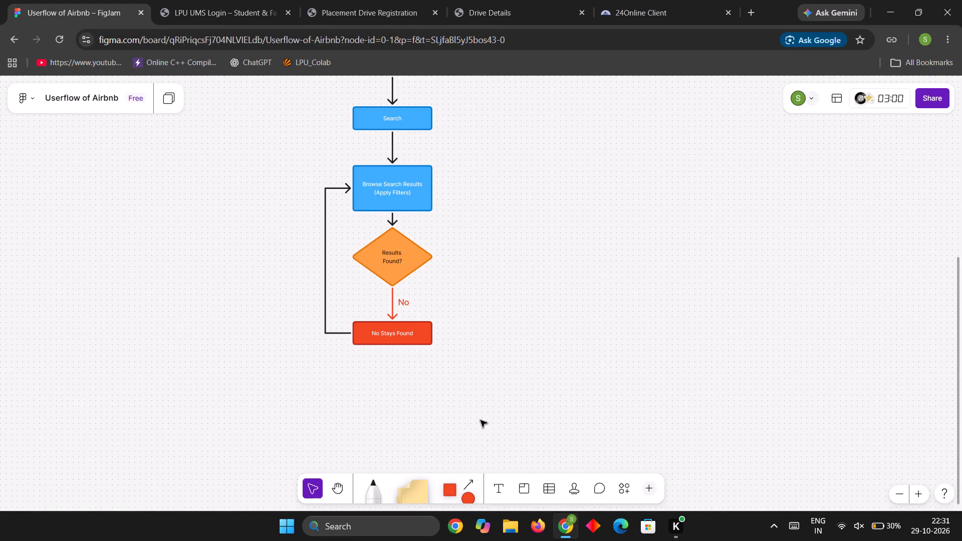
# Draw a rectangle on the empty canvas to the right of the "Results Found?" diamond.
pyautogui.click(452, 484)
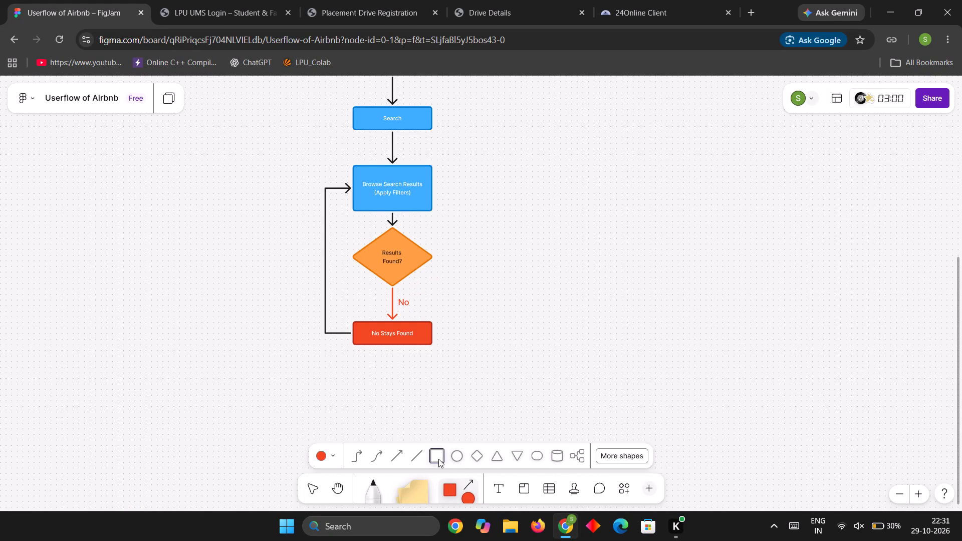
pyautogui.click(438, 459)
pyautogui.moveTo(481, 229); pyautogui.dragTo(518, 252)
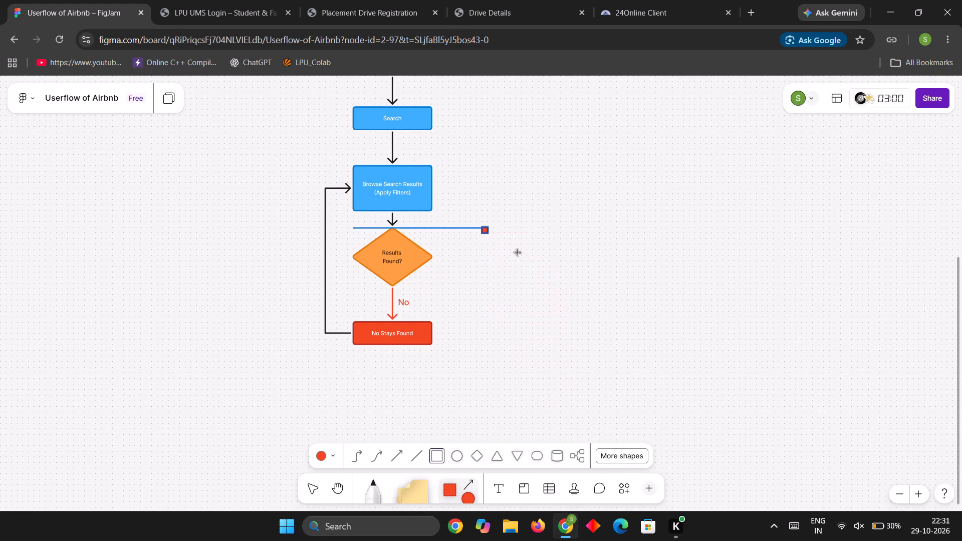
pyautogui.moveTo(518, 252); pyautogui.dragTo(585, 273)
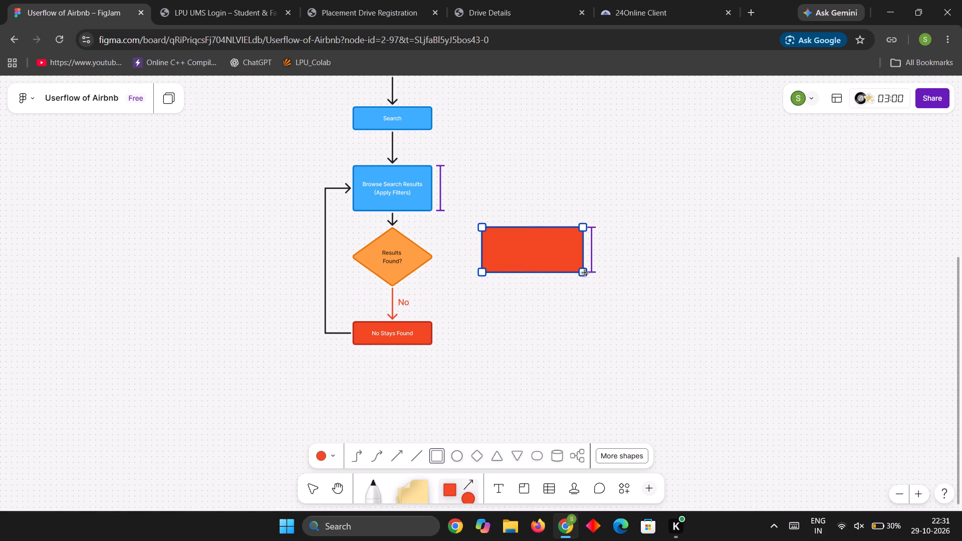
pyautogui.moveTo(585, 273); pyautogui.dragTo(587, 266)
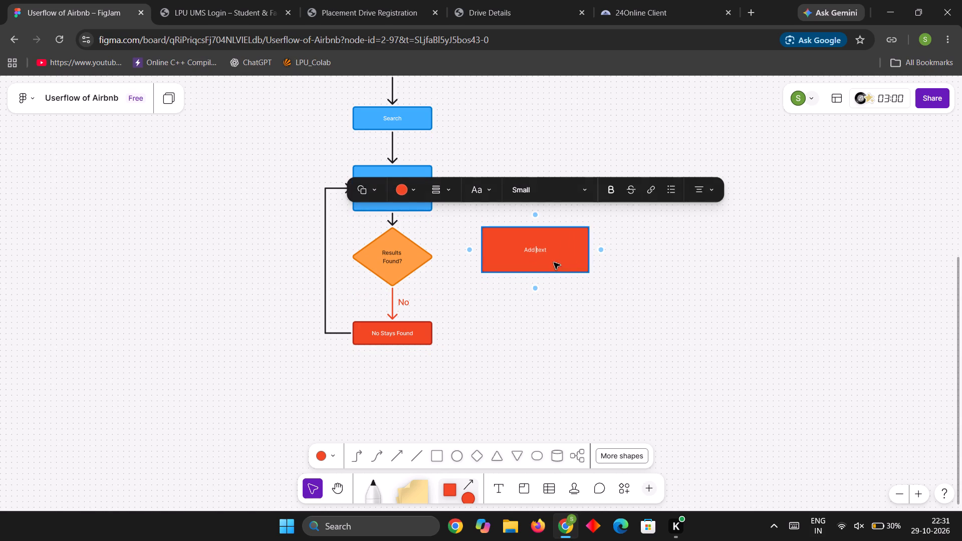
# Narrow the new rectangle slightly and align its centre horizontally with the "Results Found?" diamond.
pyautogui.moveTo(557, 258); pyautogui.dragTo(554, 195)
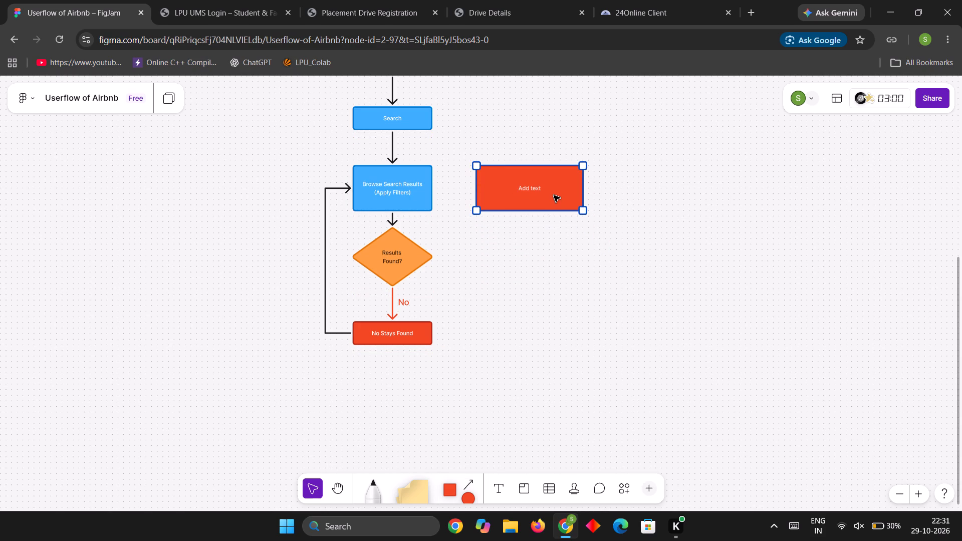
pyautogui.moveTo(554, 195); pyautogui.dragTo(554, 194)
pyautogui.moveTo(553, 213); pyautogui.dragTo(553, 196)
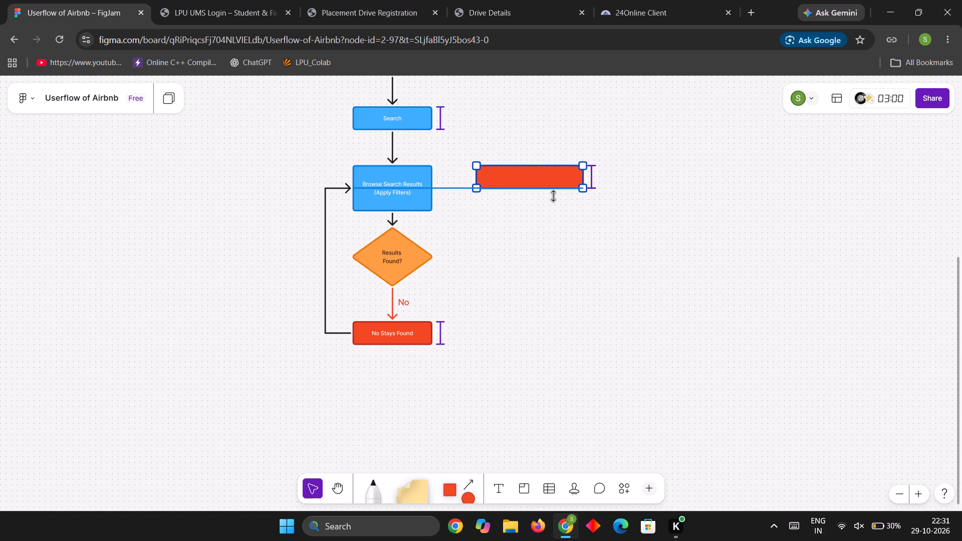
pyautogui.moveTo(553, 196); pyautogui.dragTo(553, 203)
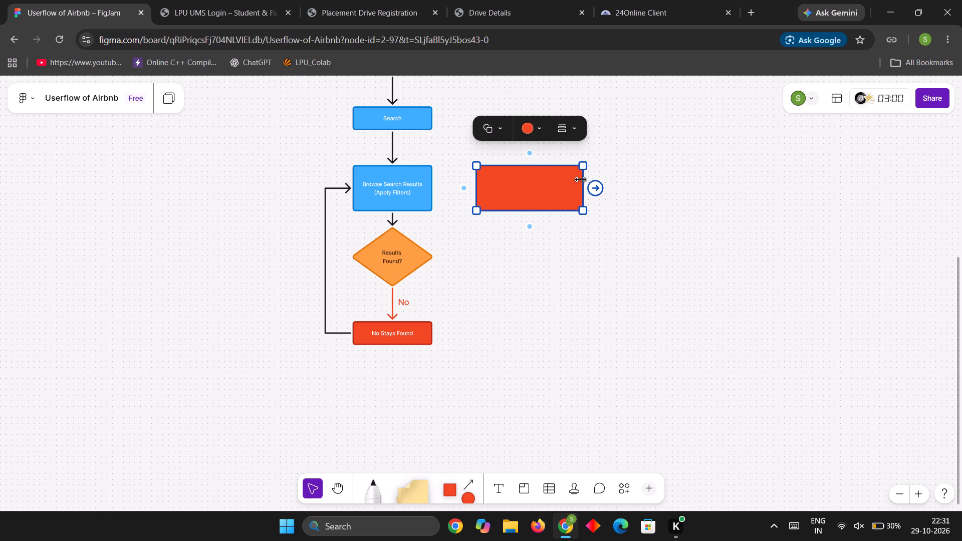
pyautogui.moveTo(584, 183); pyautogui.dragTo(569, 184)
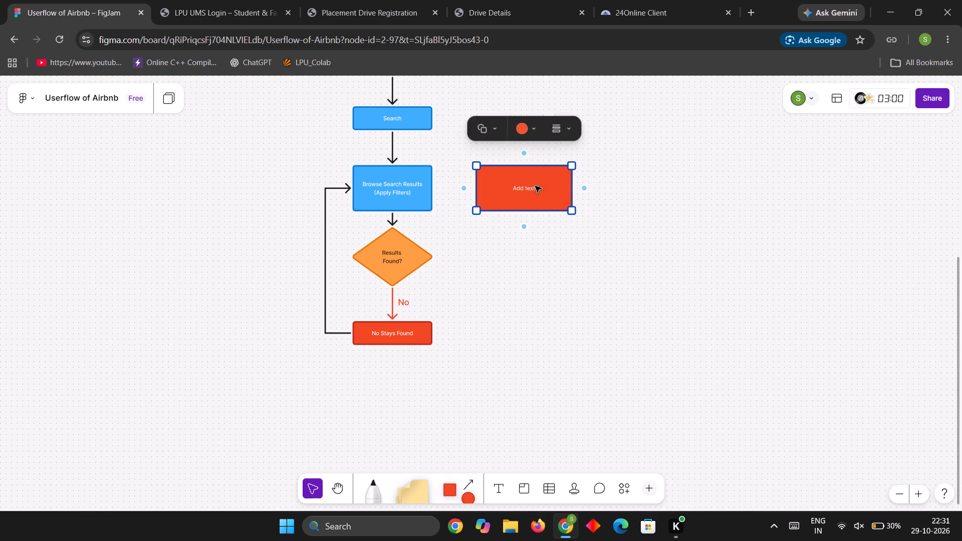
pyautogui.moveTo(534, 186); pyautogui.dragTo(538, 252)
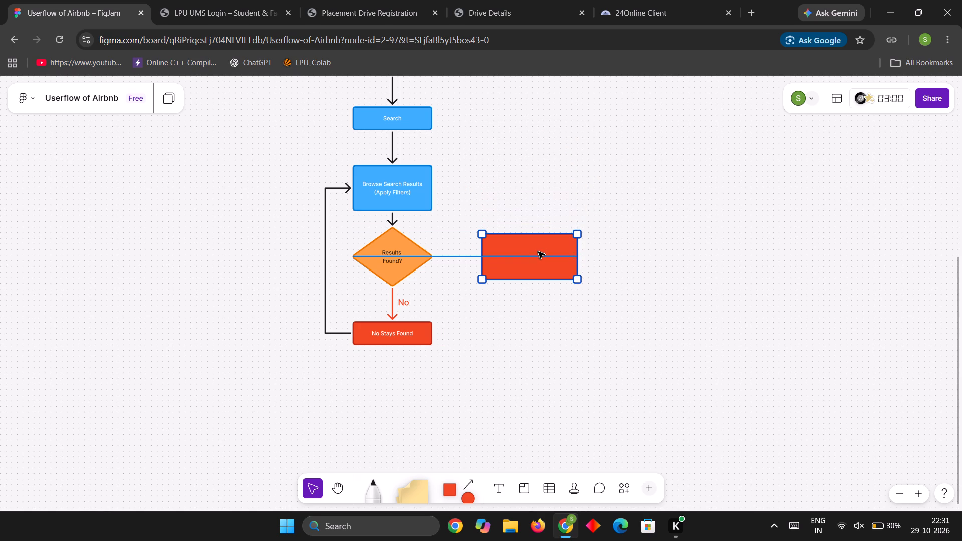
pyautogui.moveTo(538, 252); pyautogui.dragTo(538, 252)
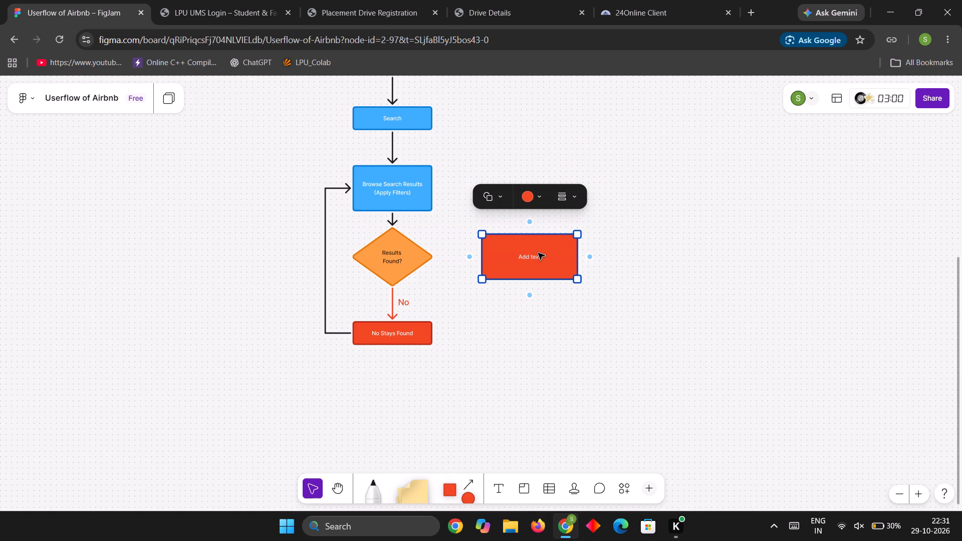
# Change the new rectangle's fill colour to blue.
pyautogui.click(538, 253)
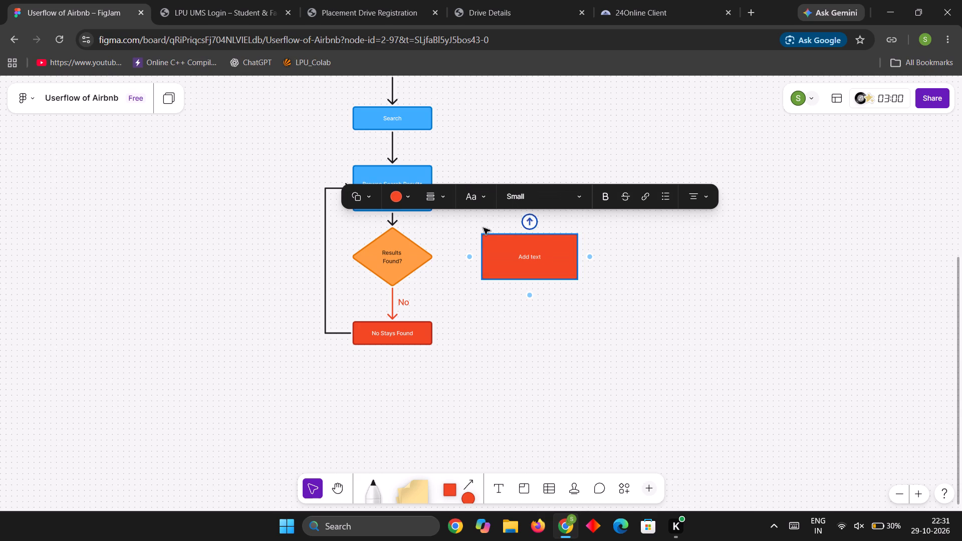
pyautogui.click(409, 200)
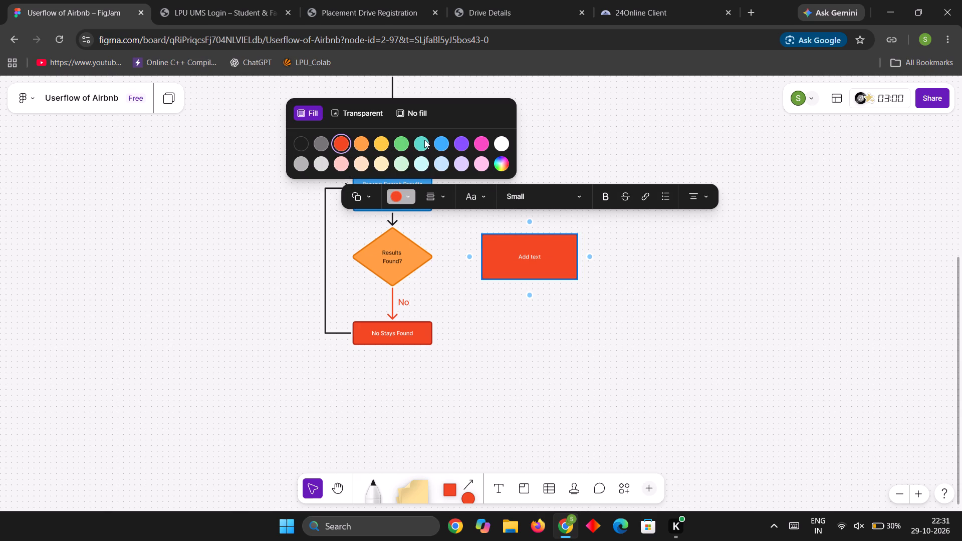
pyautogui.click(438, 142)
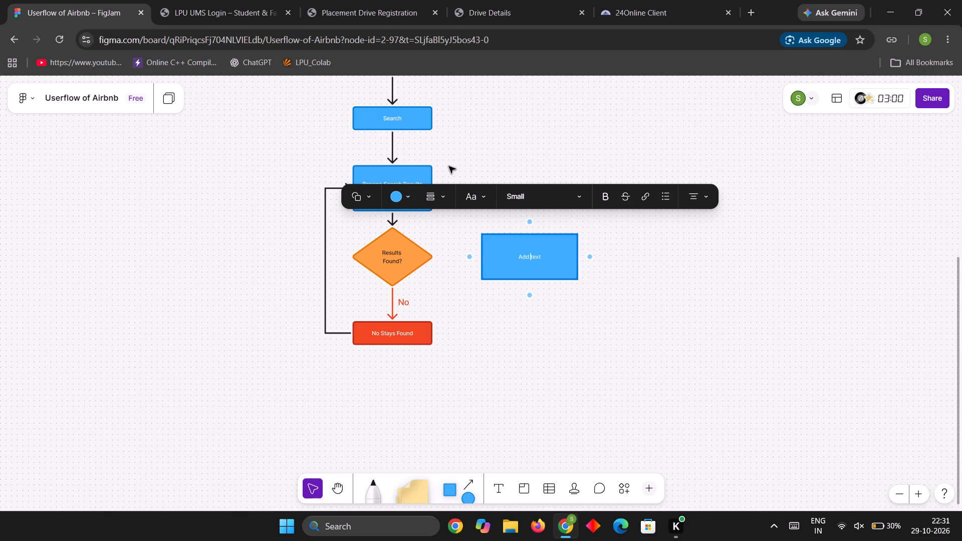
# Label the blue rectangle "Select a listing".
pyautogui.click(530, 261)
pyautogui.write('Se')
pyautogui.press('l')
pyautogui.write('ect')
pyautogui.press('space')
pyautogui.write('a listing')
pyautogui.click(608, 314)
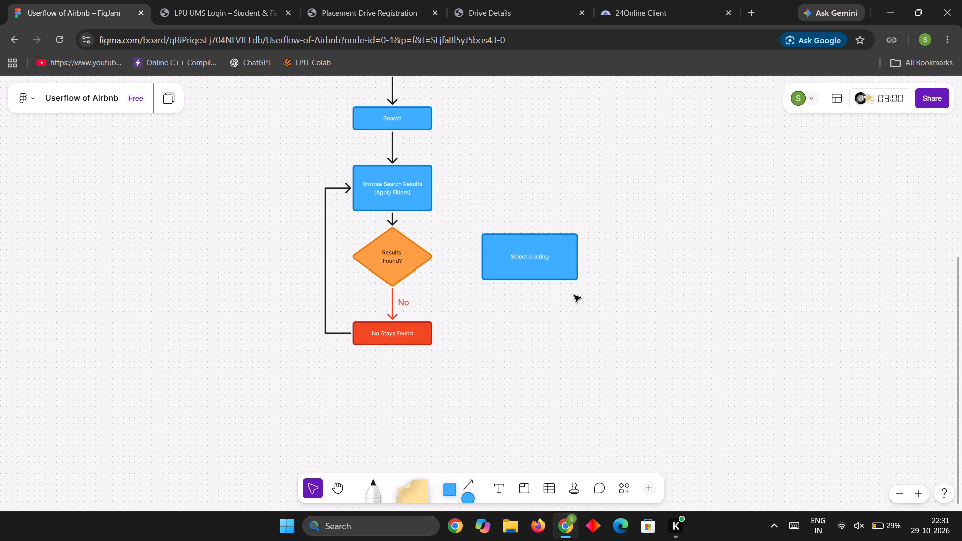
# Shift the "Select a listing" box slightly closer to the "Results Found?" diamond, keeping it level with the diamond.
pyautogui.click(553, 272)
pyautogui.moveTo(554, 268); pyautogui.dragTo(539, 267)
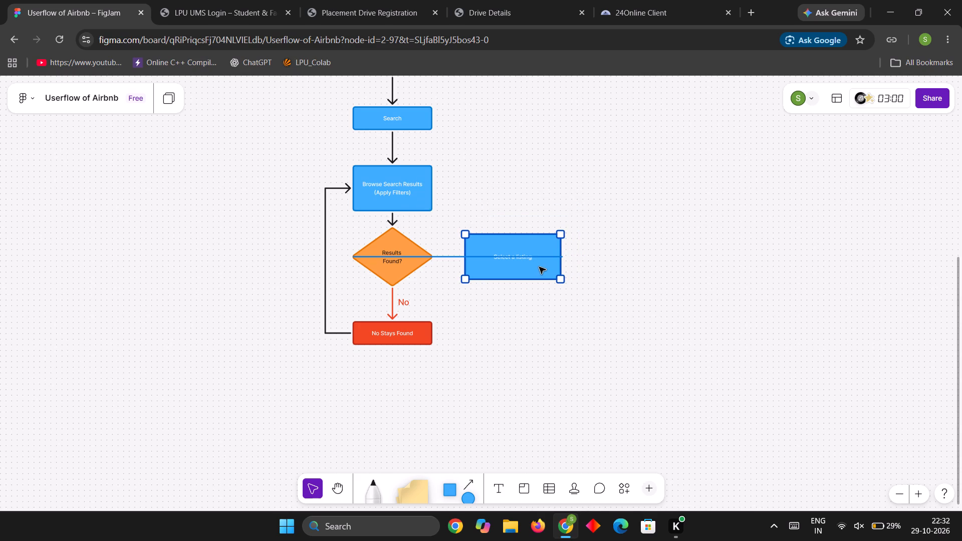
pyautogui.moveTo(539, 267); pyautogui.dragTo(547, 267)
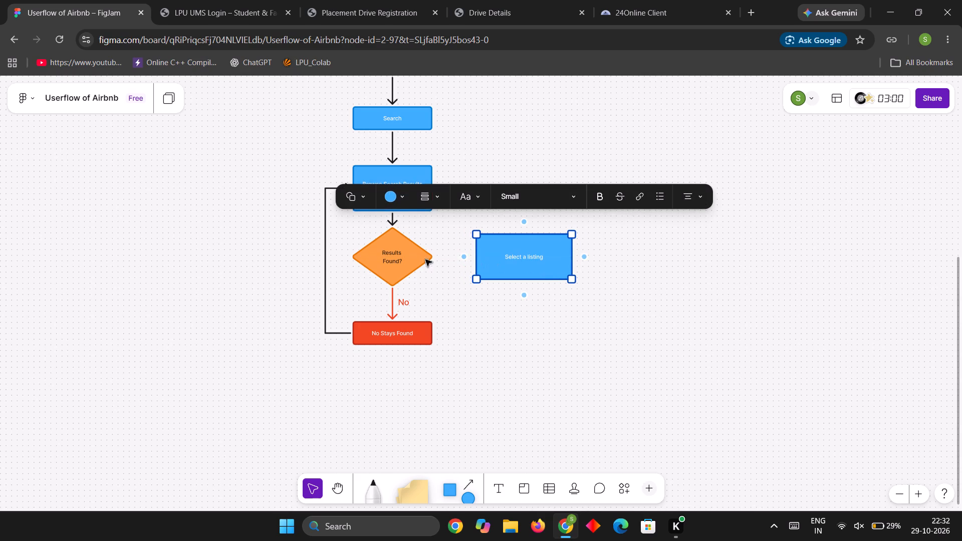
# Connect the "Results Found?" diamond to the "Select a listing" box with an arrow.
pyautogui.click(425, 259)
pyautogui.moveTo(444, 257); pyautogui.dragTo(475, 257)
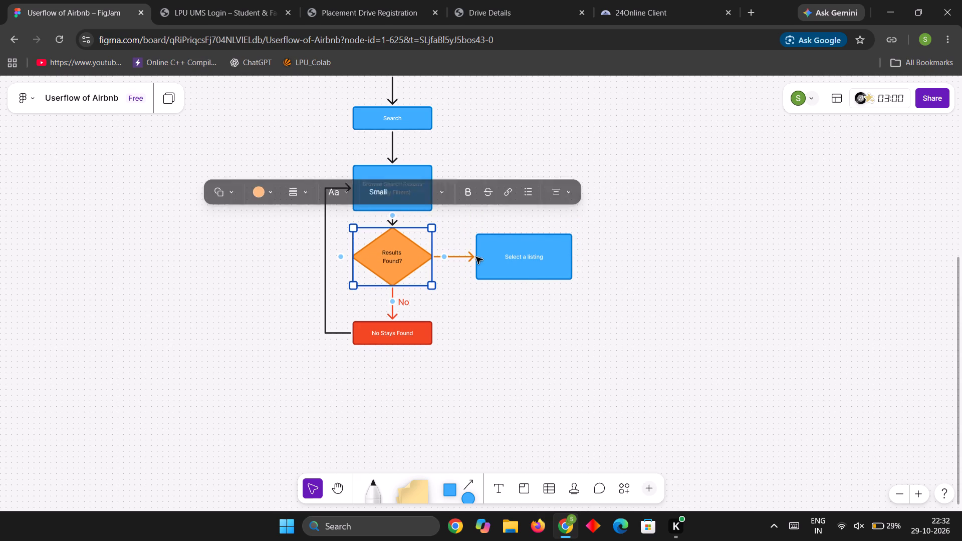
pyautogui.click(501, 295)
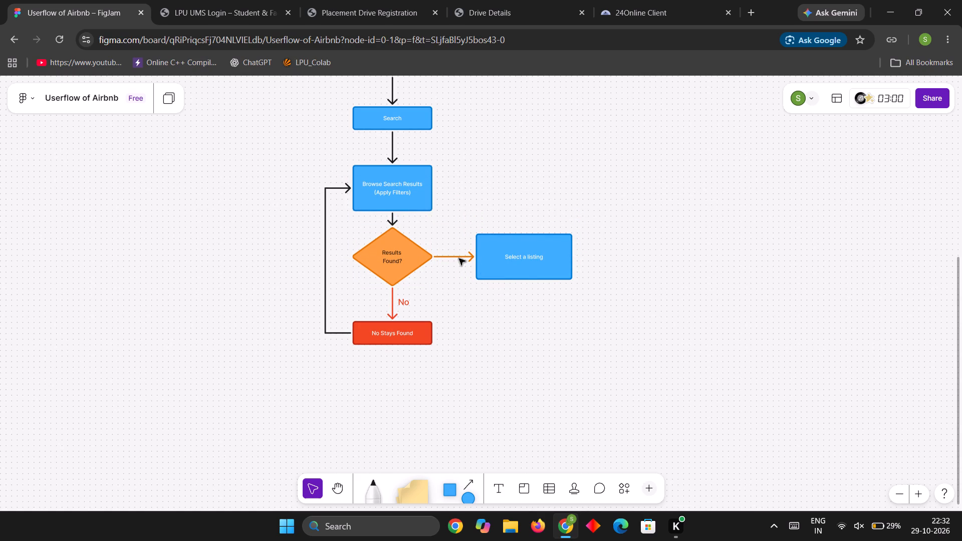
# Recolour the arrow between "Results Found?" and "Select a listing" green.
pyautogui.click(459, 257)
pyautogui.click(381, 238)
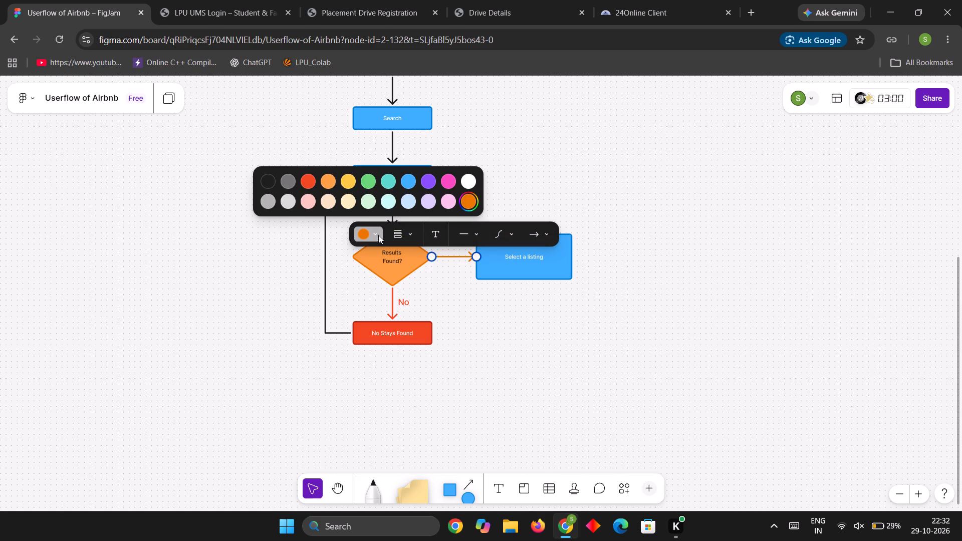
pyautogui.click(370, 181)
pyautogui.click(472, 296)
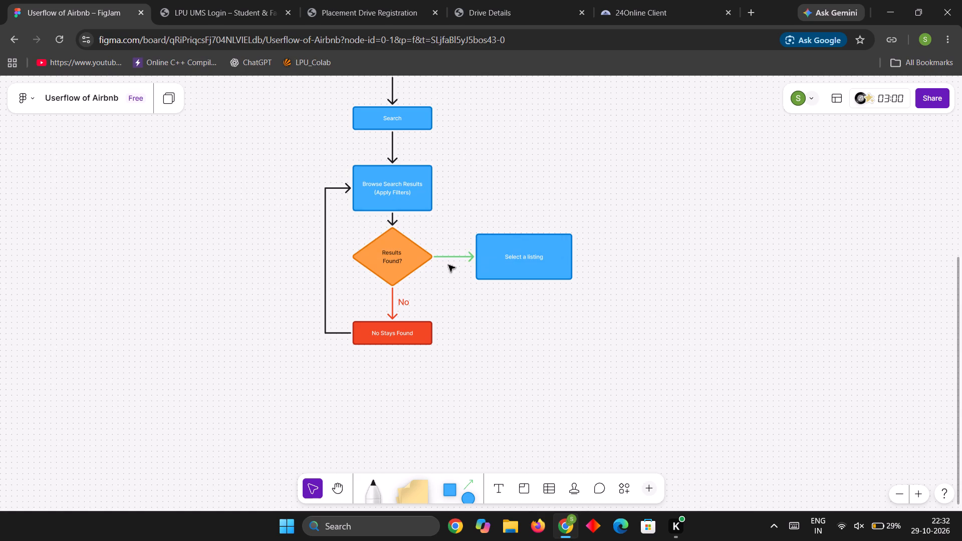
# Add a text label reading "Yes" below the "Select a listing" box and colour it green.
pyautogui.click(507, 485)
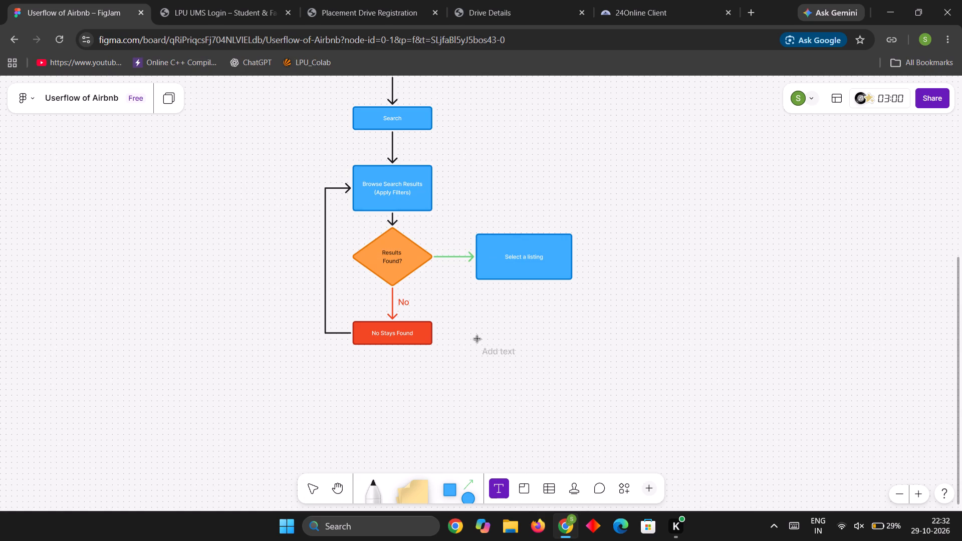
pyautogui.moveTo(476, 336); pyautogui.dragTo(514, 368)
pyautogui.hotkey('shift', 'y')
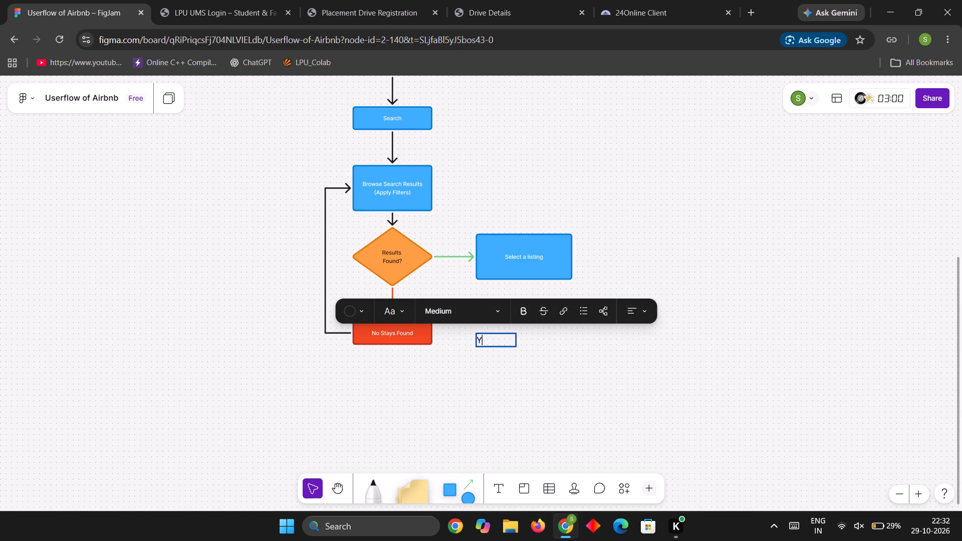
pyautogui.write('es')
pyautogui.hotkey('ctrl', 'a')
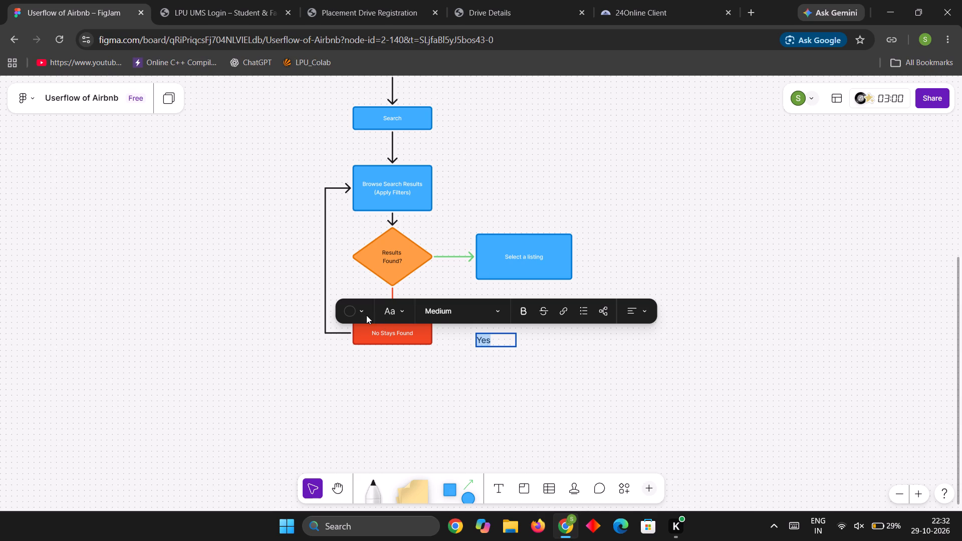
pyautogui.click(366, 315)
pyautogui.click(356, 256)
pyautogui.click(457, 361)
# Position the "Yes" label just above the middle of the green arrow leading to "Select a listing".
pyautogui.moveTo(499, 342); pyautogui.dragTo(488, 309)
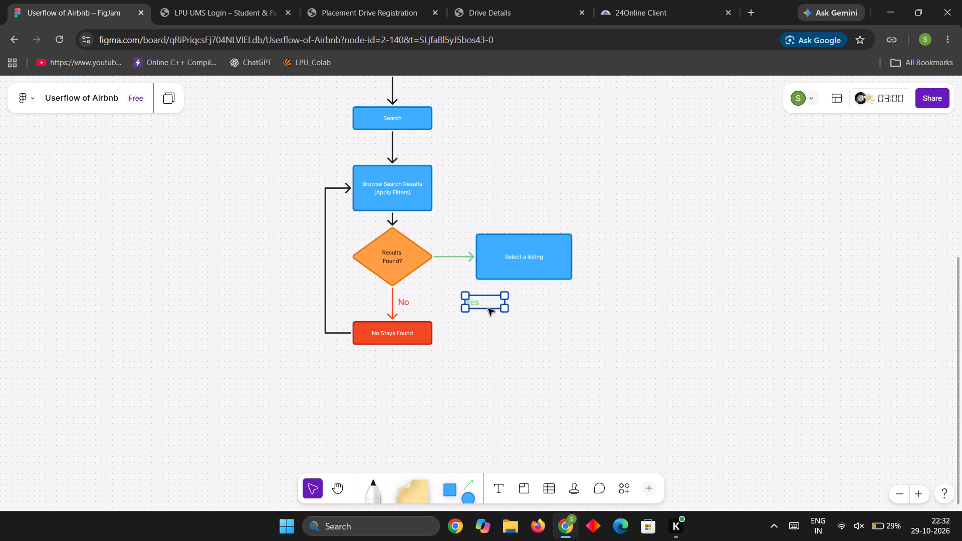
pyautogui.moveTo(488, 309); pyautogui.dragTo(464, 248)
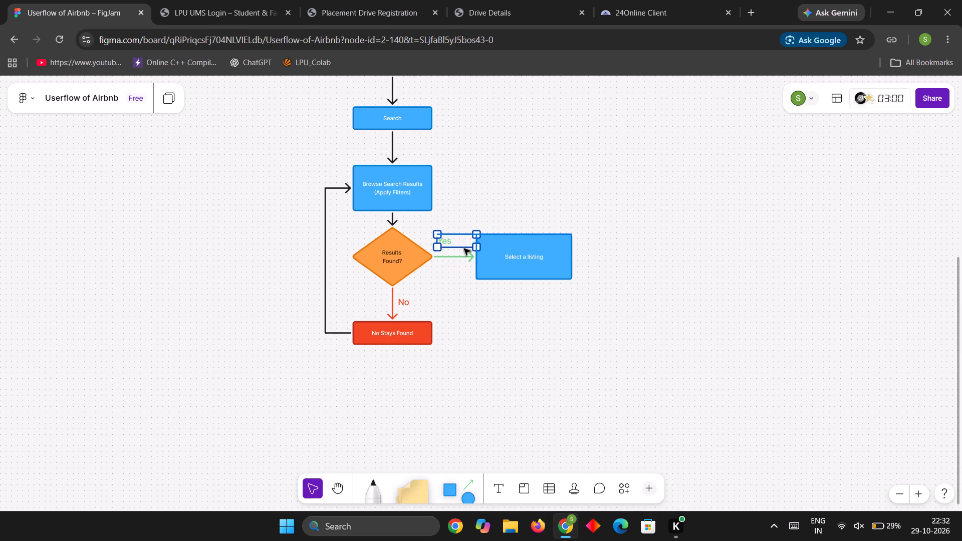
pyautogui.moveTo(464, 248); pyautogui.dragTo(465, 251)
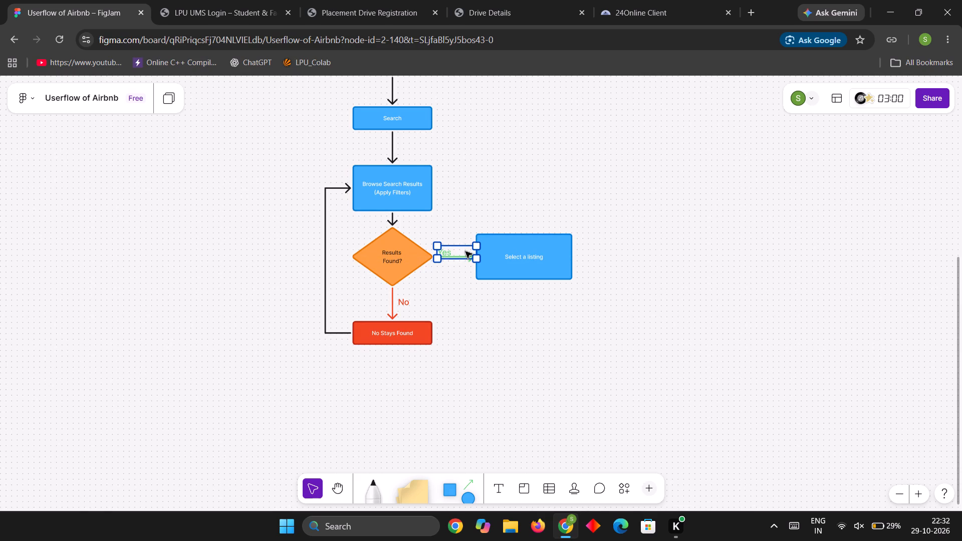
pyautogui.moveTo(465, 251); pyautogui.dragTo(465, 249)
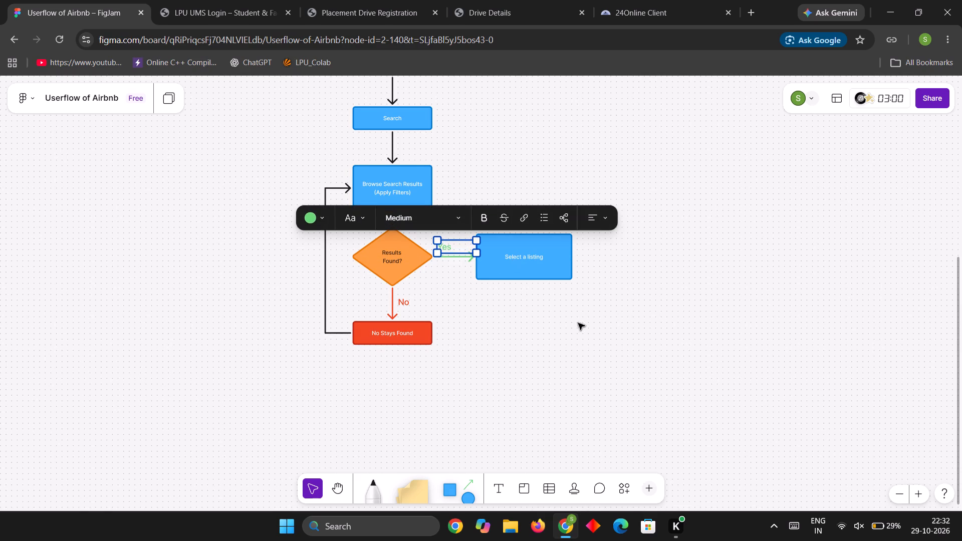
pyautogui.press('Right')
pyautogui.press('Right')
pyautogui.press('Right')
pyautogui.press('Right')
pyautogui.press('Right')
pyautogui.press('Right')
pyautogui.press('Right')
pyautogui.press('Right')
pyautogui.press('Right')
pyautogui.press('Right')
pyautogui.press('Right')
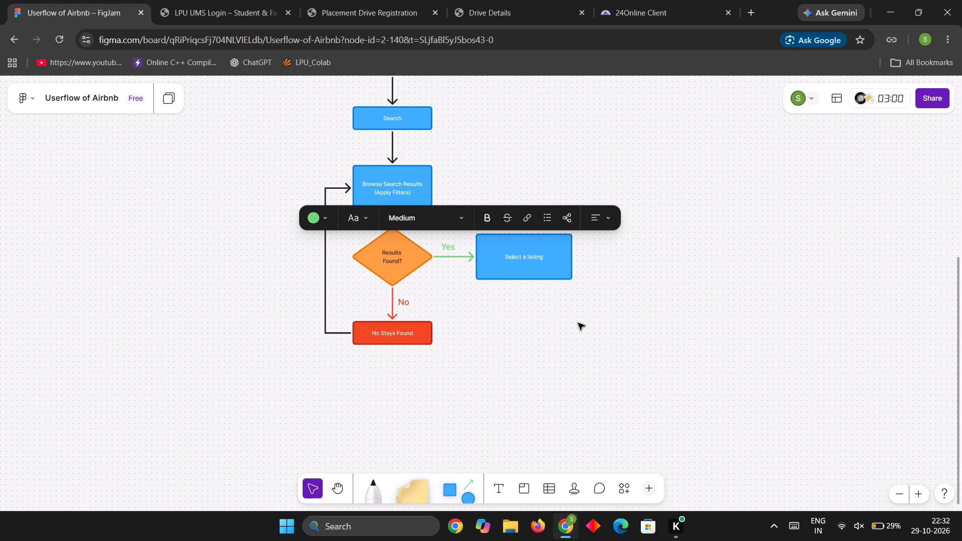
pyautogui.press('Right')
pyautogui.press('Right')
pyautogui.press('Right')
pyautogui.press('Right')
pyautogui.press('Right')
pyautogui.press('Right')
pyautogui.press('Right')
pyautogui.press('Right')
pyautogui.press('Right')
pyautogui.press('Right')
pyautogui.press('Right')
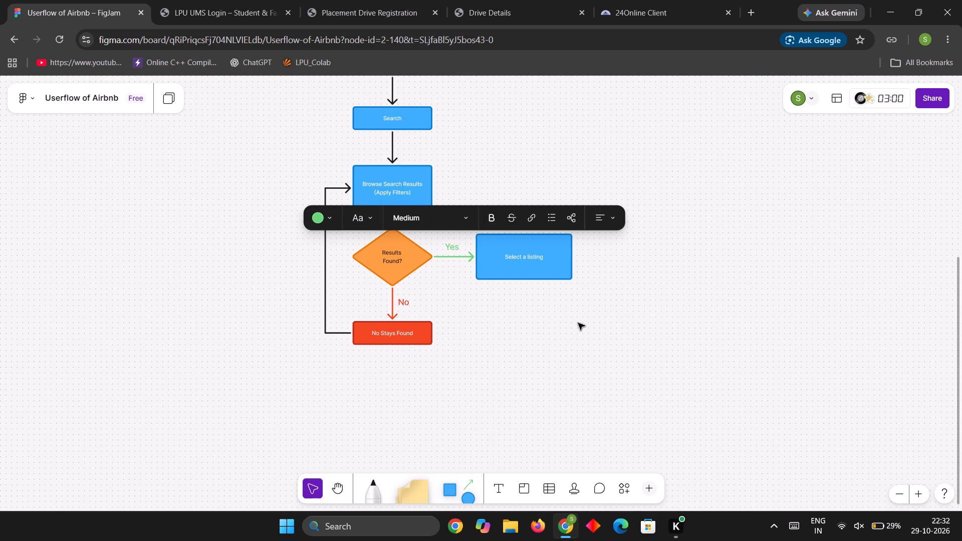
# Nudge the "Yes" label slightly to the right above the green arrow.
pyautogui.press('Right')
pyautogui.click(577, 324)
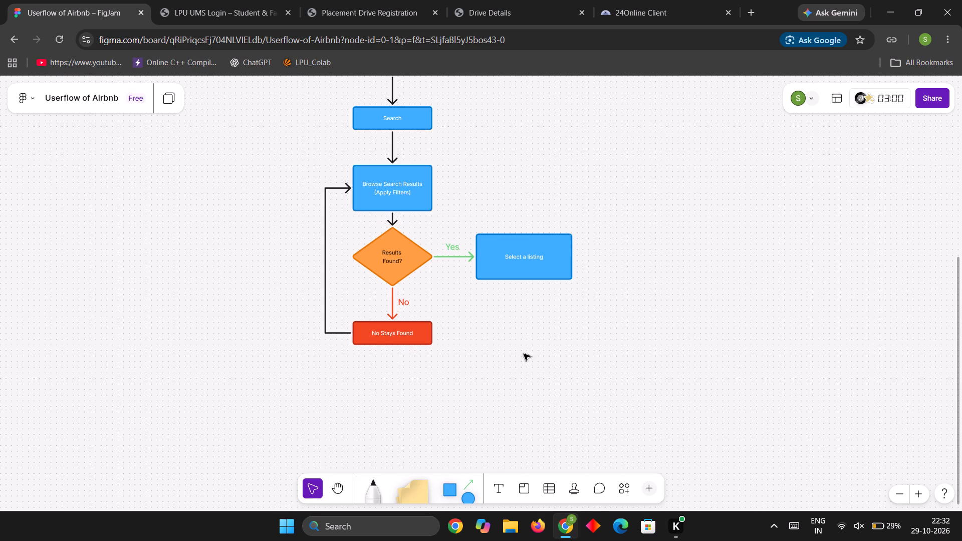
# Add an arrow-connected box to the right of "Select a listing" and shift it slightly closer to that box.
pyautogui.click(562, 258)
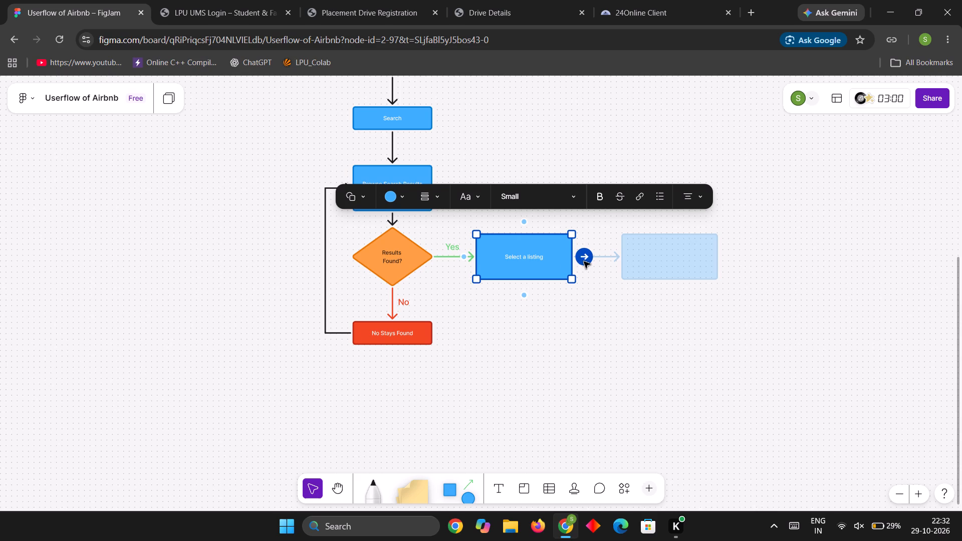
pyautogui.click(585, 260)
pyautogui.click(696, 257)
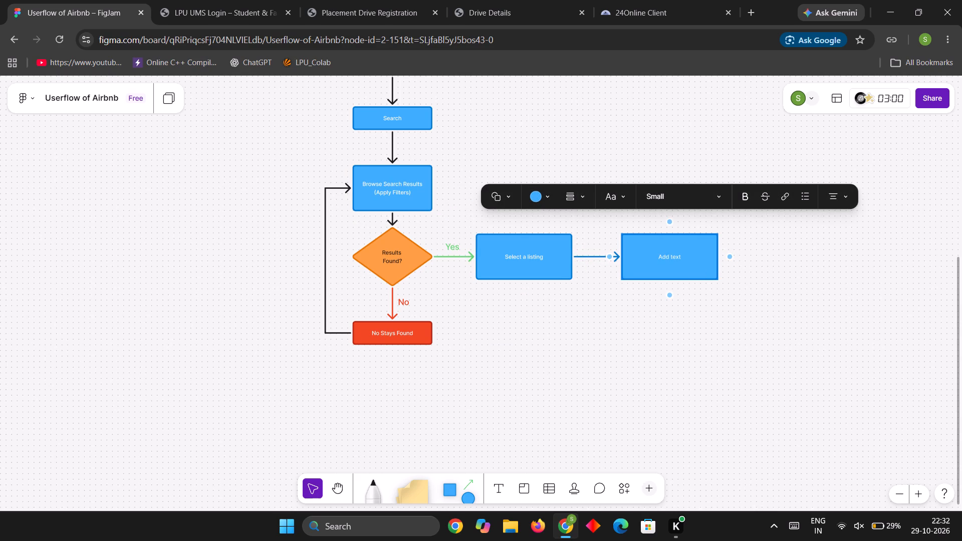
pyautogui.click(728, 338)
pyautogui.moveTo(684, 267); pyautogui.dragTo(669, 267)
# Label the new box after "Select a listing" as "View Property Details".
pyautogui.click(662, 257)
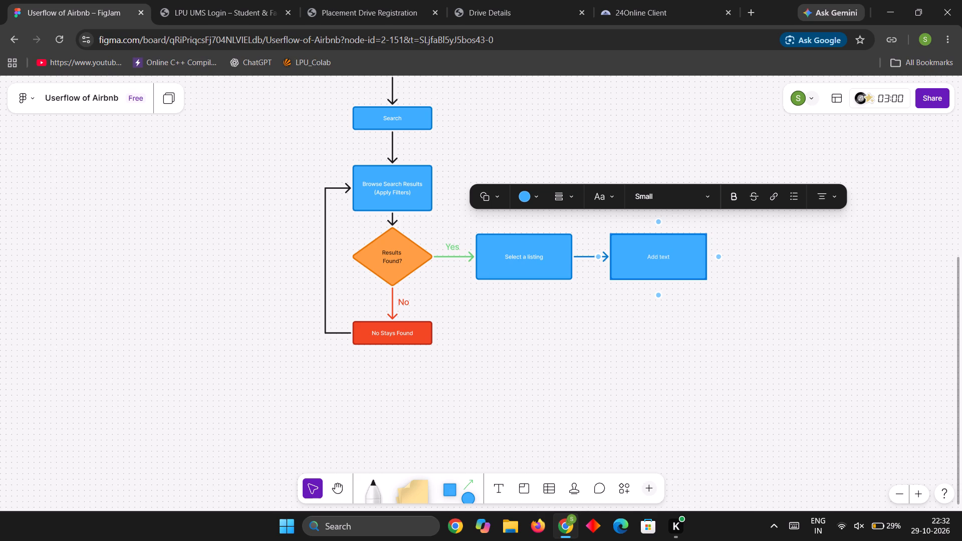
pyautogui.hotkey('shift', 'v')
pyautogui.write('iew')
pyautogui.press('space')
pyautogui.hotkey('shift', 'p')
pyautogui.write('roperty')
pyautogui.press('space')
pyautogui.write('Details')
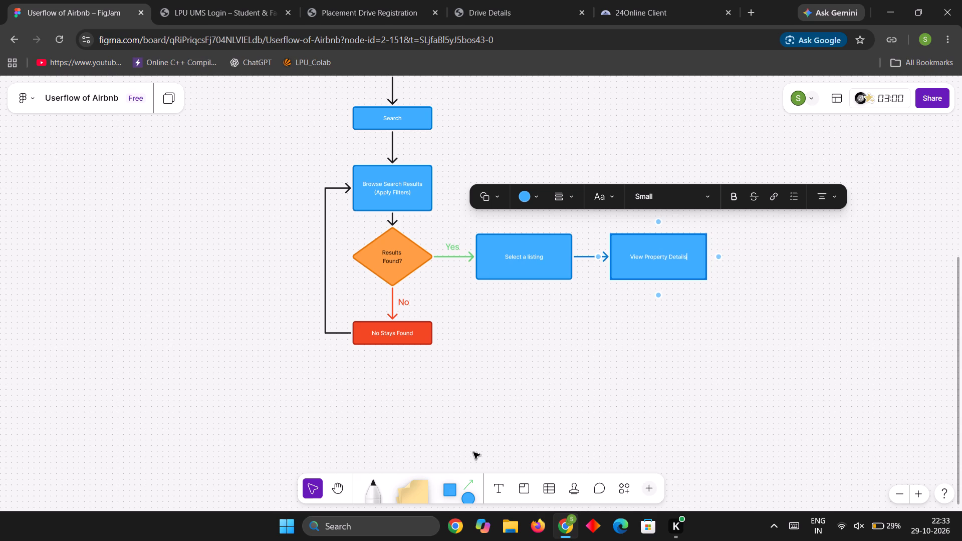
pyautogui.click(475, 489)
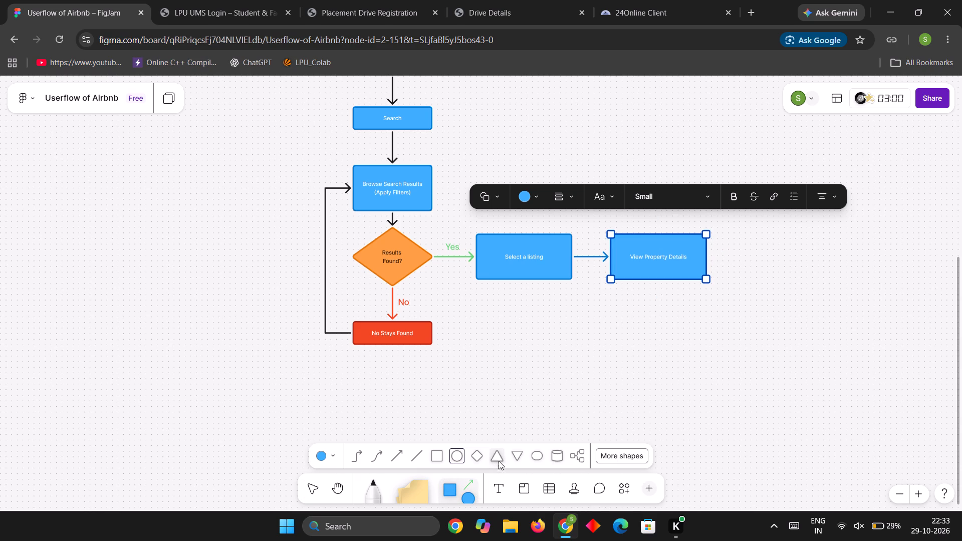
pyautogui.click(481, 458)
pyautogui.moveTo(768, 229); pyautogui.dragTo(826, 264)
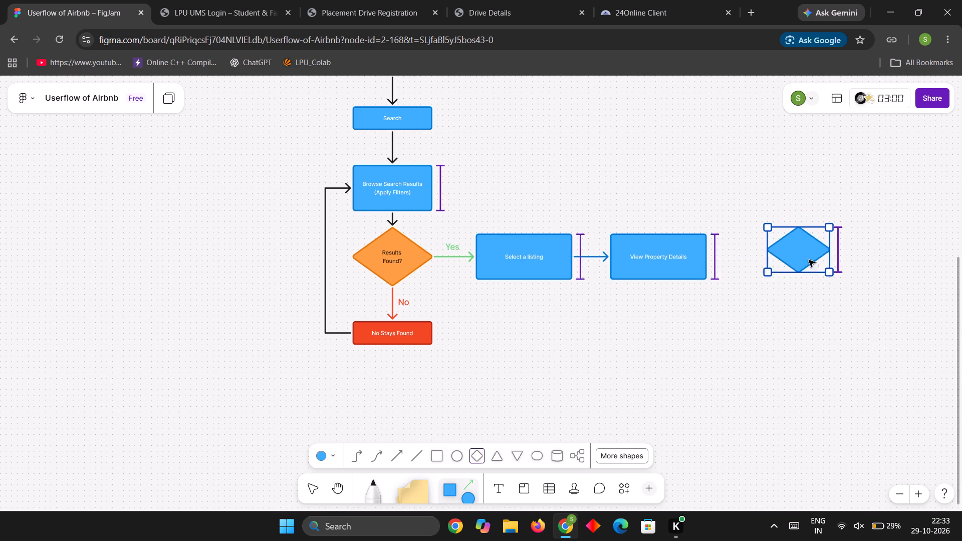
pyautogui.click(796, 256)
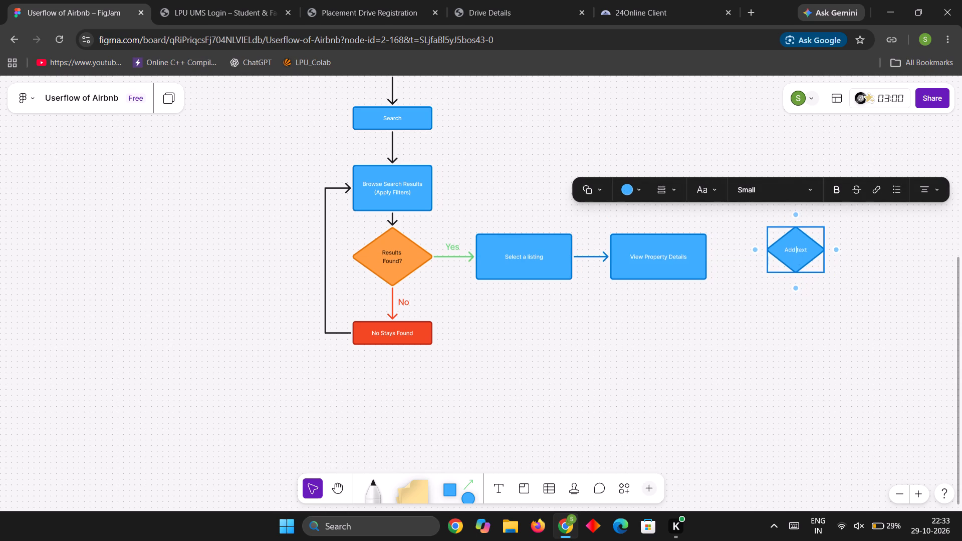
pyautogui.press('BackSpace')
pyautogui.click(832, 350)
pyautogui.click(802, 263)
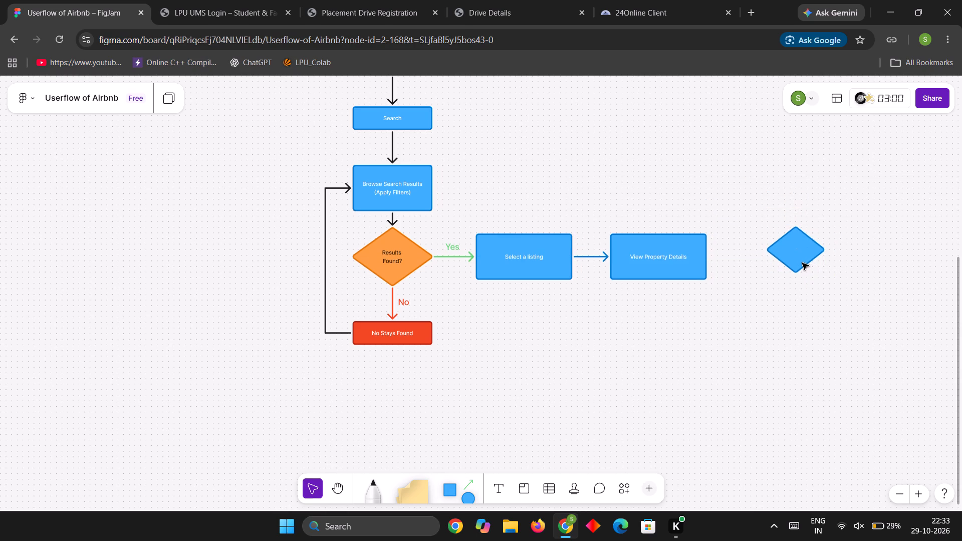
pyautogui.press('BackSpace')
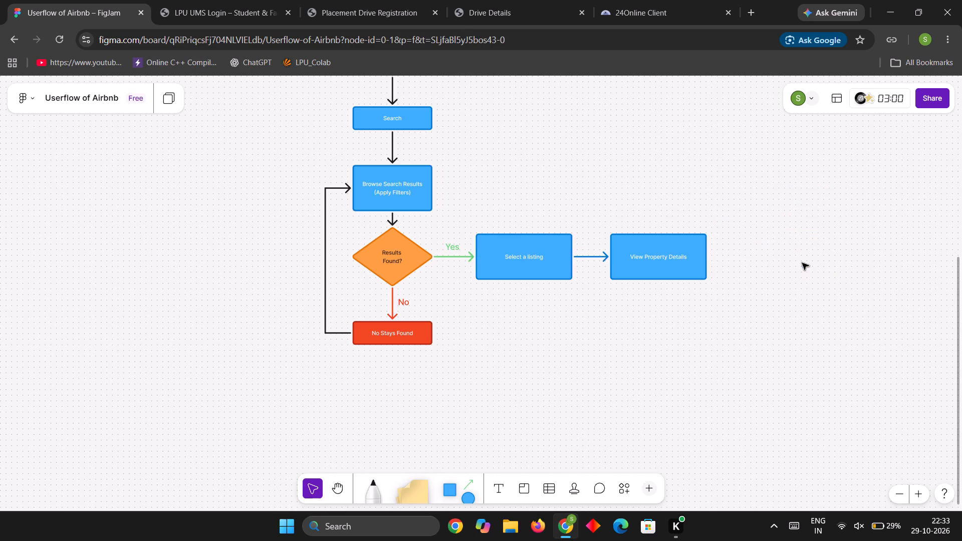
# Duplicate the "Results Found?" diamond and place the copy to the right of "View Property Details", level with the original diamond.
pyautogui.click(420, 263)
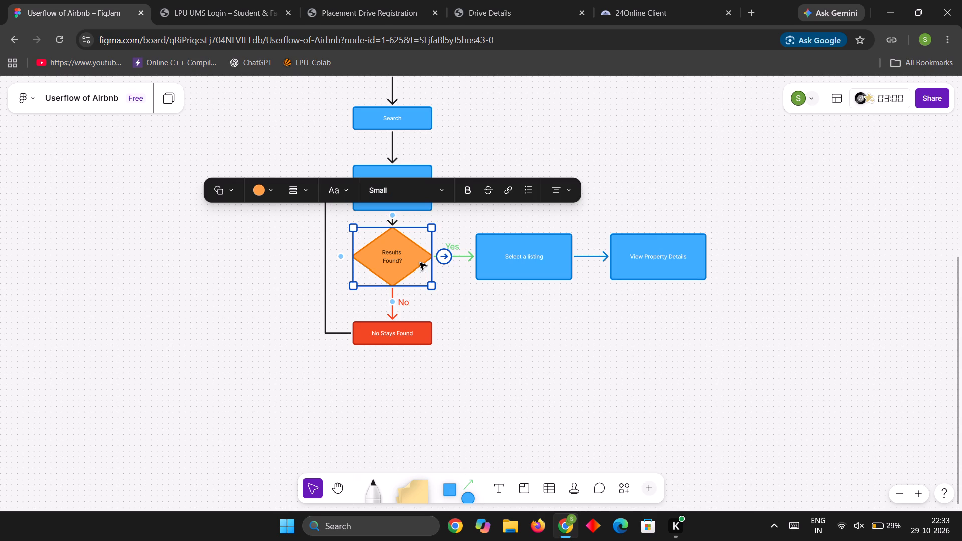
pyautogui.hotkey('ctrl', 'd')
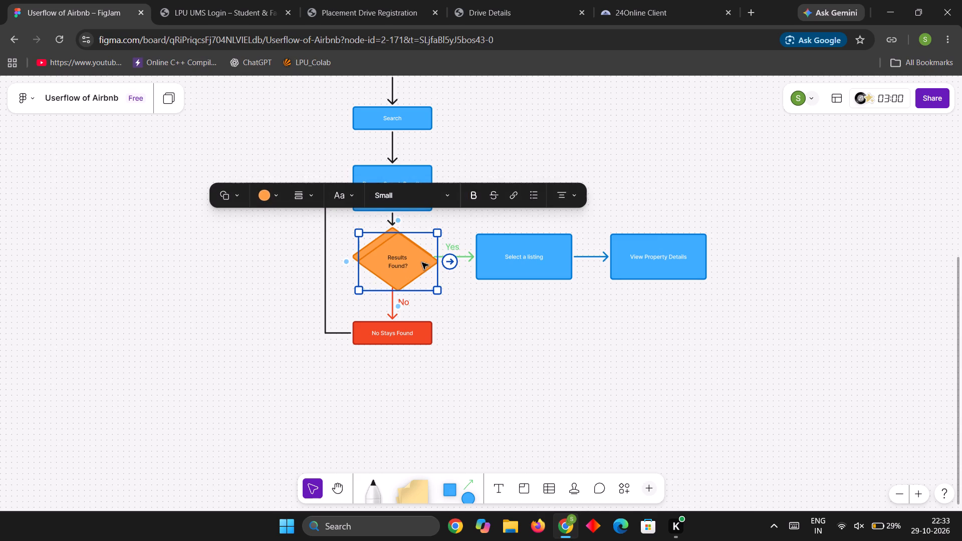
pyautogui.moveTo(416, 261); pyautogui.dragTo(745, 251)
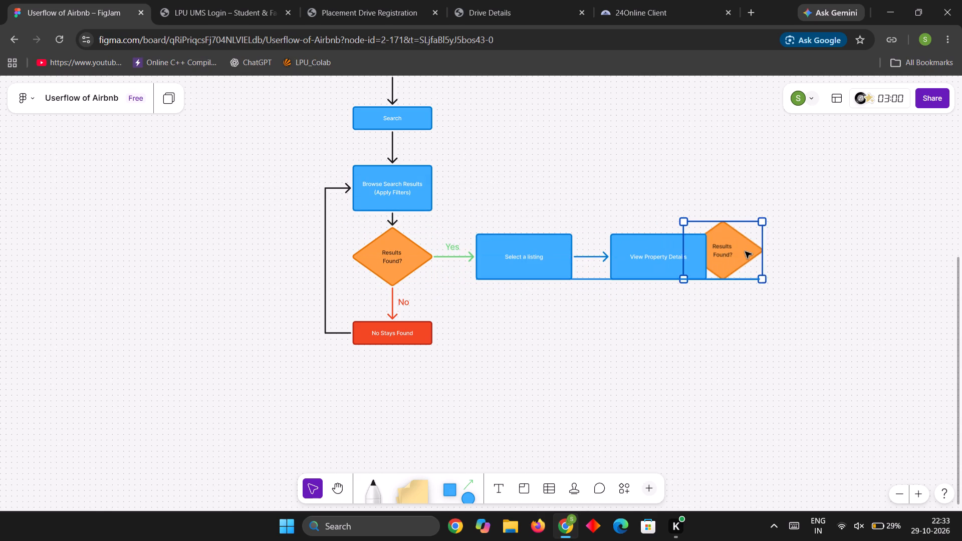
pyautogui.moveTo(745, 251); pyautogui.dragTo(814, 251)
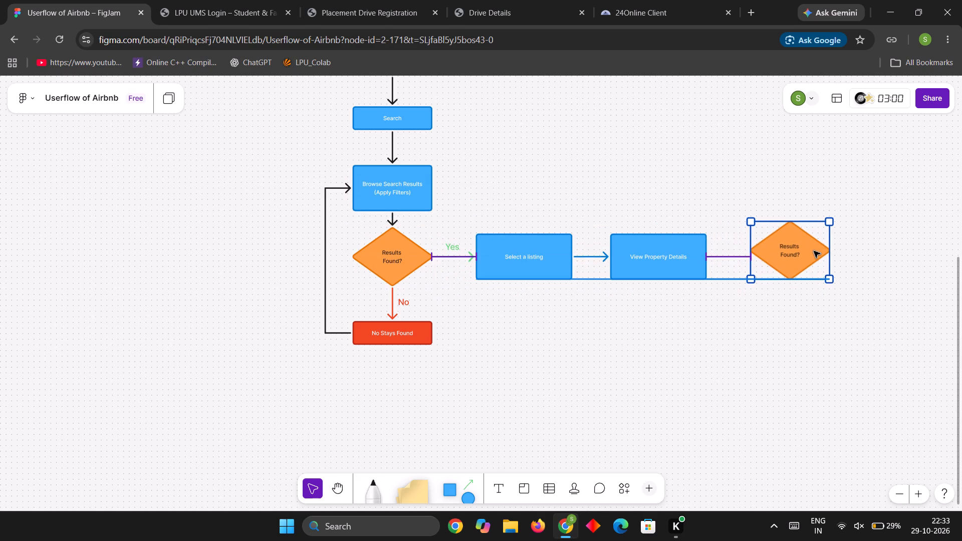
pyautogui.moveTo(814, 251); pyautogui.dragTo(815, 252)
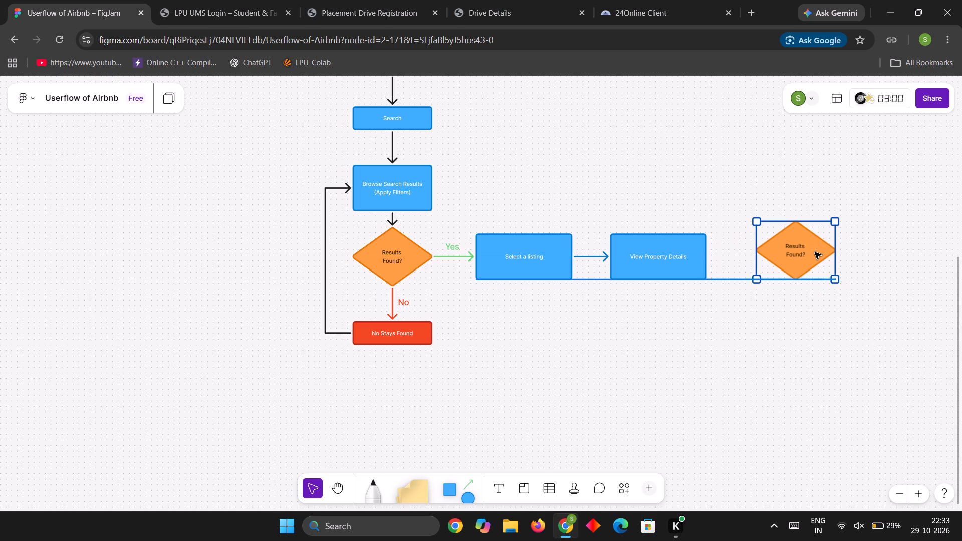
pyautogui.moveTo(815, 252); pyautogui.dragTo(815, 256)
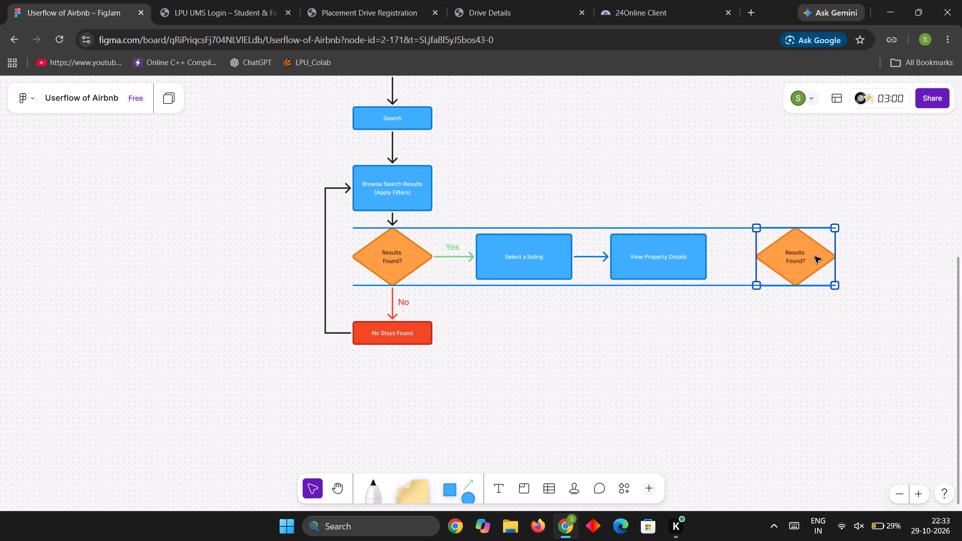
pyautogui.moveTo(815, 256); pyautogui.dragTo(815, 254)
pyautogui.click(794, 333)
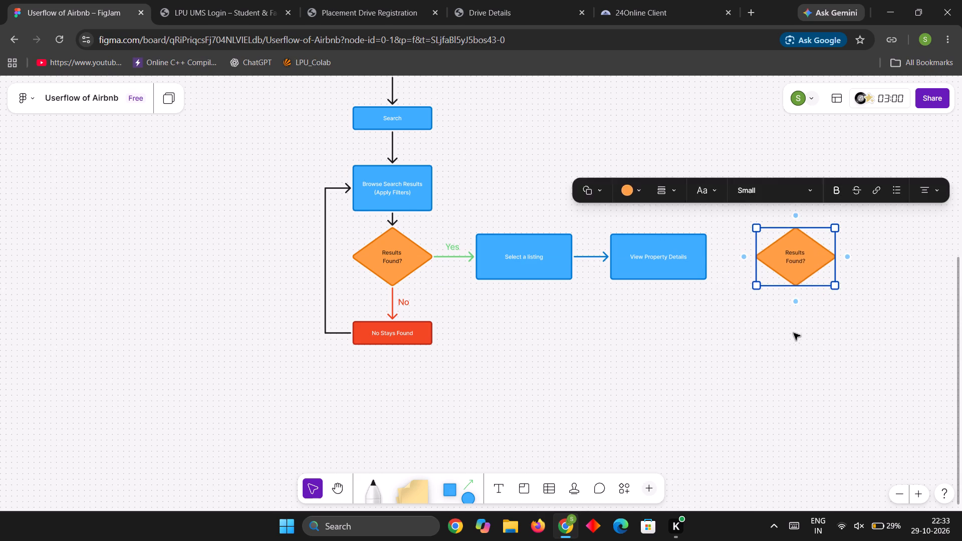
# Connect the "View Property Details" box to the duplicated diamond with an arrow.
pyautogui.click(703, 257)
pyautogui.moveTo(722, 256); pyautogui.dragTo(743, 259)
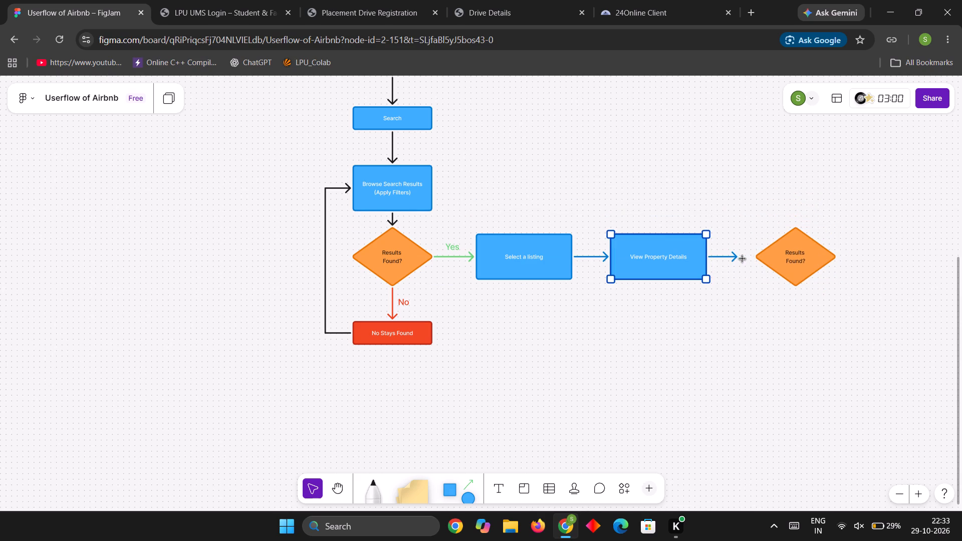
pyautogui.moveTo(743, 259); pyautogui.dragTo(755, 259)
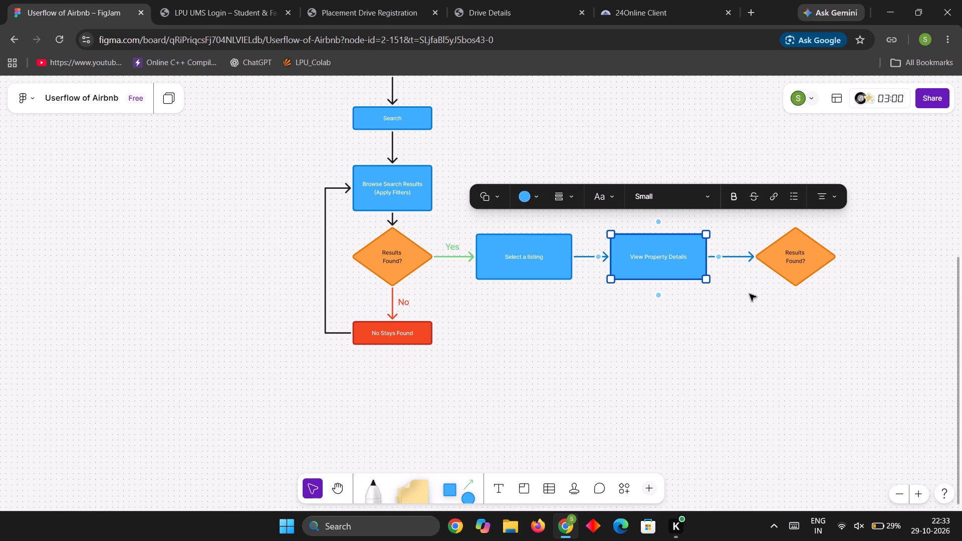
pyautogui.click(750, 294)
# Recolour the arrow between "View Property Details" and the duplicated diamond green.
pyautogui.click(731, 255)
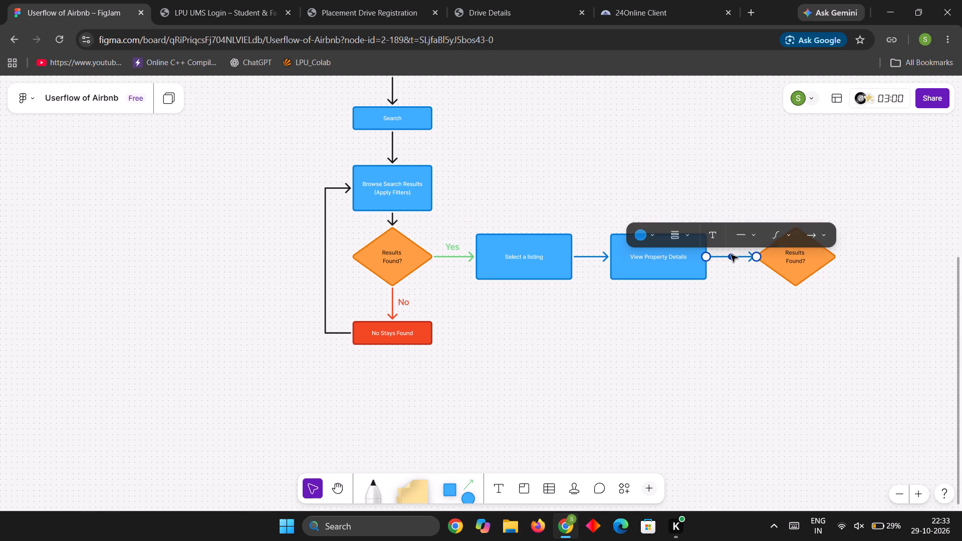
pyautogui.click(655, 231)
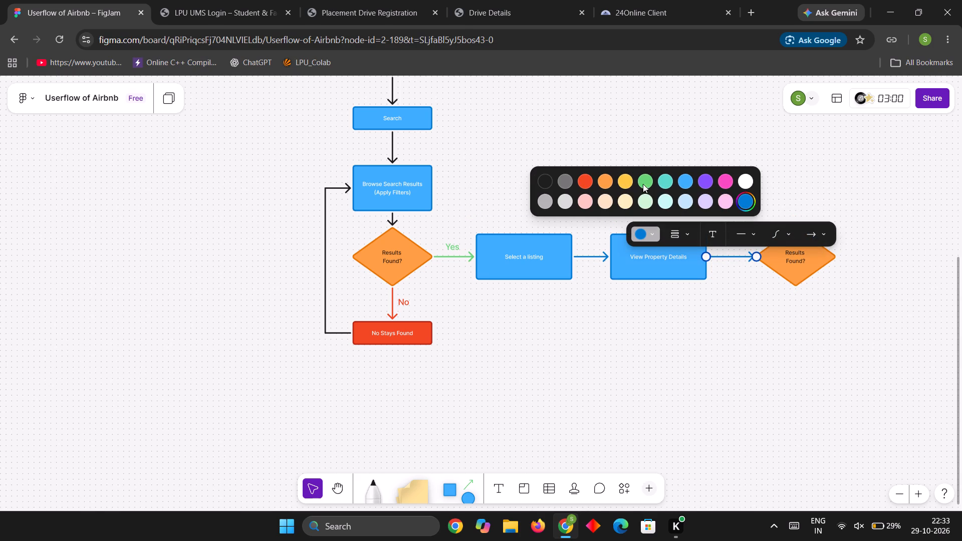
pyautogui.click(646, 184)
pyautogui.click(684, 311)
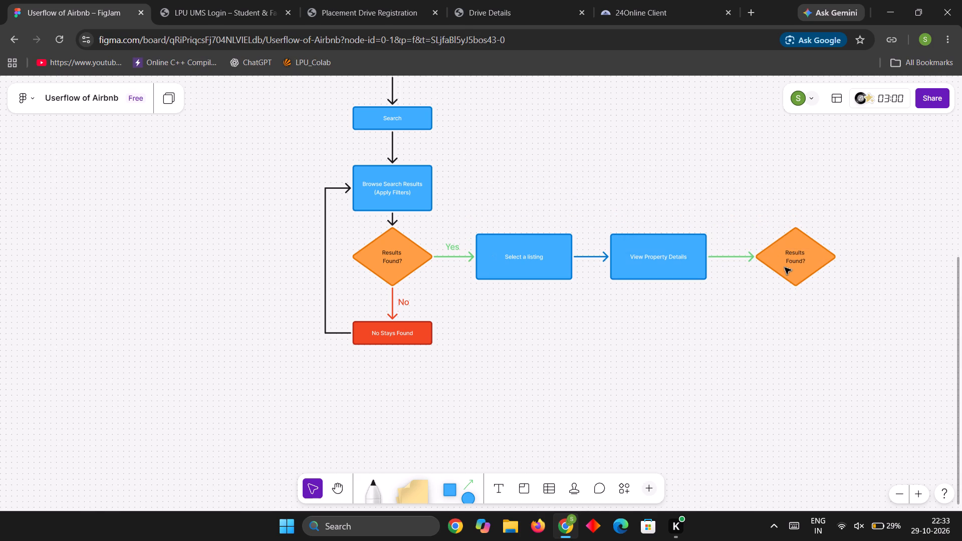
# Replace the duplicated diamond's text with "Dates Available".
pyautogui.click(790, 264)
pyautogui.doubleClick(792, 259)
pyautogui.click(792, 259)
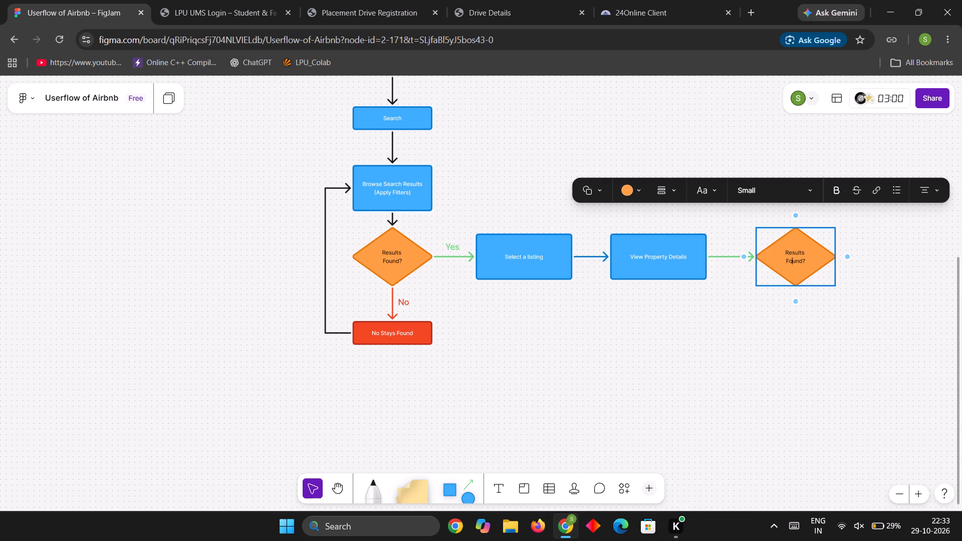
pyautogui.click(807, 257)
pyautogui.click(808, 259)
pyautogui.moveTo(808, 259); pyautogui.dragTo(793, 251)
pyautogui.press('BackSpace')
pyautogui.write('Dates')
pyautogui.press('space')
pyautogui.write('Availasble')
pyautogui.press('BackSpace')
pyautogui.press('BackSpace')
pyautogui.press('BackSpace')
pyautogui.press('BackSpace')
pyautogui.write('ble')
pyautogui.click(837, 326)
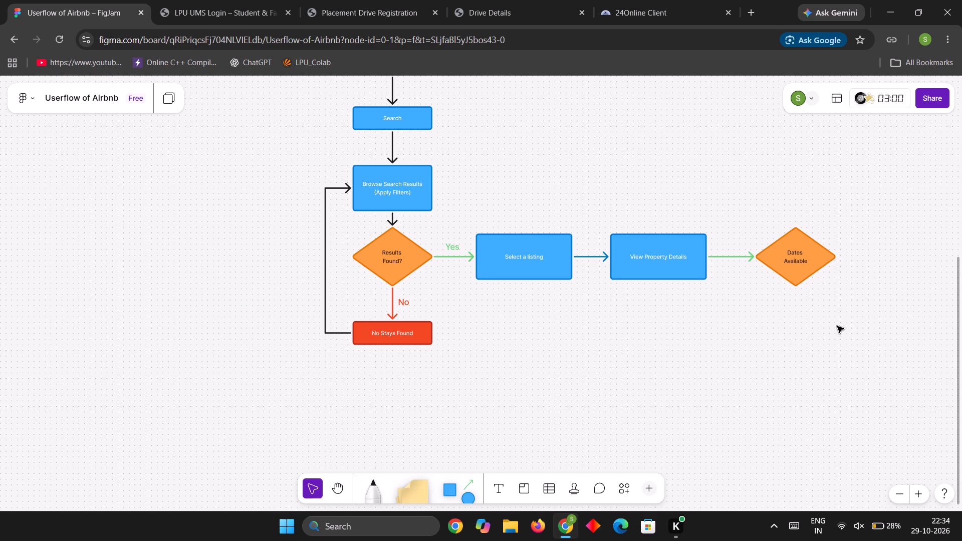
# Duplicate the "View Property Details" box and place the copy above the "Dates Available" diamond.
pyautogui.scroll(-1, 816, 330)
pyautogui.scroll(3, 815, 333)
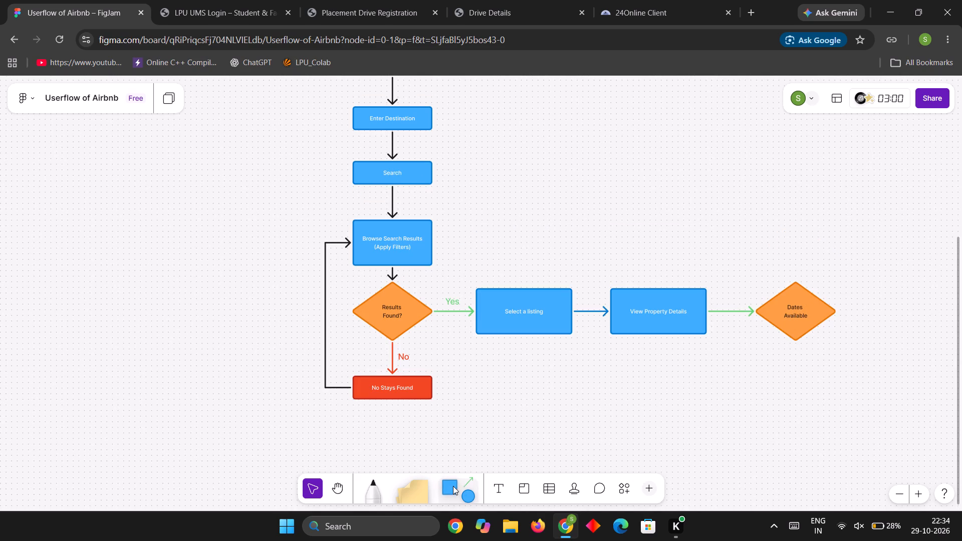
pyautogui.click(660, 331)
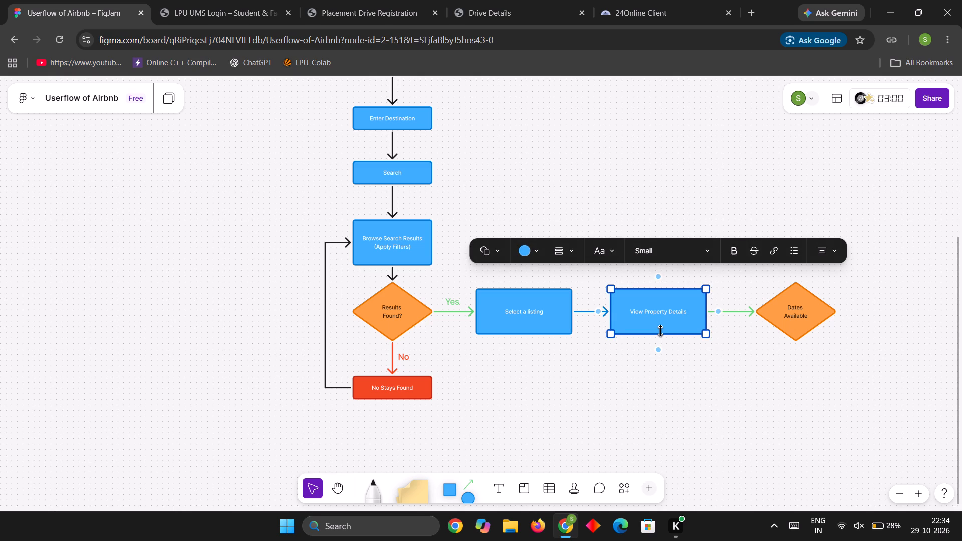
pyautogui.hotkey('ctrl', 'd')
pyautogui.moveTo(660, 331); pyautogui.dragTo(734, 264)
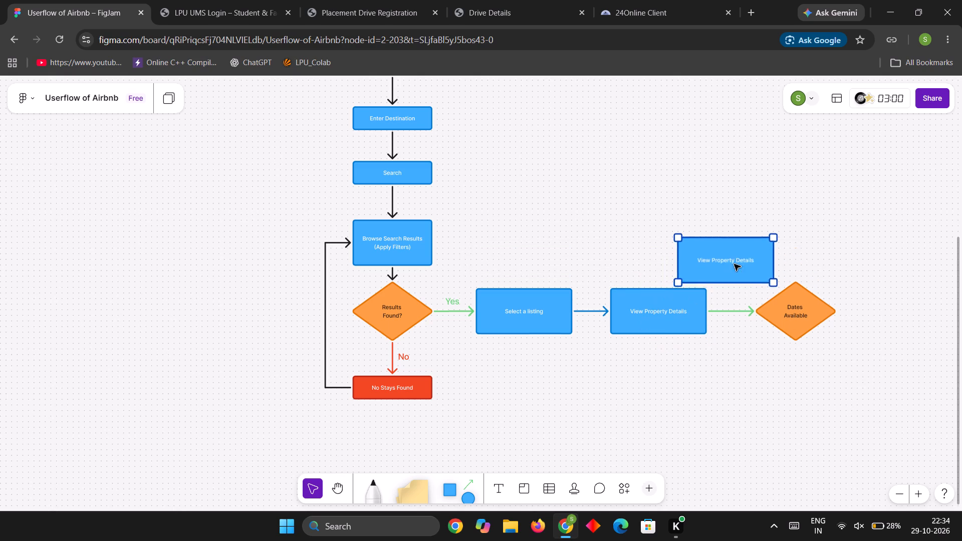
pyautogui.moveTo(734, 264); pyautogui.dragTo(774, 226)
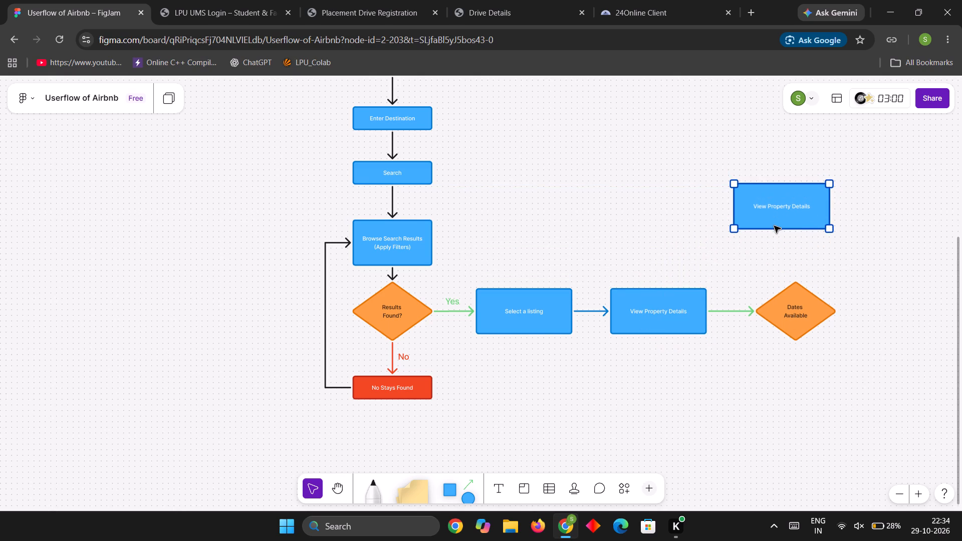
pyautogui.moveTo(774, 226); pyautogui.dragTo(782, 225)
# Replace the duplicated box's text with "Dates Unavailable".
pyautogui.doubleClick(809, 211)
pyautogui.doubleClick(809, 211)
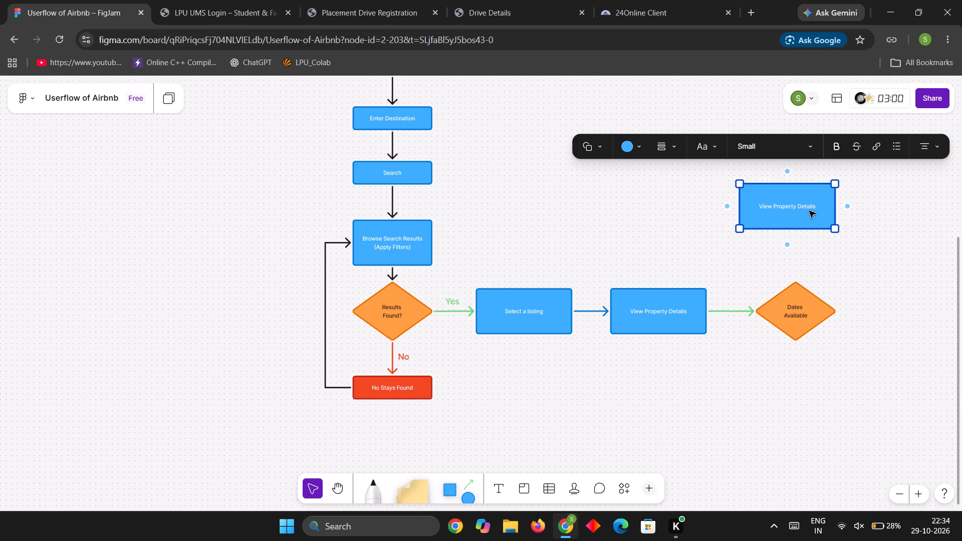
pyautogui.press('BackSpace')
pyautogui.press('BackSpace')
pyautogui.press('BackSpace')
pyautogui.press('BackSpace')
pyautogui.press('BackSpace')
pyautogui.press('BackSpace')
pyautogui.press('BackSpace')
pyautogui.press('BackSpace')
pyautogui.press('BackSpace')
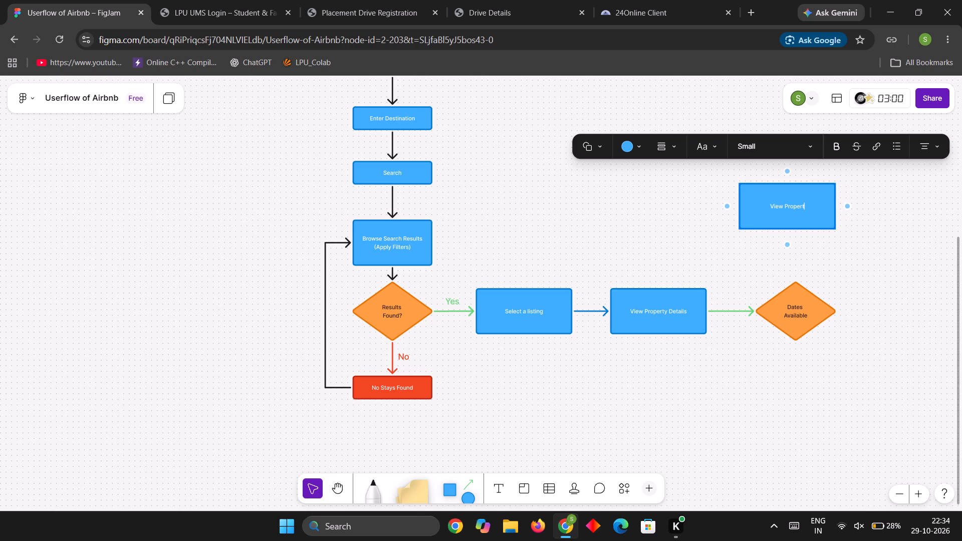
pyautogui.press('BackSpace')
pyautogui.press('BackSpace')
pyautogui.press('BackSpace')
pyautogui.press('BackSpace')
pyautogui.press('BackSpace')
pyautogui.press('BackSpace')
pyautogui.write('Date')
pyautogui.press('s')
pyautogui.press('space')
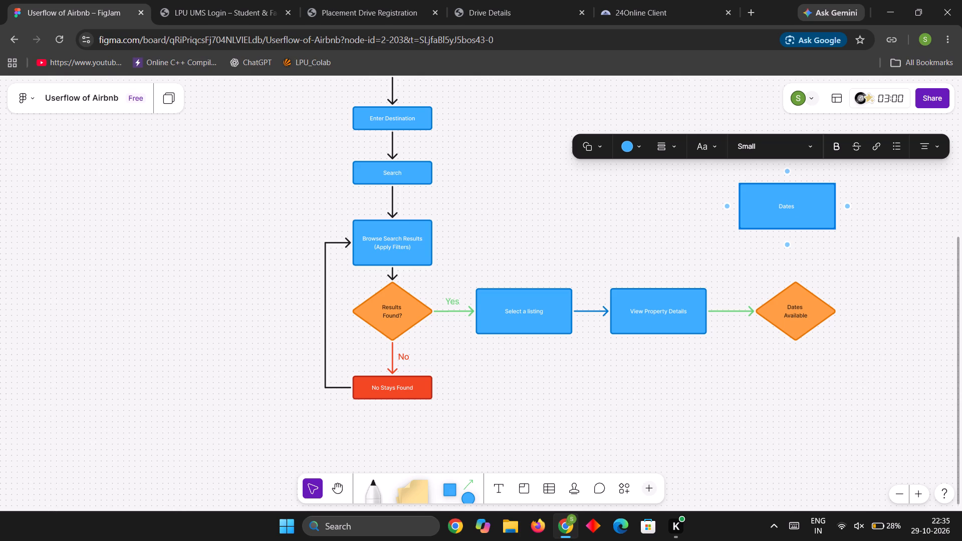
pyautogui.write('Una')
pyautogui.write('vai')
pyautogui.press('l')
pyautogui.write('able')
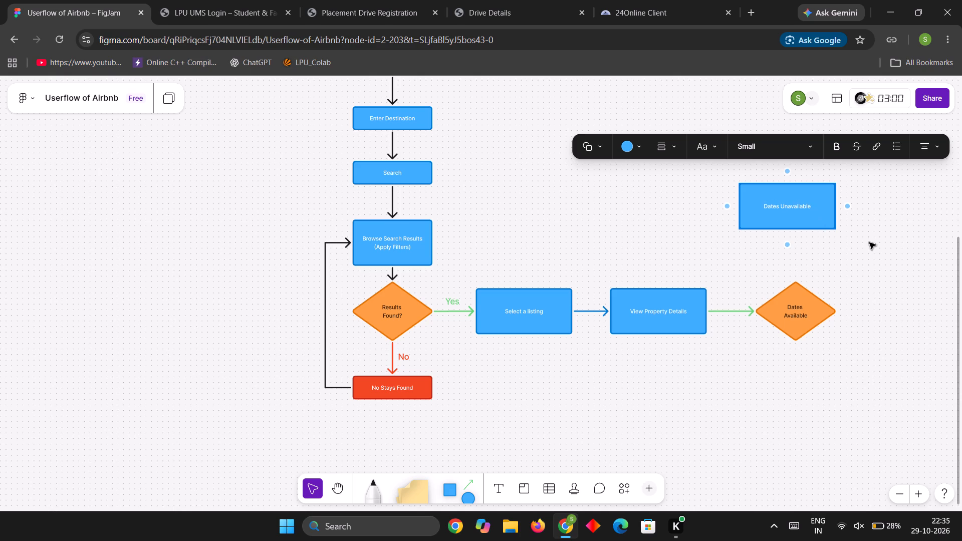
# Change the fill of the "Dates Unavailable" box to red.
pyautogui.click(822, 220)
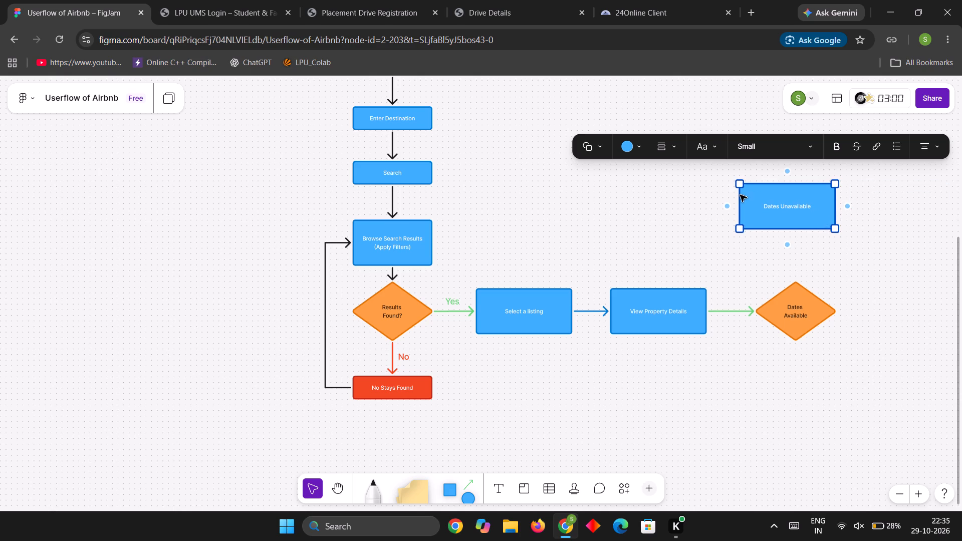
pyautogui.click(640, 149)
pyautogui.click(569, 208)
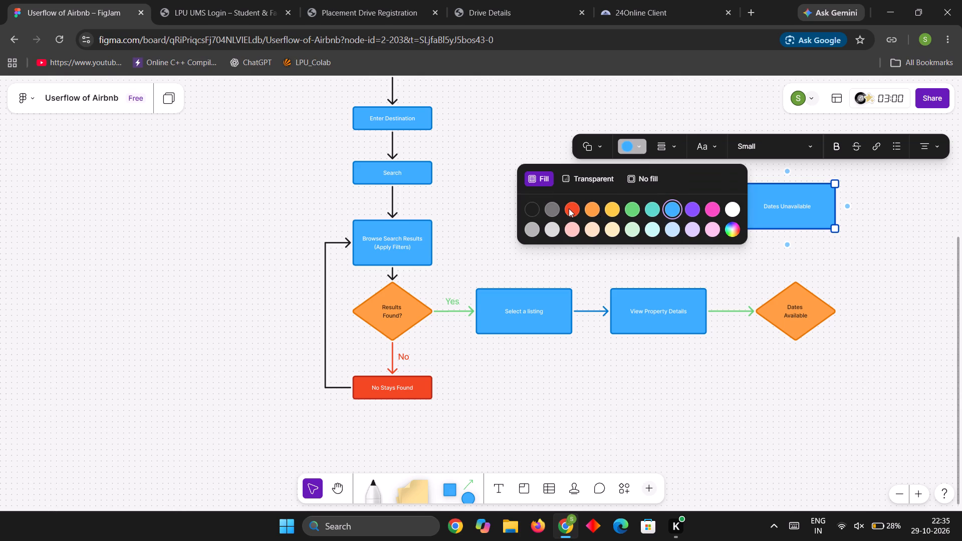
pyautogui.click(842, 264)
# Connect the top of the "Dates Available" diamond to the bottom of the "Dates Unavailable" box with an arrow.
pyautogui.click(791, 299)
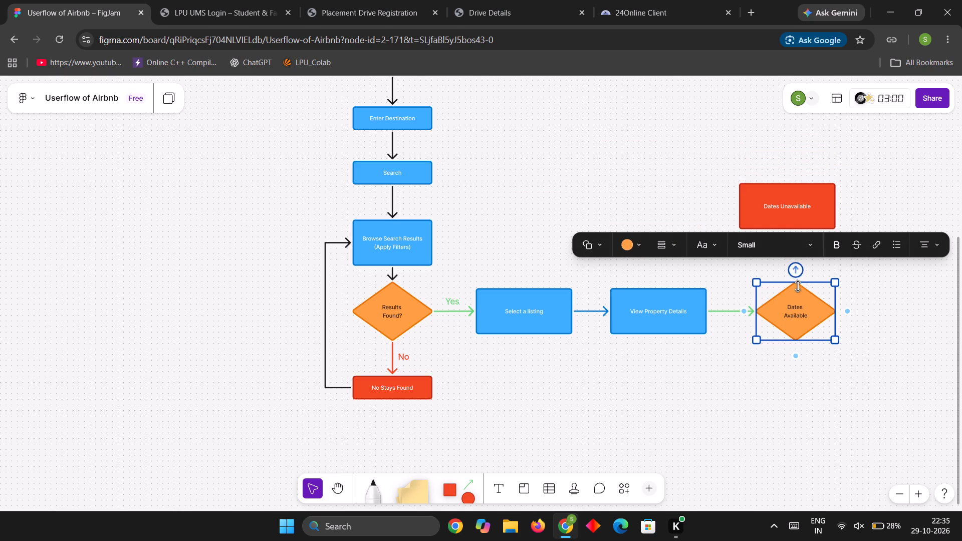
pyautogui.moveTo(796, 266); pyautogui.dragTo(797, 232)
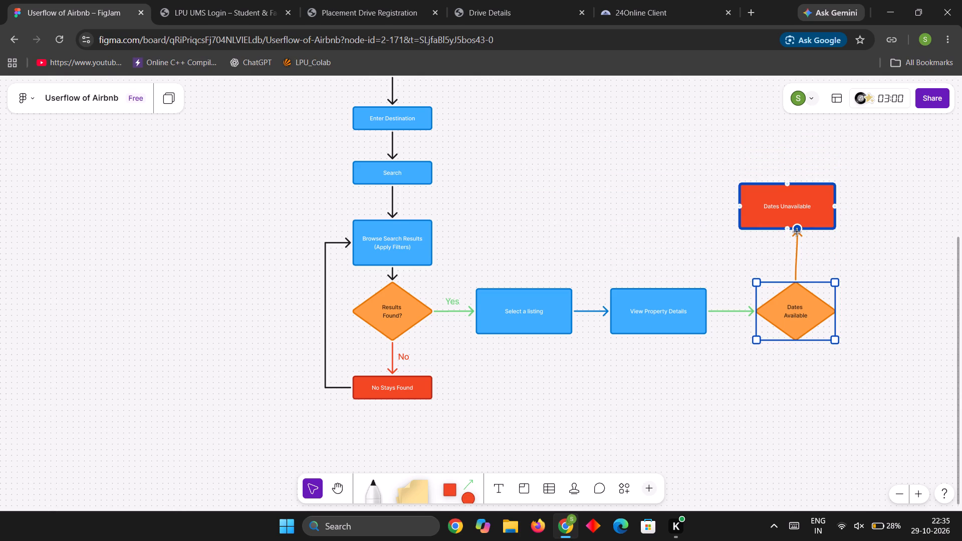
pyautogui.moveTo(797, 232); pyautogui.dragTo(796, 231)
pyautogui.moveTo(796, 231); pyautogui.dragTo(794, 243)
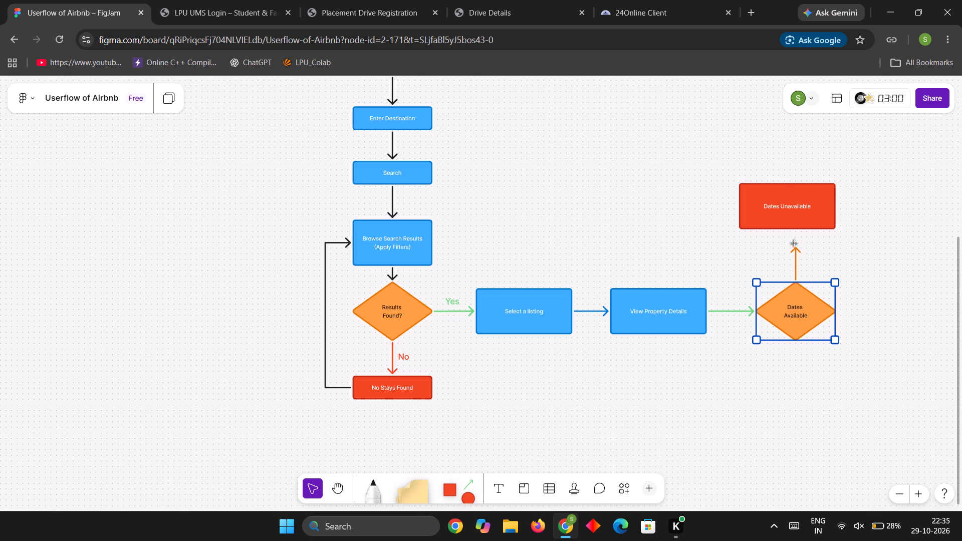
pyautogui.moveTo(794, 243); pyautogui.dragTo(794, 234)
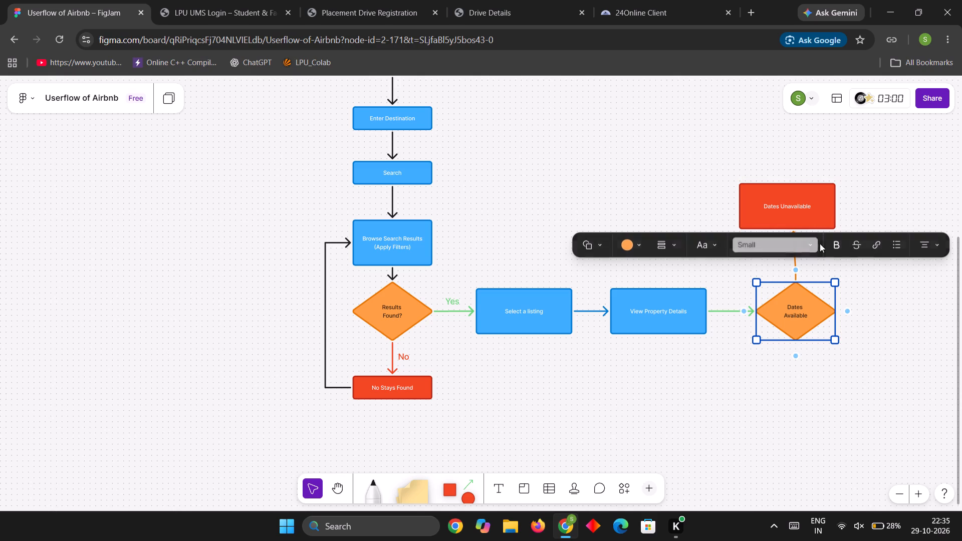
# Make the text in the "Dates Available" diamond bold.
pyautogui.click(836, 246)
pyautogui.click(855, 277)
# Narrow the "Dates Unavailable" box from its left edge to match the width of the "Dates Available" diamond.
pyautogui.click(809, 208)
pyautogui.click(806, 215)
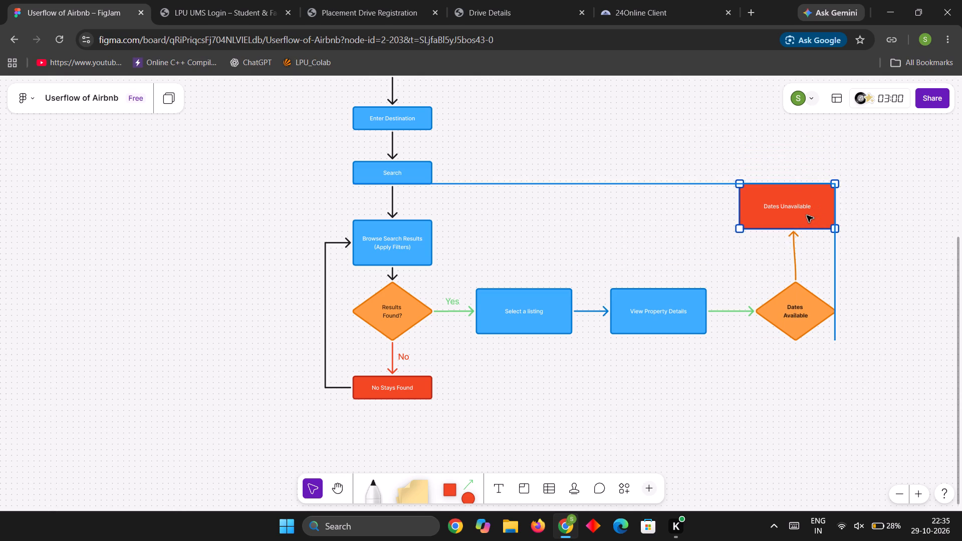
pyautogui.moveTo(739, 210); pyautogui.dragTo(751, 210)
pyautogui.click(854, 251)
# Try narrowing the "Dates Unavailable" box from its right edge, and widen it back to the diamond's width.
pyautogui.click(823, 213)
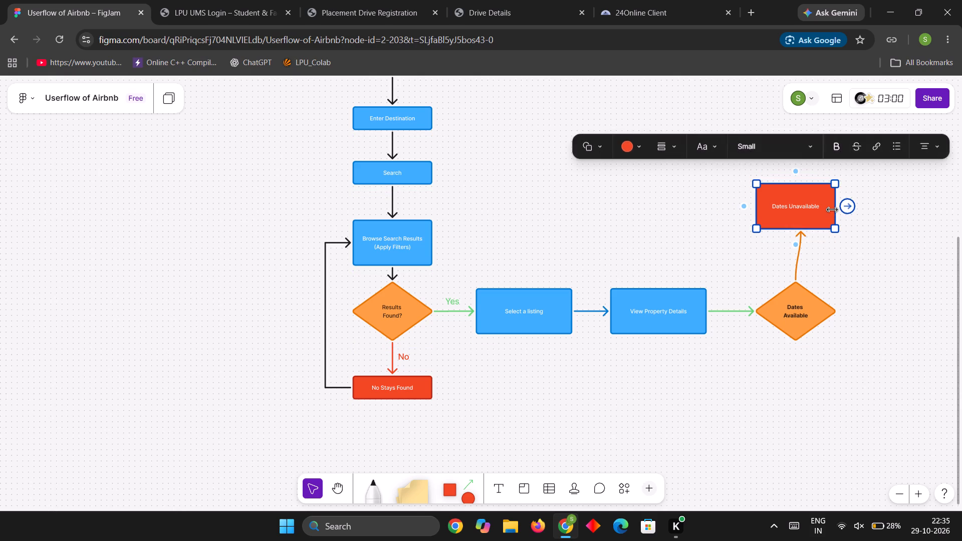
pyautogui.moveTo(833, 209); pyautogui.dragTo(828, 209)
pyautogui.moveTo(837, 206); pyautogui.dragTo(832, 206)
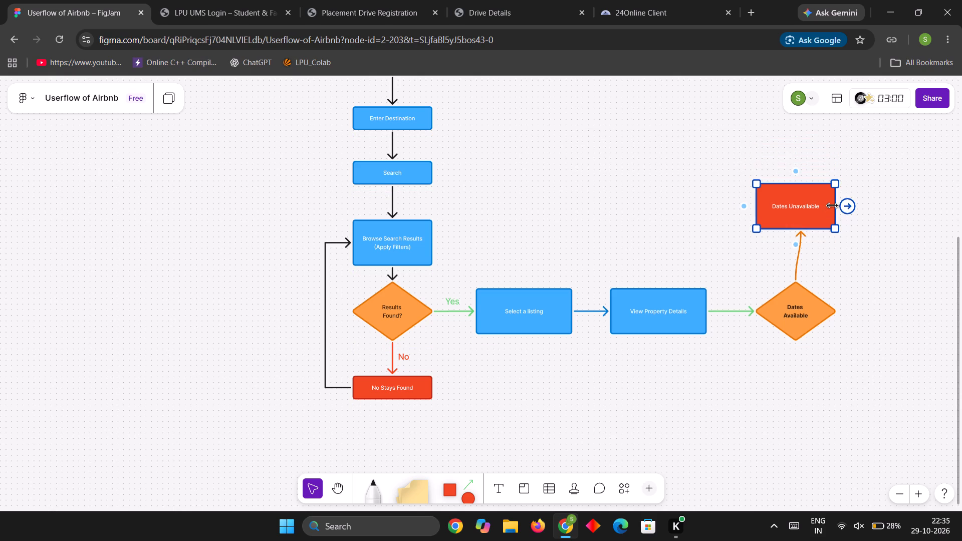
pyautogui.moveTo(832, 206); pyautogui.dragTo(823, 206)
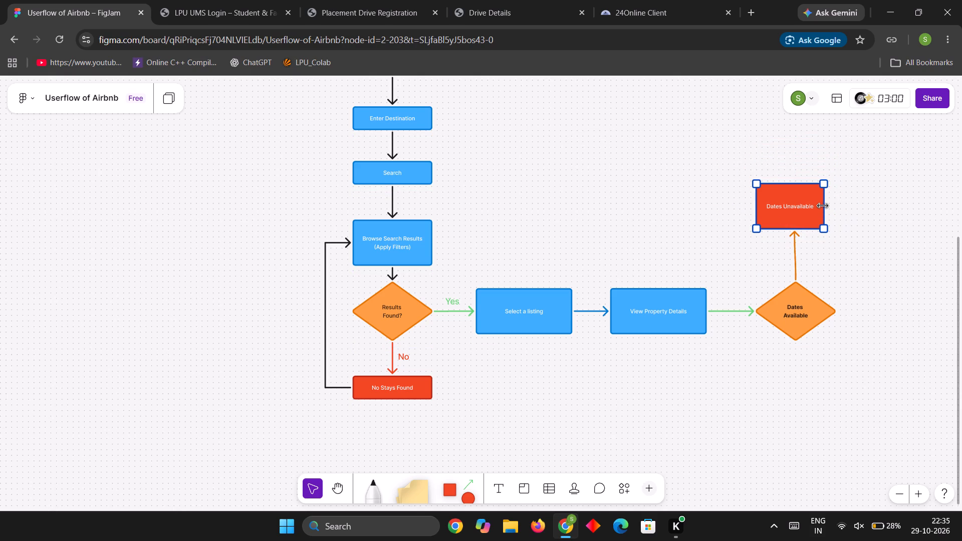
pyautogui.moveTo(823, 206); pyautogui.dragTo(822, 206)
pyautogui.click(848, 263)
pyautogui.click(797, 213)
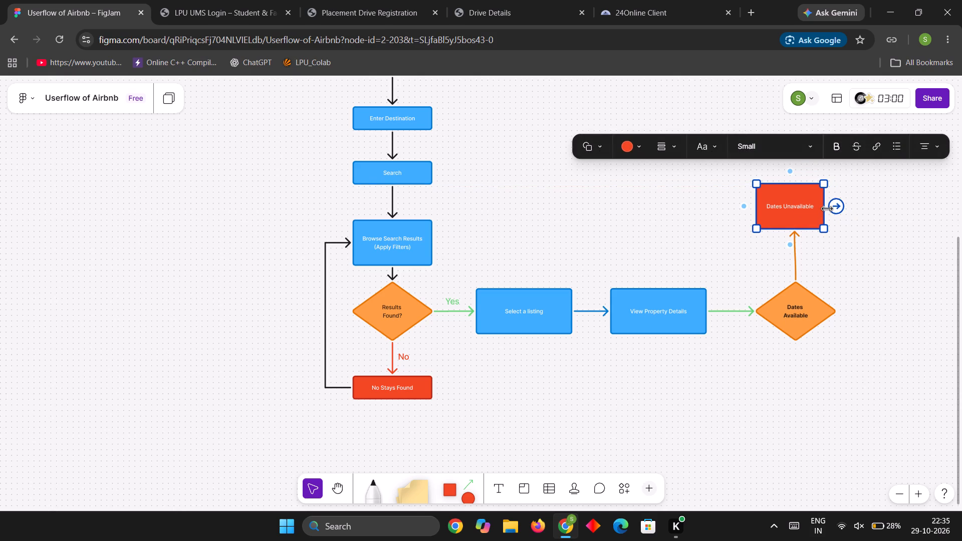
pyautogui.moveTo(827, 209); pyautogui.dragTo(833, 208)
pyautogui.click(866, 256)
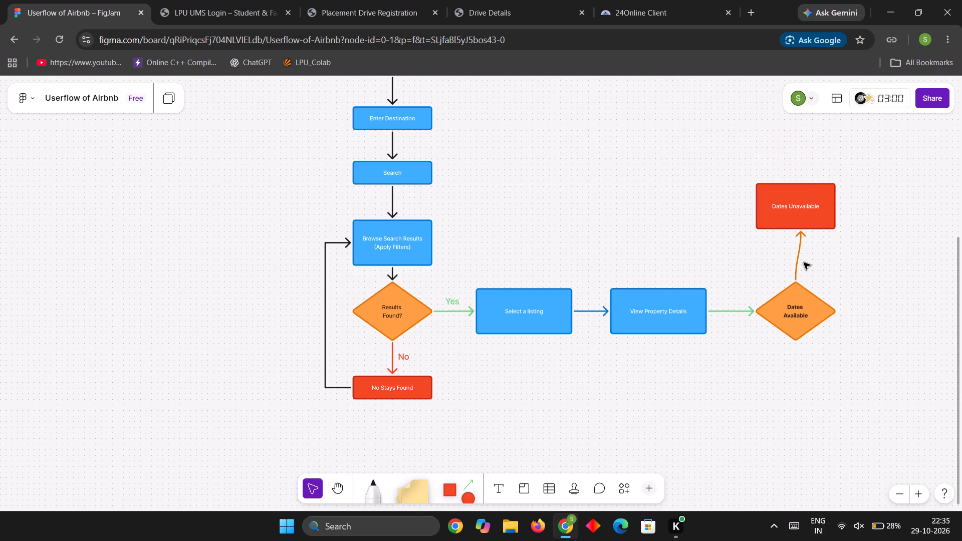
# Shift the "Dates Unavailable" box slightly left so the arrow from the diamond runs straight up.
pyautogui.click(802, 218)
pyautogui.moveTo(808, 213); pyautogui.dragTo(796, 215)
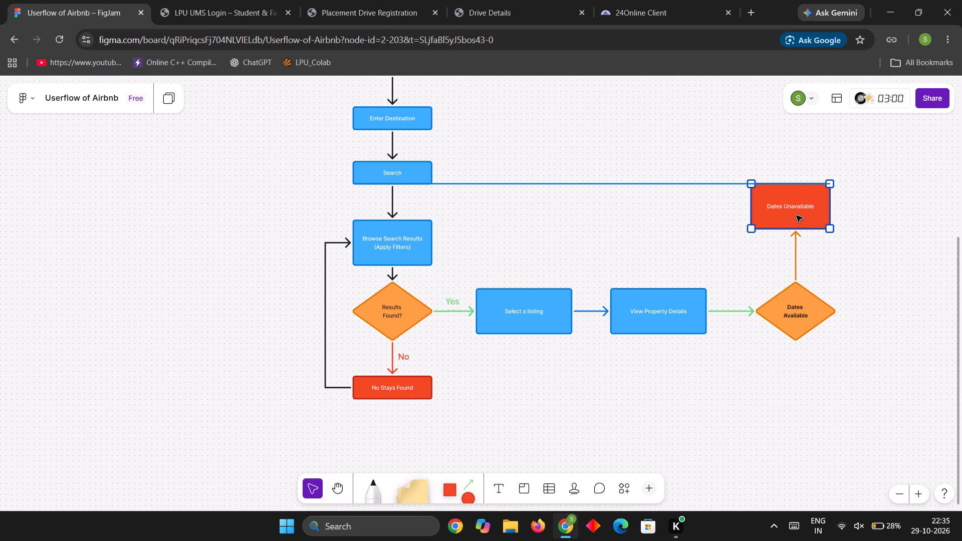
pyautogui.moveTo(796, 215); pyautogui.dragTo(802, 215)
pyautogui.click(839, 255)
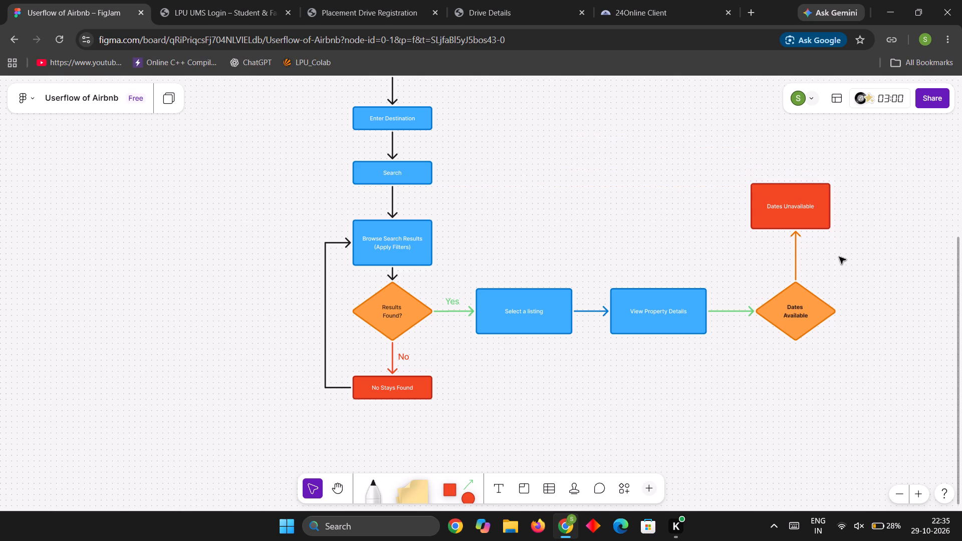
# Recolour the arrow between the "Dates Available" diamond and the "Dates Unavailable" box red.
pyautogui.click(801, 253)
pyautogui.click(797, 257)
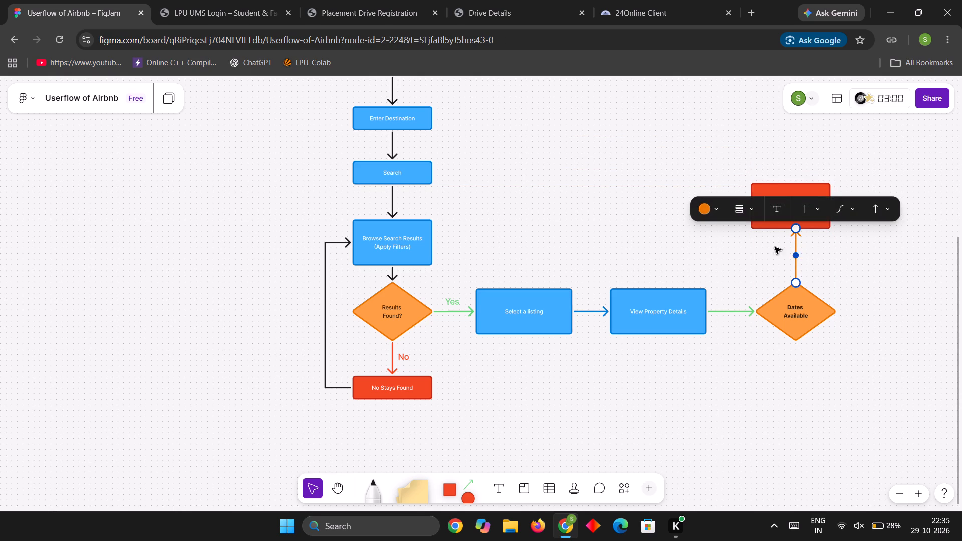
pyautogui.click(723, 213)
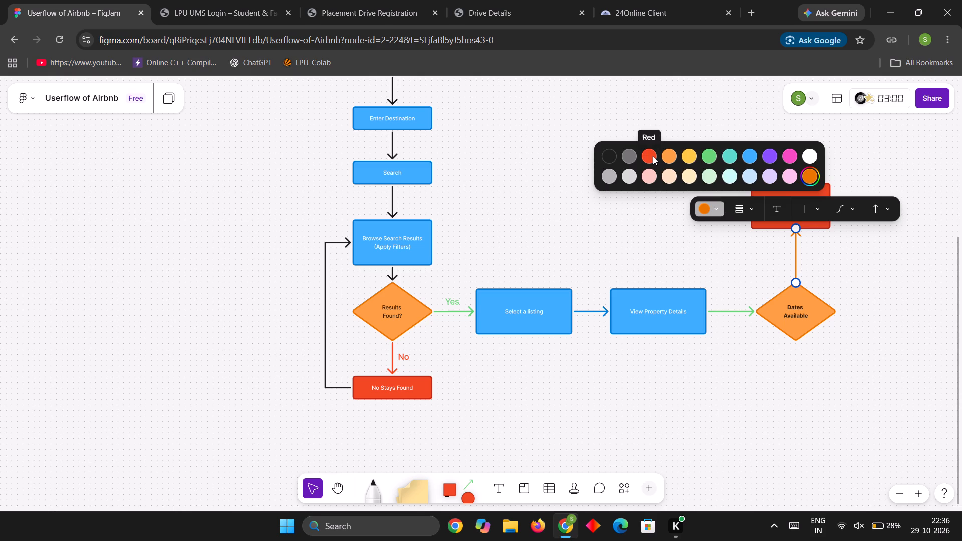
pyautogui.click(653, 156)
# Recolour the arrow between "View Property Details" and the "Dates Available" diamond black.
pyautogui.click(739, 308)
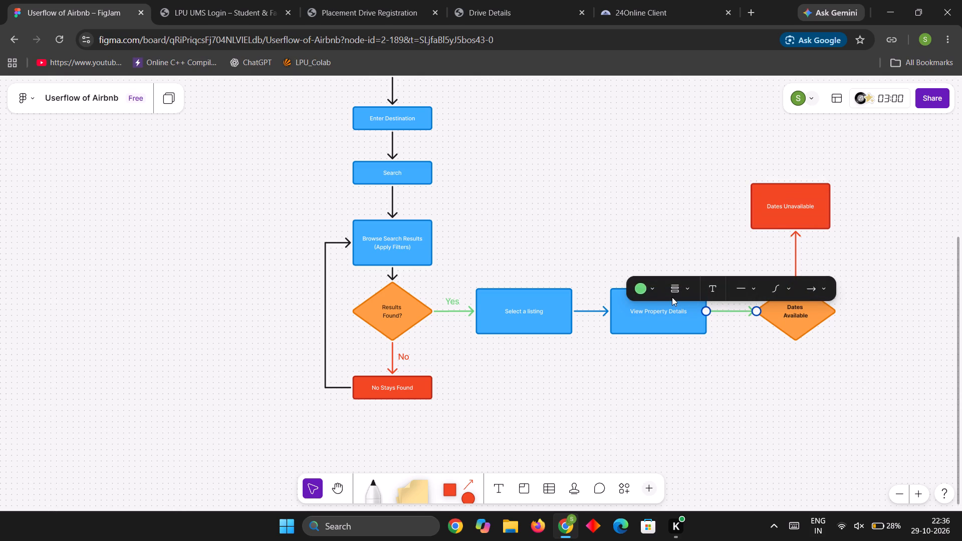
pyautogui.click(657, 294)
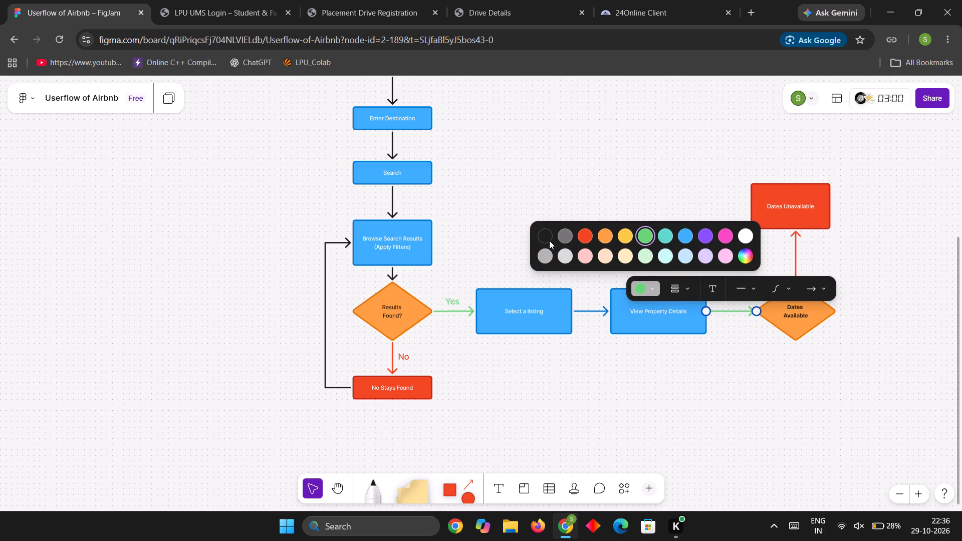
pyautogui.click(547, 237)
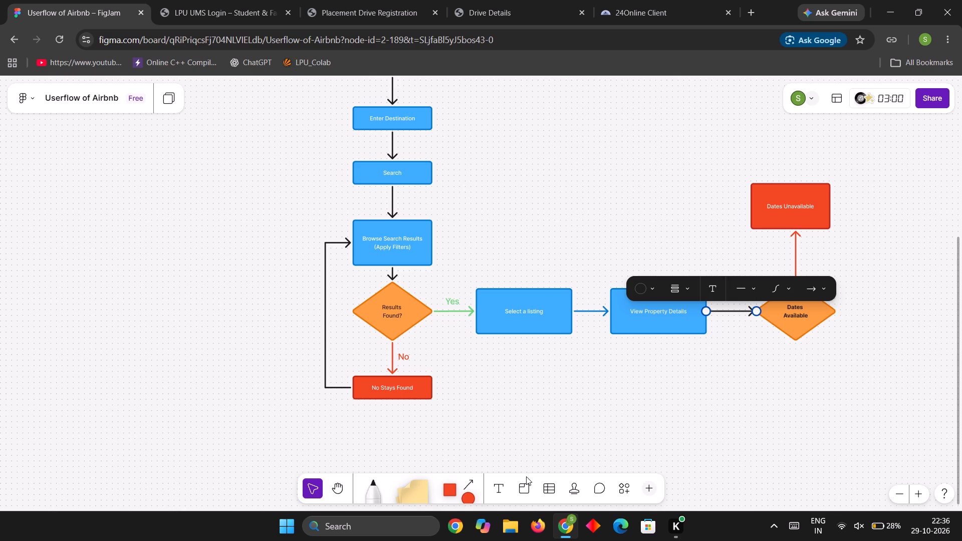
# Draw a straight line without an arrowhead from the "Dates Unavailable" box's left side to the top of "Select a listing".
pyautogui.click(465, 483)
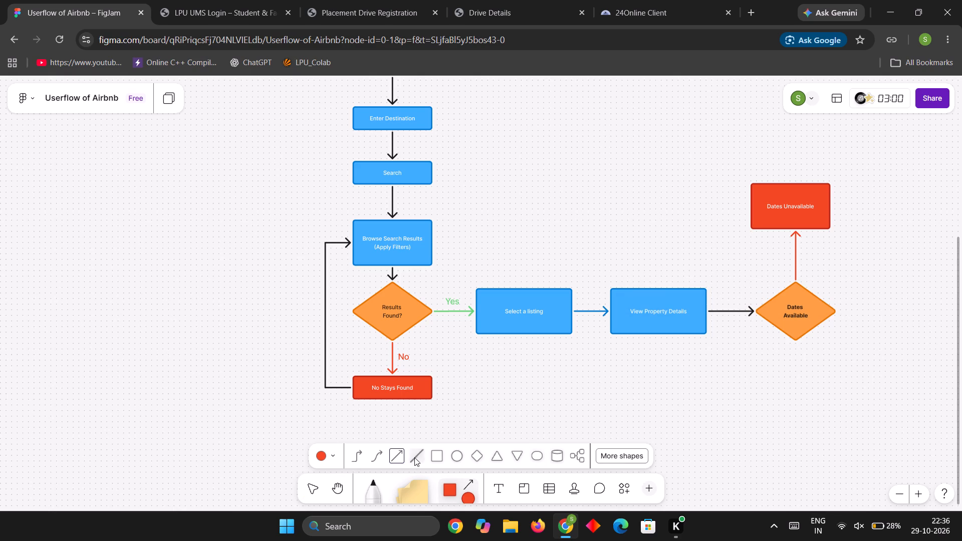
pyautogui.click(414, 457)
pyautogui.click(751, 208)
pyautogui.click(525, 286)
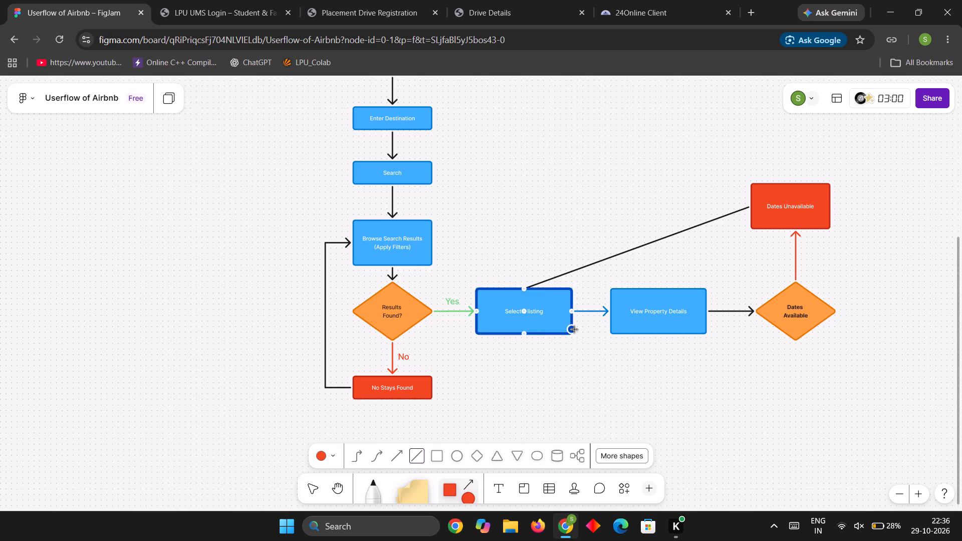
pyautogui.press('Escape')
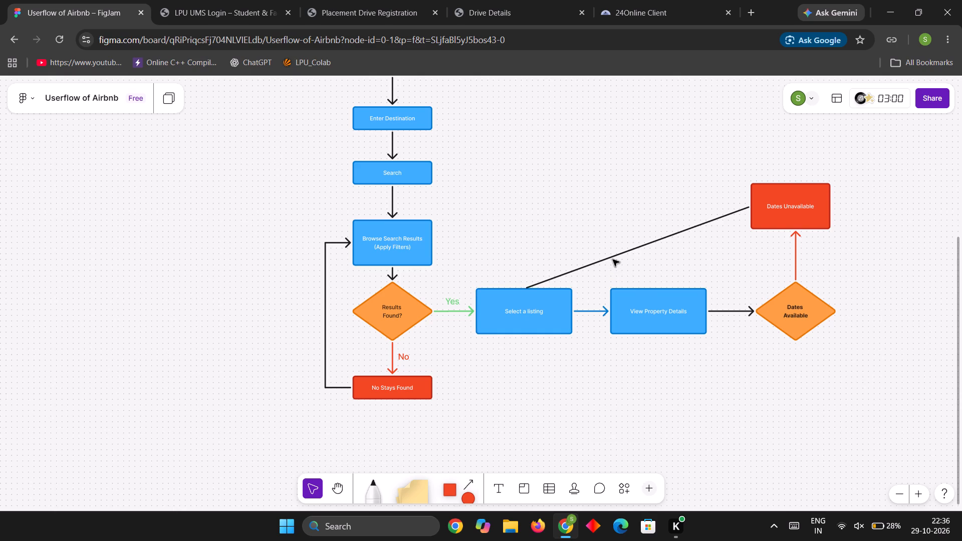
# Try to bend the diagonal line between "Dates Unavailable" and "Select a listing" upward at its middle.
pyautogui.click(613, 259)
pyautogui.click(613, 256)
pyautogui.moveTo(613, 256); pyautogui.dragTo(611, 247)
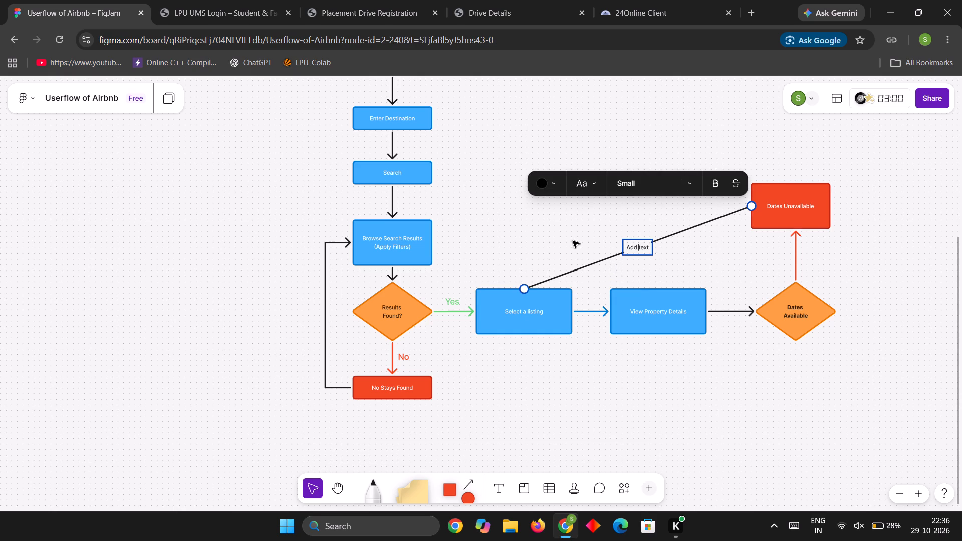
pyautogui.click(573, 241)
# Move the line's end off "Select a listing" so it runs horizontally from "Dates Unavailable" to a point above that box's centre.
pyautogui.click(534, 286)
pyautogui.moveTo(524, 288); pyautogui.dragTo(525, 287)
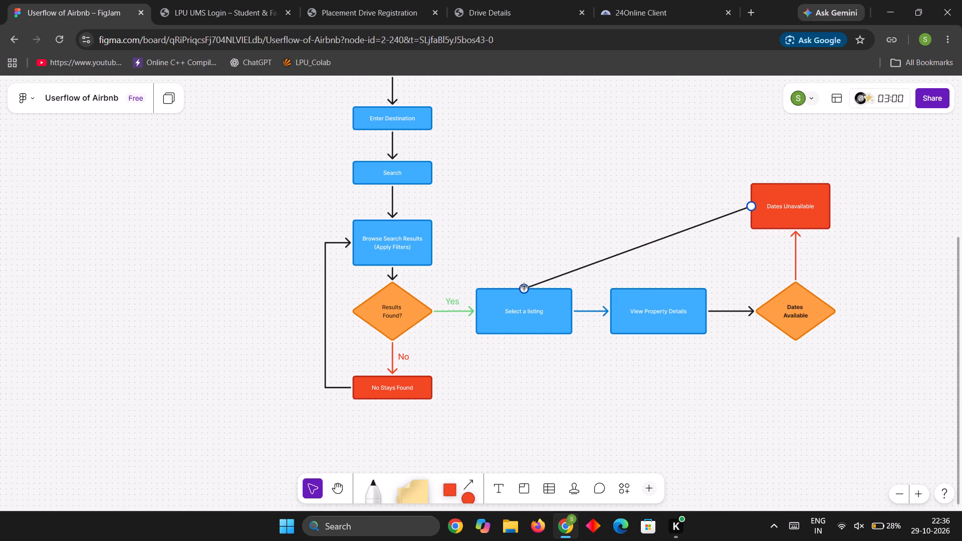
pyautogui.moveTo(525, 287); pyautogui.dragTo(527, 203)
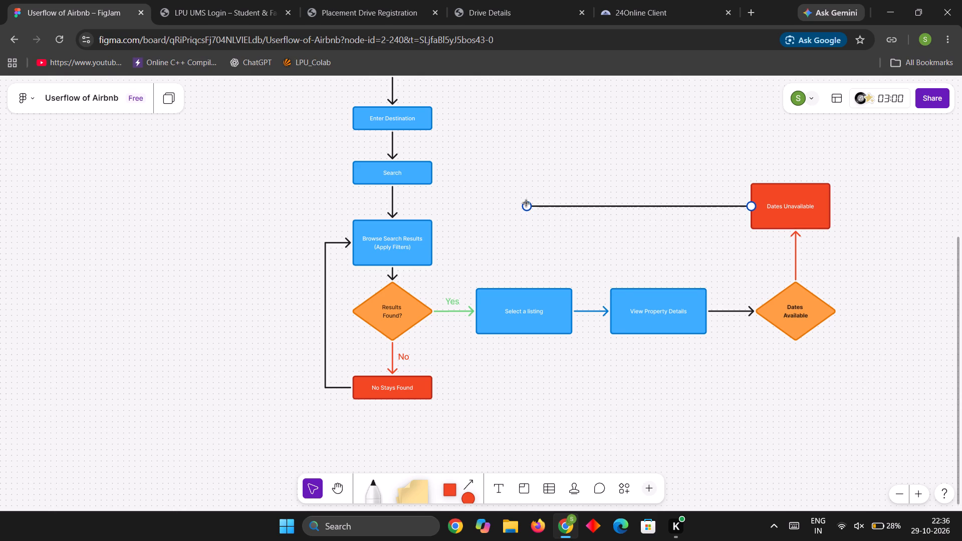
pyautogui.moveTo(527, 203); pyautogui.dragTo(487, 207)
pyautogui.moveTo(487, 207); pyautogui.dragTo(521, 199)
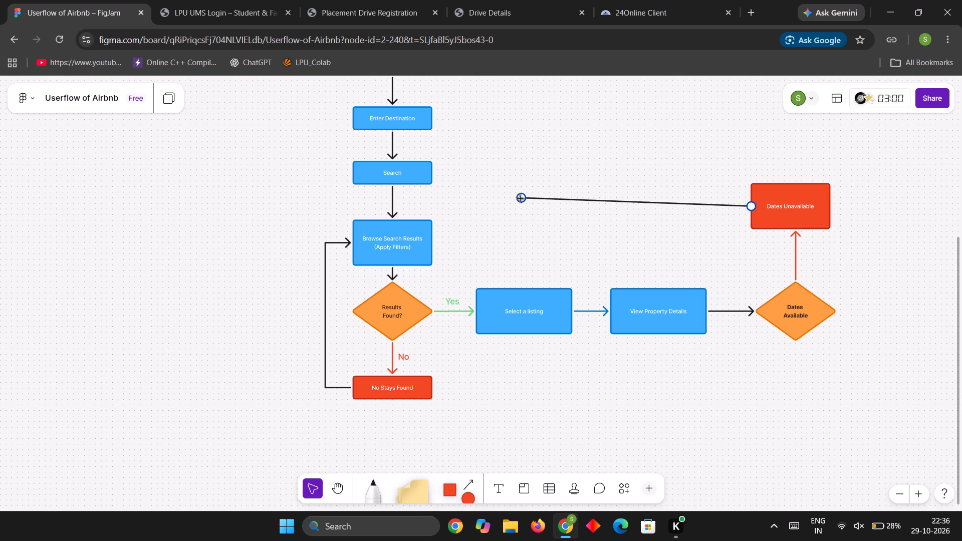
pyautogui.moveTo(521, 199); pyautogui.dragTo(521, 205)
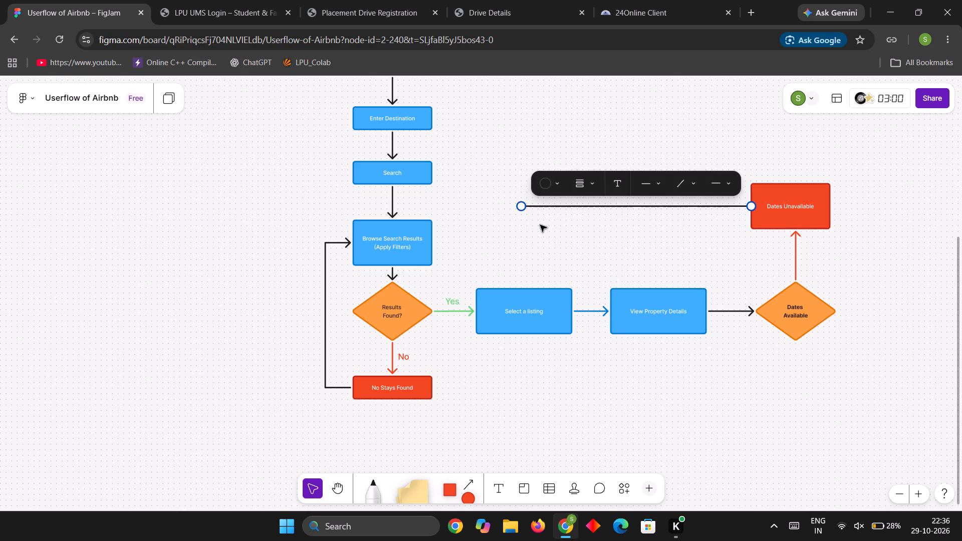
pyautogui.click(558, 232)
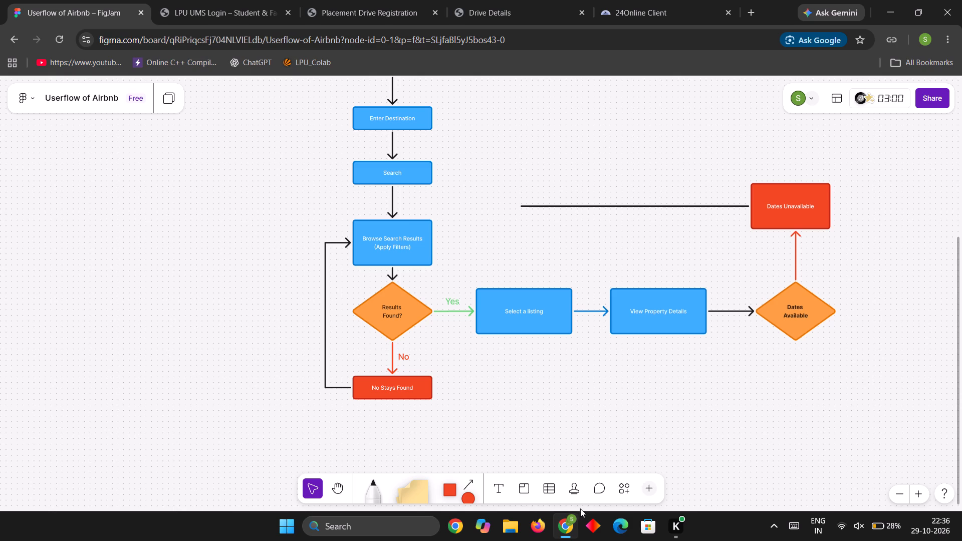
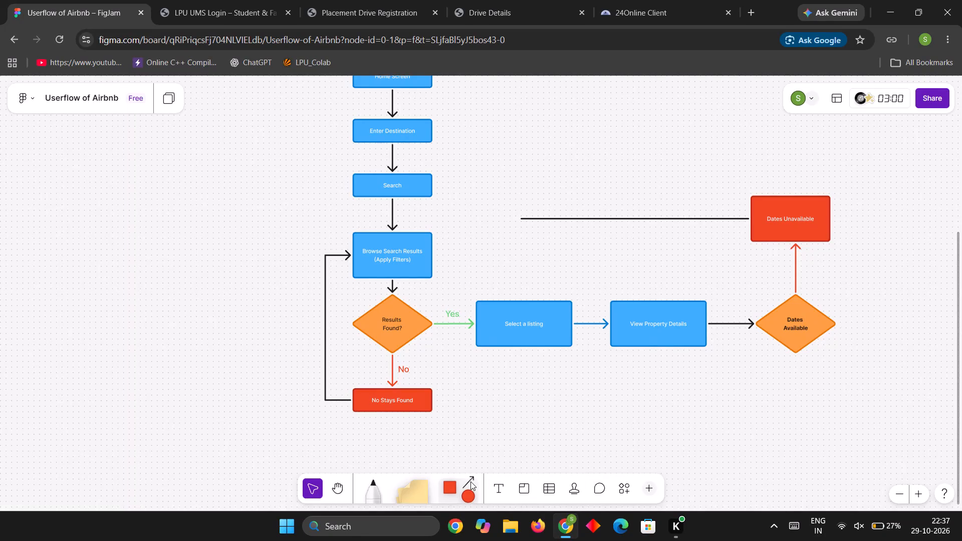
# Draw a straight arrow from the top of "Select a listing" up to the free end of the "Dates Unavailable" line.
pyautogui.click(470, 481)
pyautogui.click(415, 461)
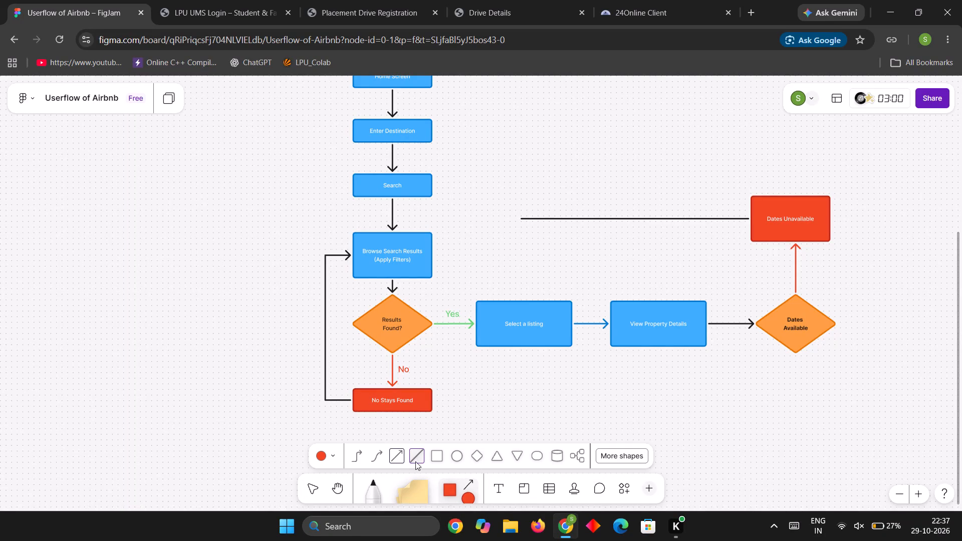
pyautogui.click(399, 461)
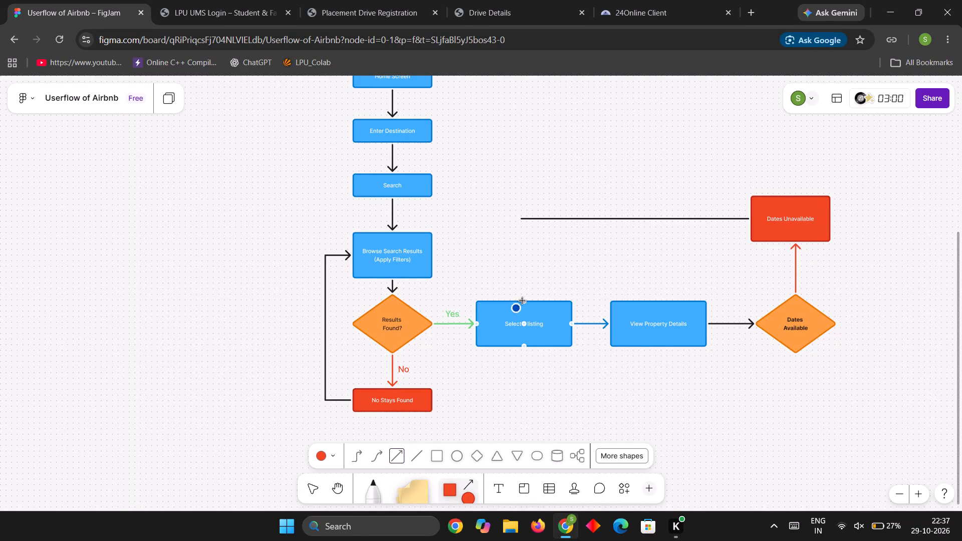
pyautogui.click(524, 303)
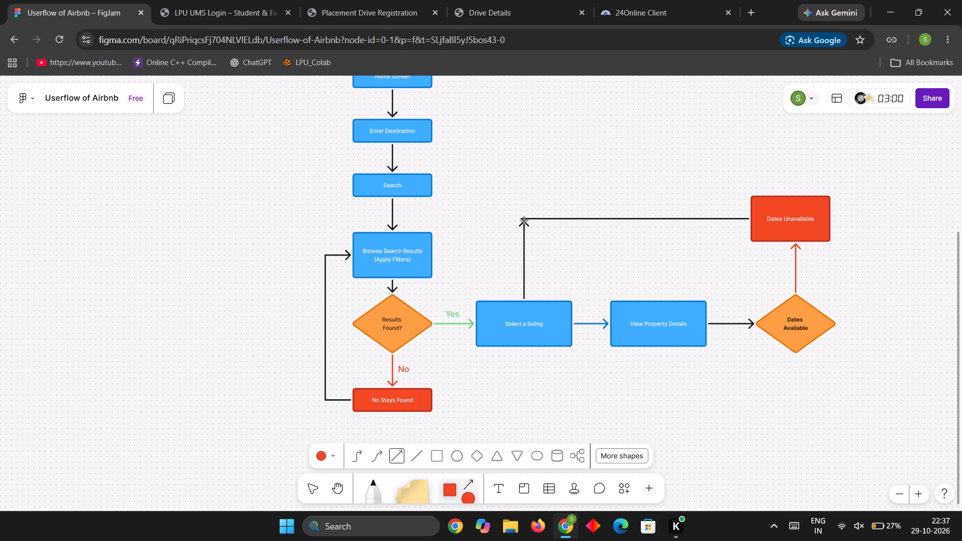
pyautogui.click(525, 220)
pyautogui.press('Escape')
# Reverse the vertical arrow's ends, with an arrowhead pointing into "Select a listing" and none at the upper end.
pyautogui.click(525, 272)
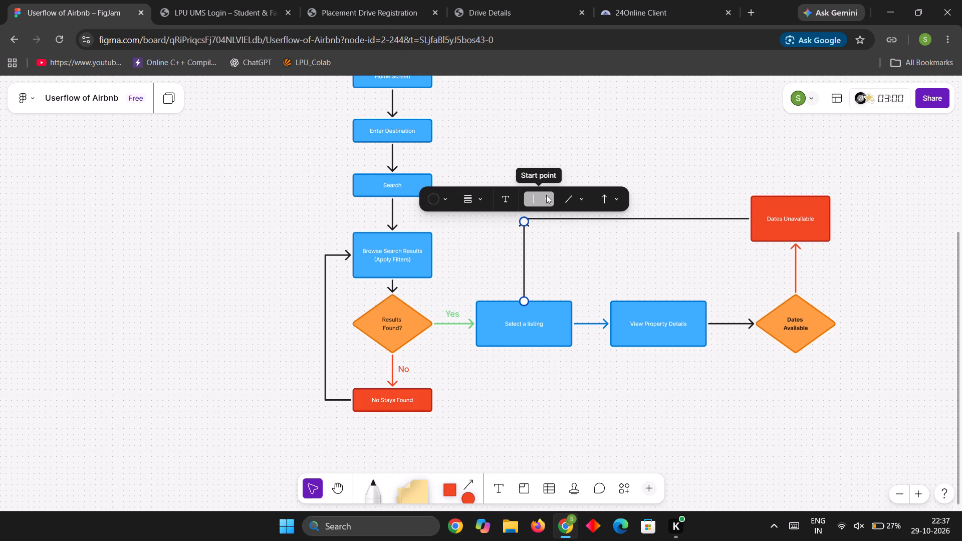
pyautogui.click(546, 195)
pyautogui.click(502, 173)
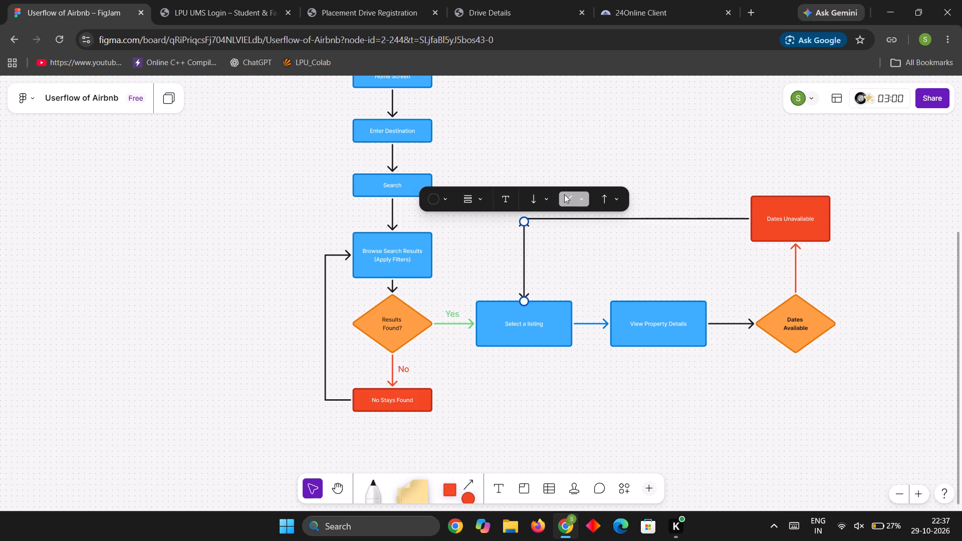
pyautogui.click(613, 204)
pyautogui.click(555, 166)
pyautogui.click(567, 242)
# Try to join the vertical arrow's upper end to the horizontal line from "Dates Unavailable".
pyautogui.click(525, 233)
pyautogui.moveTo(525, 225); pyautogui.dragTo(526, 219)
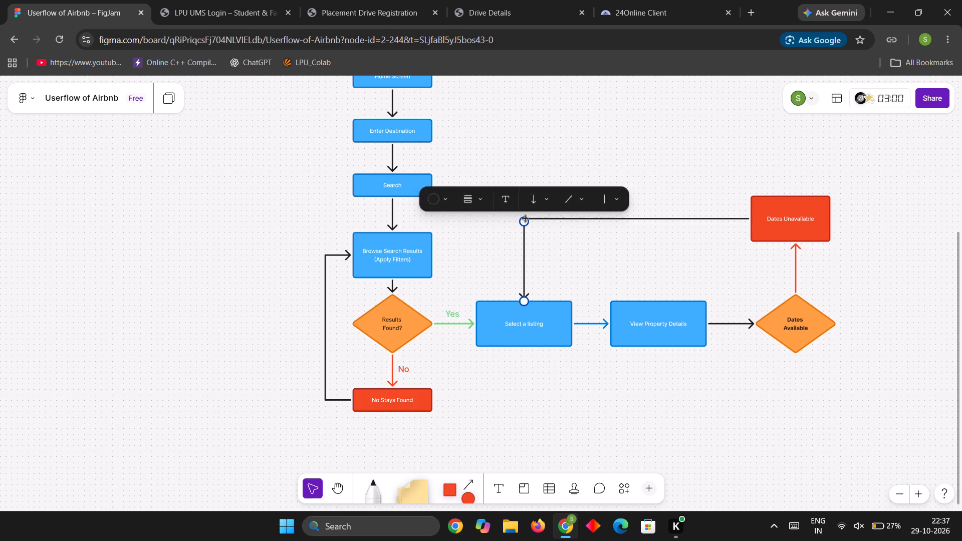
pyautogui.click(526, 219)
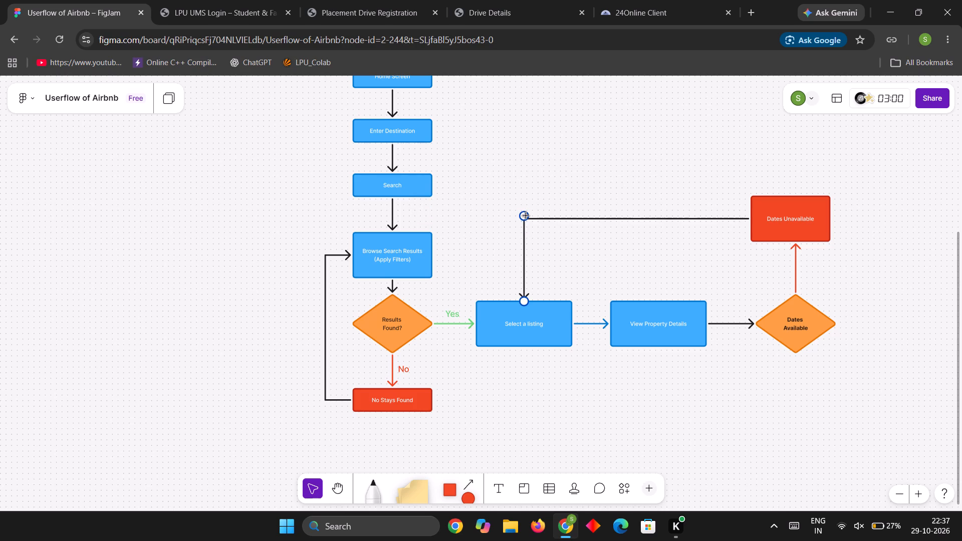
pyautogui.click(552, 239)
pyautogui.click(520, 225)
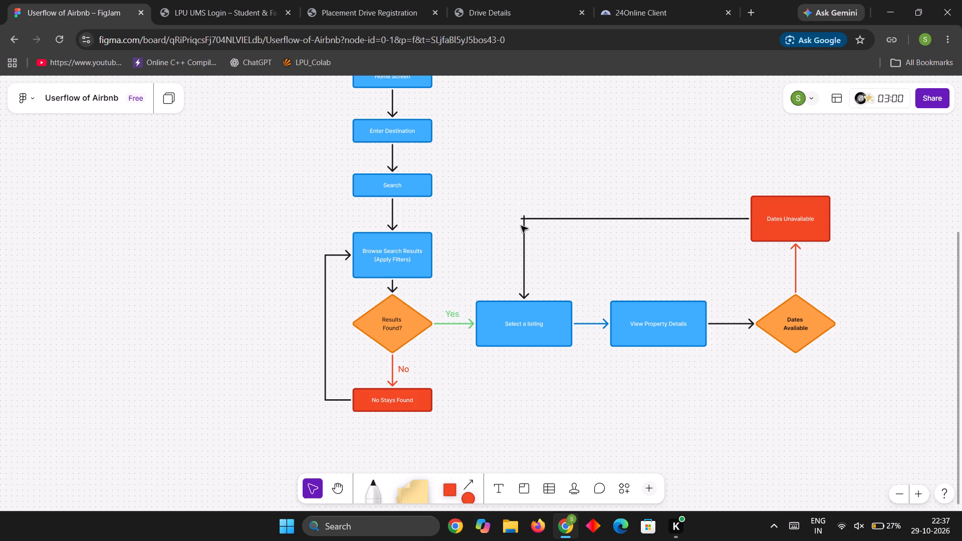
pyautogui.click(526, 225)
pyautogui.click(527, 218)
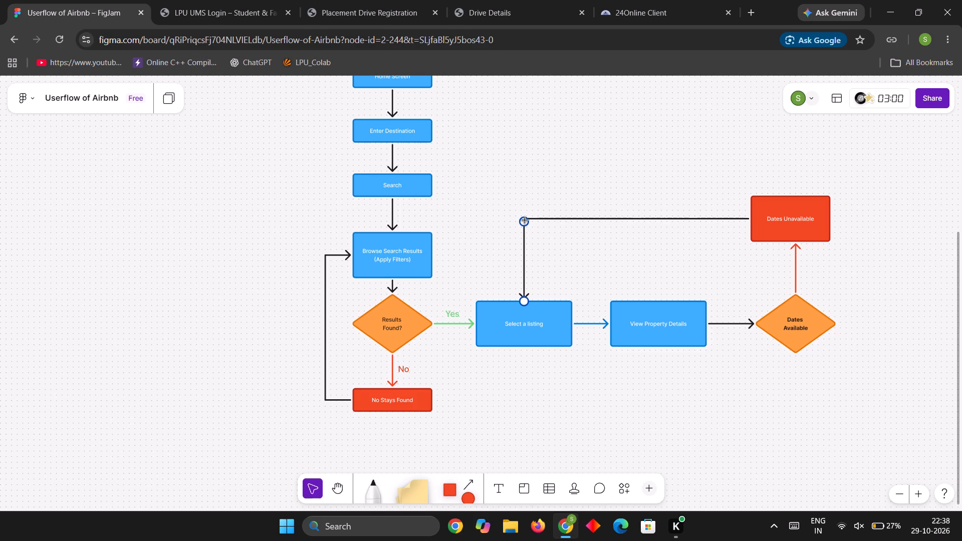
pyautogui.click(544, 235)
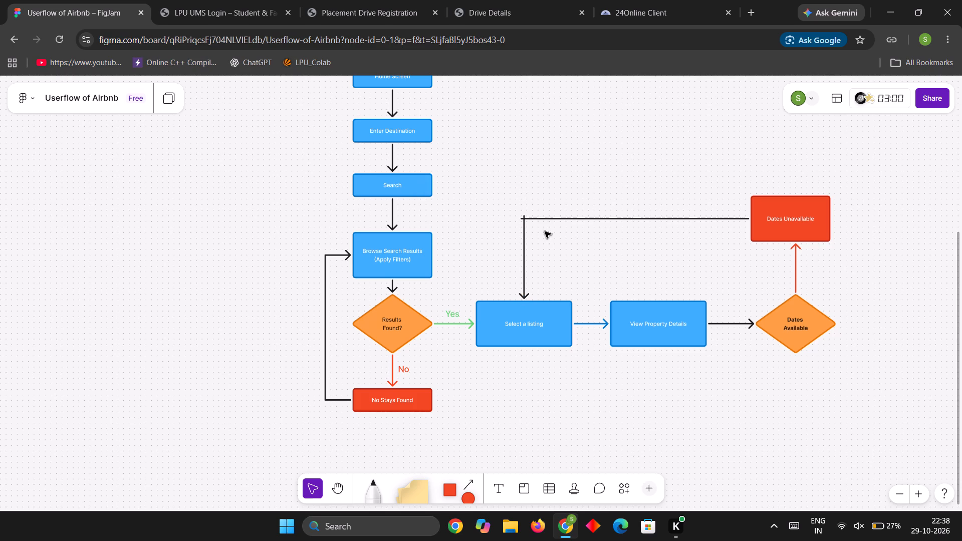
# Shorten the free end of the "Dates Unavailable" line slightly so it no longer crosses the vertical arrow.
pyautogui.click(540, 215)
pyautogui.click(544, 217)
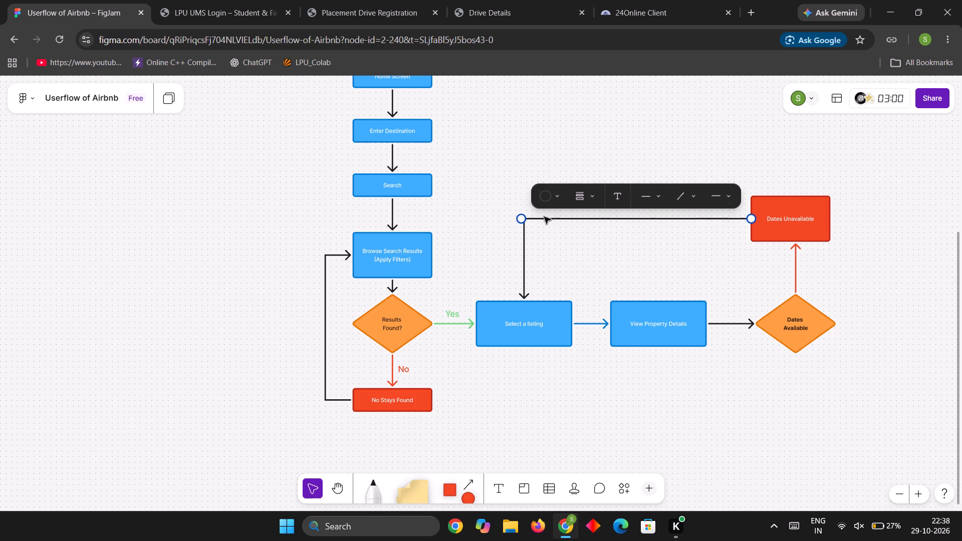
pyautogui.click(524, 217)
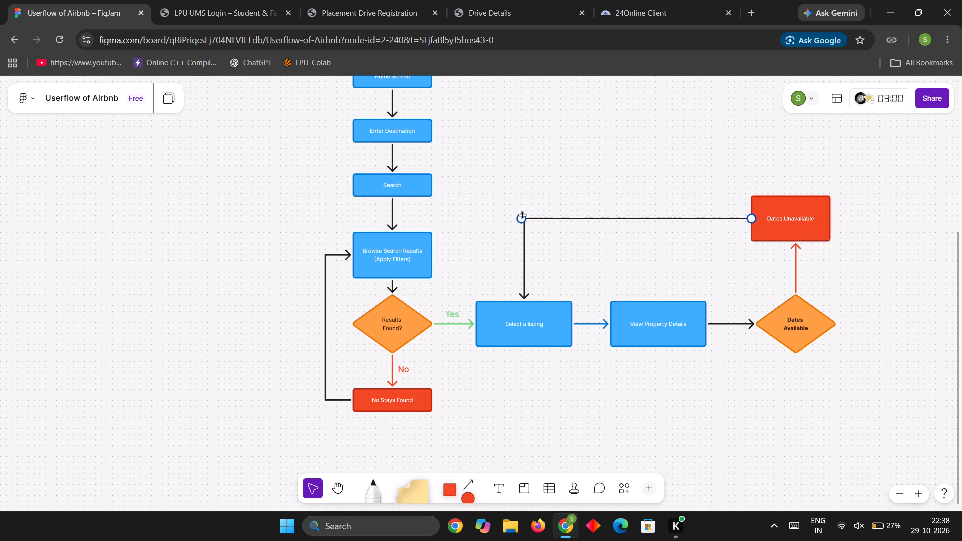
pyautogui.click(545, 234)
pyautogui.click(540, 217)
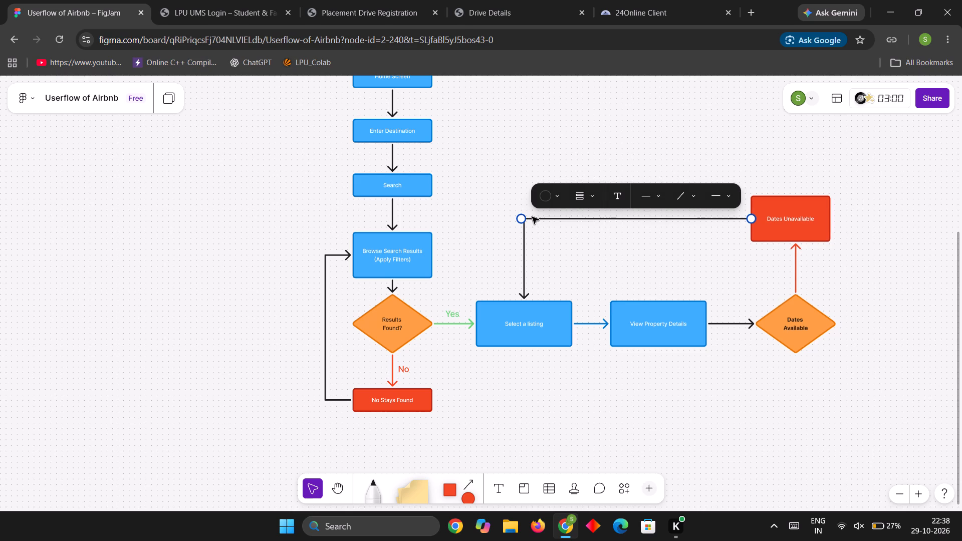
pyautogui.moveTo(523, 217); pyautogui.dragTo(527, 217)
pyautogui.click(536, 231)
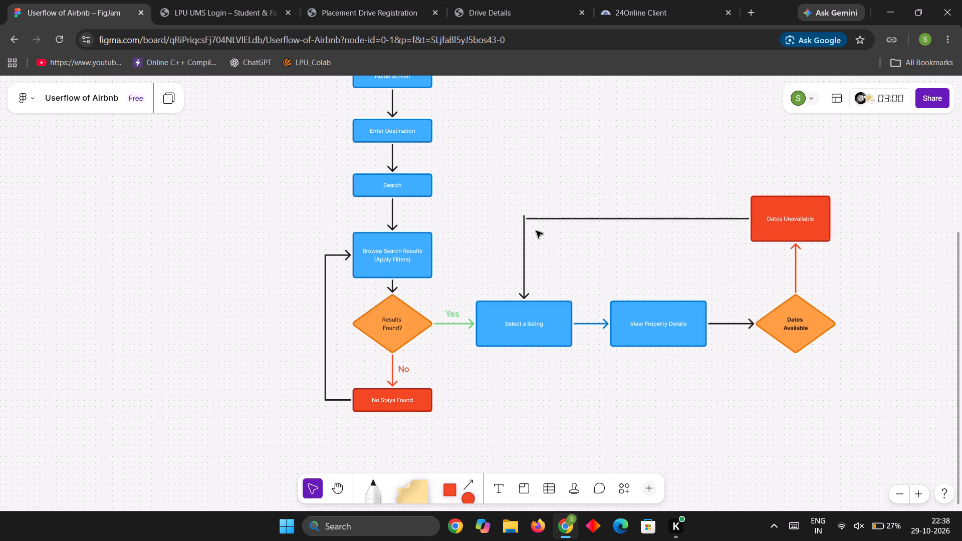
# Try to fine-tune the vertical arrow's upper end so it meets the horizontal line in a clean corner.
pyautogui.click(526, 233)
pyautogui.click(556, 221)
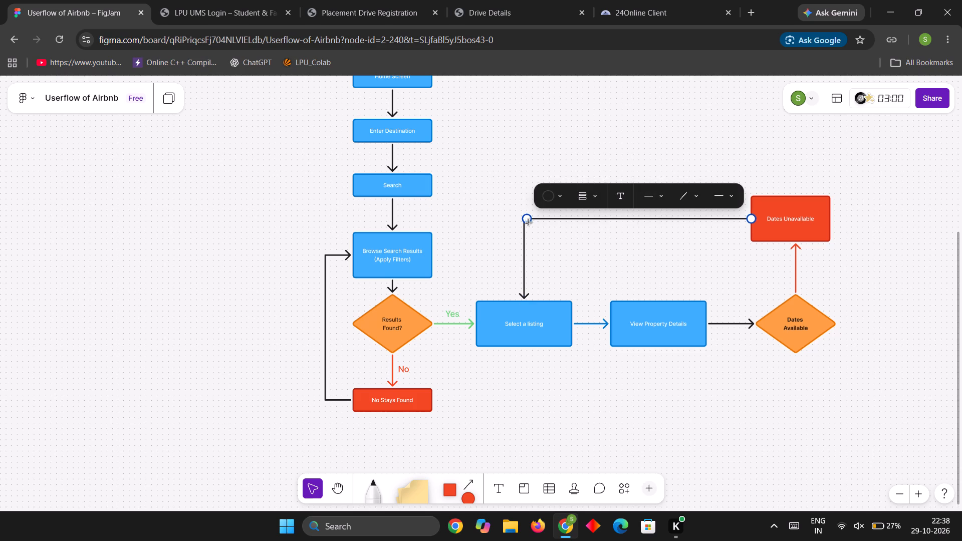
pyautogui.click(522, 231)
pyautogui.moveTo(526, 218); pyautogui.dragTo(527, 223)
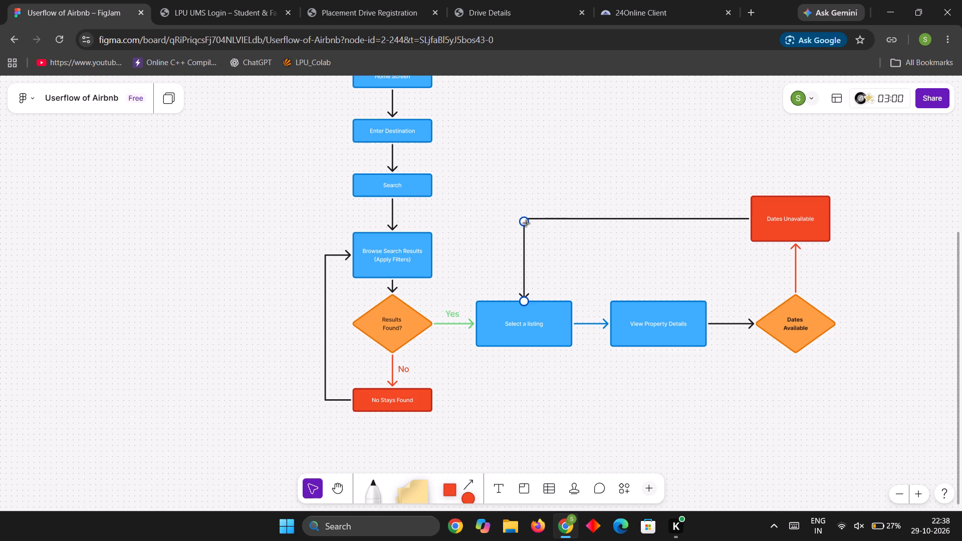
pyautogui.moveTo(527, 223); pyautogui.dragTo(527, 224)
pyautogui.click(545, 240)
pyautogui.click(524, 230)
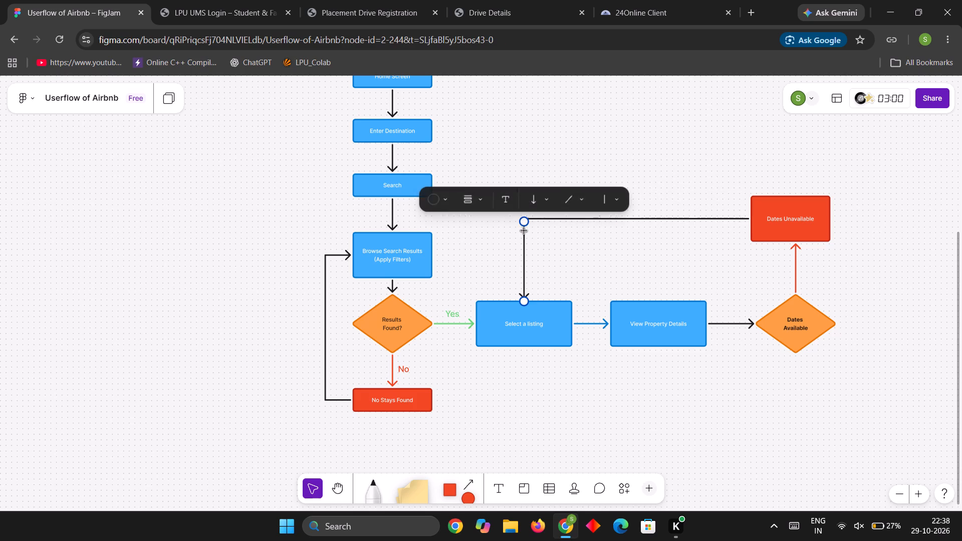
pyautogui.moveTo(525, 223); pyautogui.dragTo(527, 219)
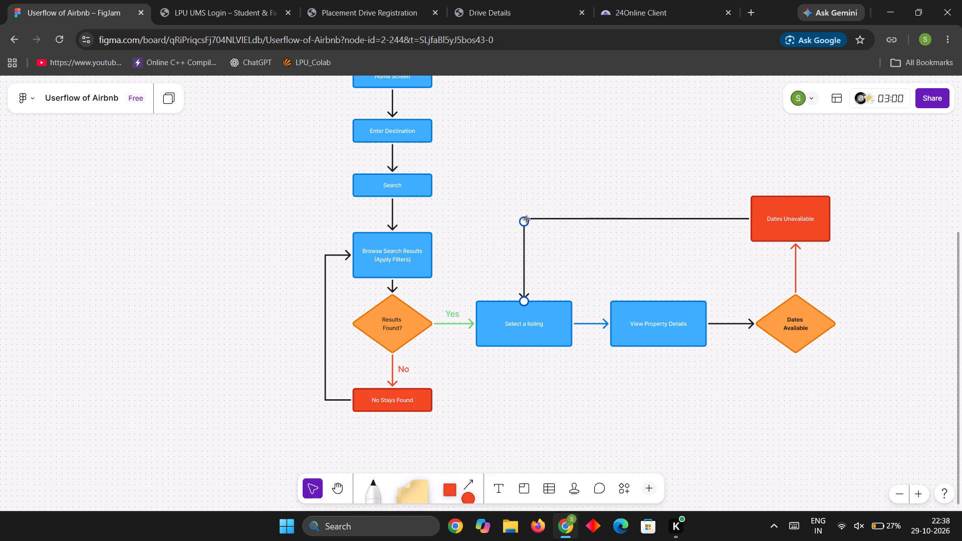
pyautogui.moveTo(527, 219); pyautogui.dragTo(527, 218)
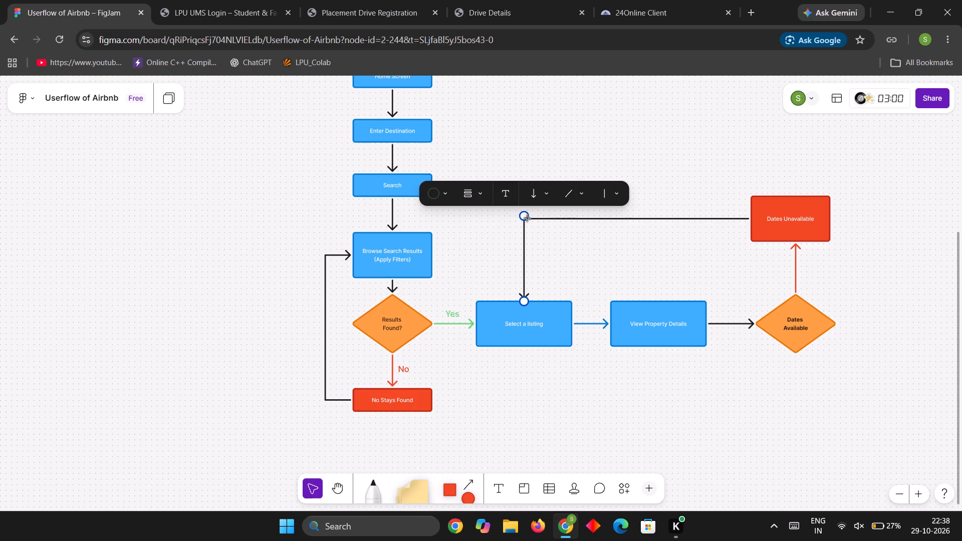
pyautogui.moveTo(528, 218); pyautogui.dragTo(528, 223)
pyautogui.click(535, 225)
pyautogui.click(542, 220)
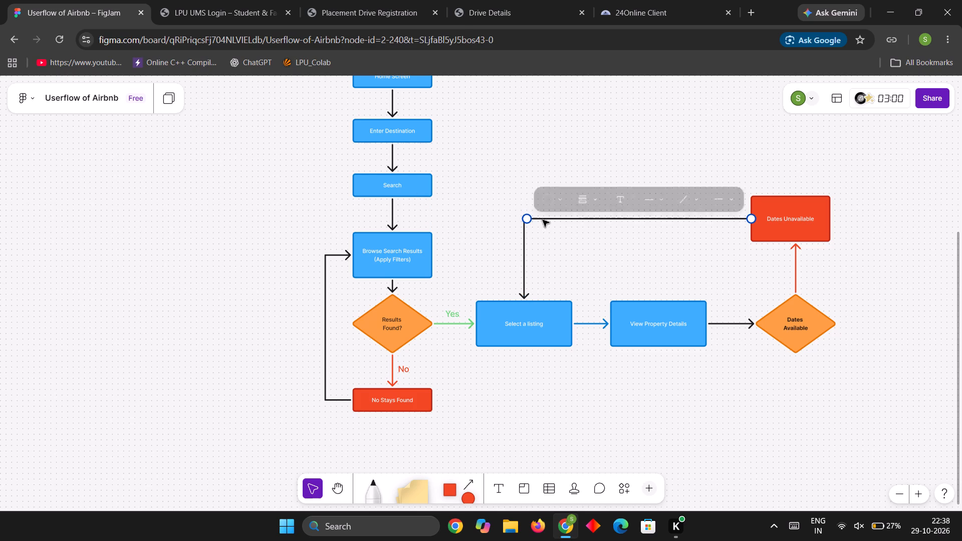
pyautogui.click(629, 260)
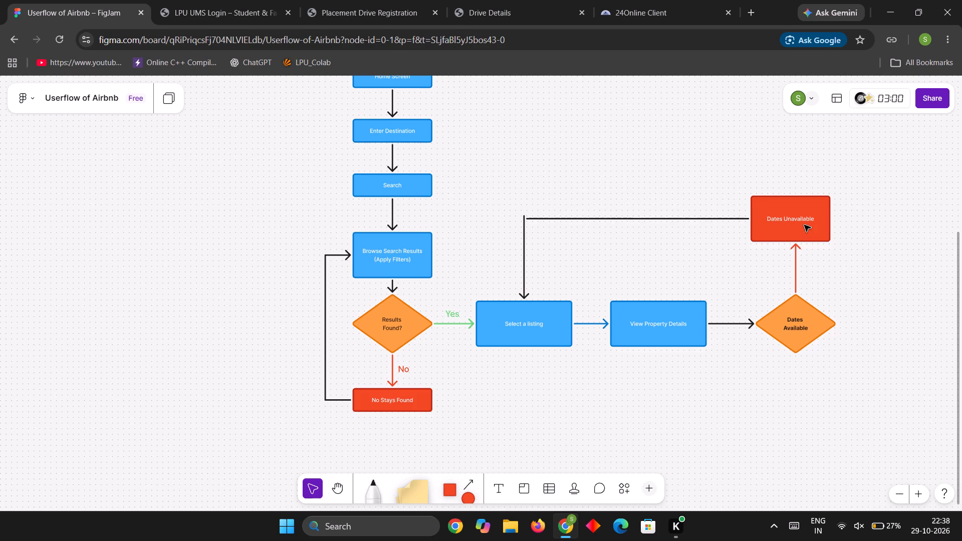
# Move the "Dates Unavailable" box slightly up and across so its sides align with the "Dates Available" diamond.
pyautogui.click(804, 225)
pyautogui.moveTo(810, 230); pyautogui.dragTo(810, 222)
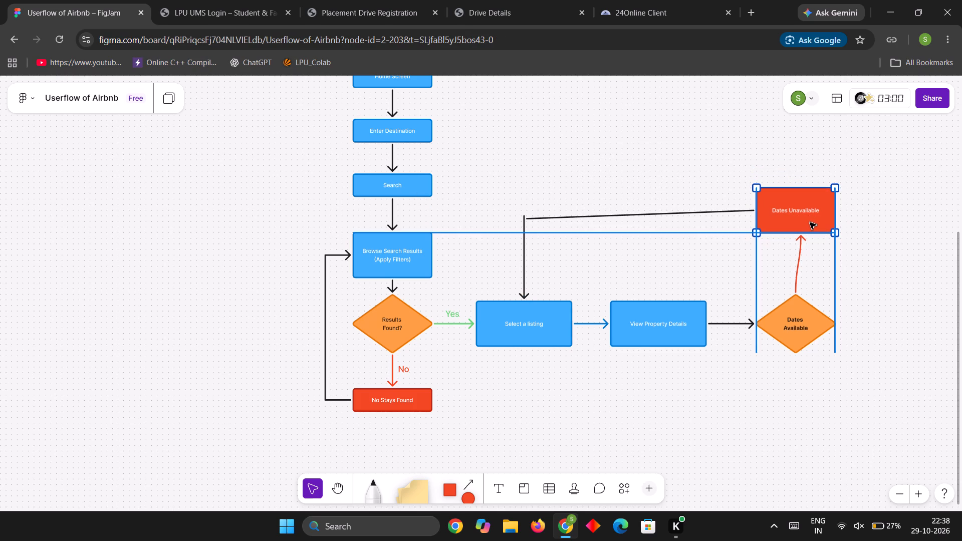
pyautogui.moveTo(810, 222); pyautogui.dragTo(810, 222)
# Raise the free end of the "Dates Unavailable" line until the line runs level with the moved box's centre.
pyautogui.click(641, 215)
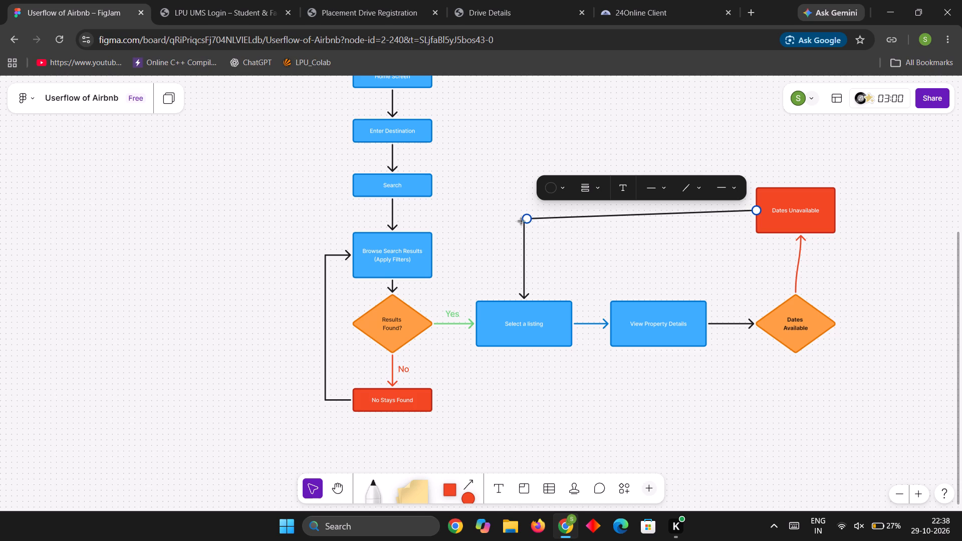
pyautogui.moveTo(527, 219); pyautogui.dragTo(527, 213)
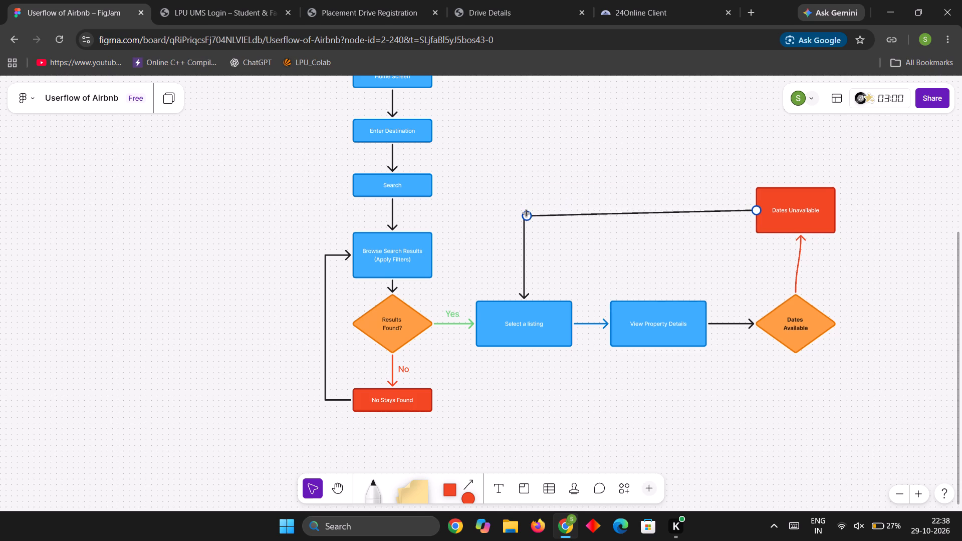
pyautogui.moveTo(527, 213); pyautogui.dragTo(525, 211)
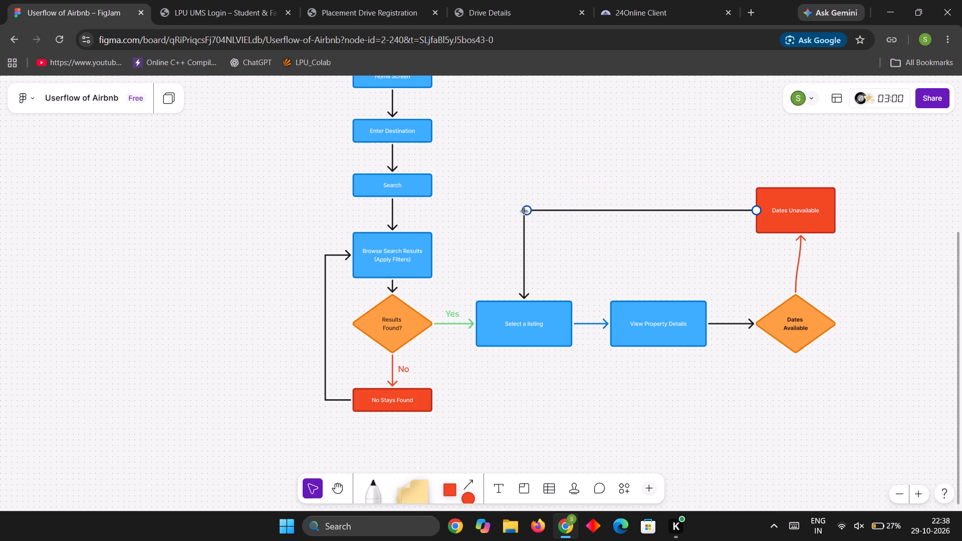
pyautogui.moveTo(525, 211); pyautogui.dragTo(524, 211)
pyautogui.click(566, 237)
# Extend the vertical arrow's upper end up to the raised horizontal line.
pyautogui.click(528, 230)
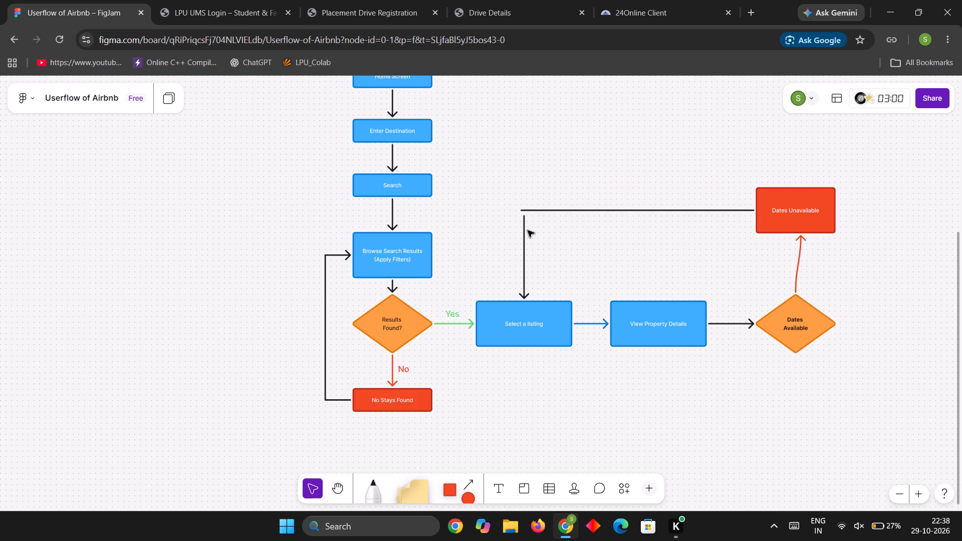
pyautogui.click(527, 230)
pyautogui.moveTo(525, 218); pyautogui.dragTo(525, 211)
pyautogui.click(560, 246)
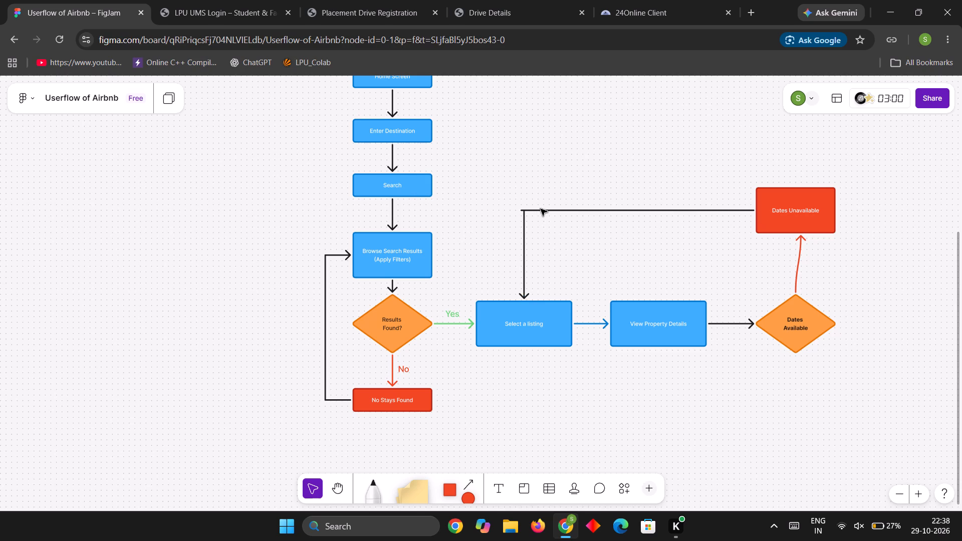
# Adjust the horizontal line's free end and nudge it left until it sits flush with the vertical arrow's upper end.
pyautogui.click(541, 209)
pyautogui.moveTo(522, 210); pyautogui.dragTo(525, 210)
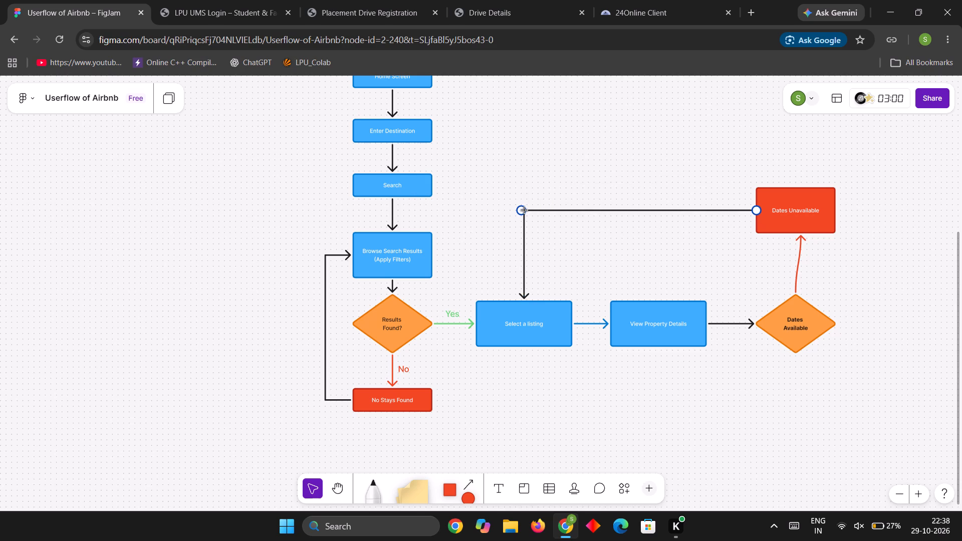
pyautogui.moveTo(525, 210); pyautogui.dragTo(527, 210)
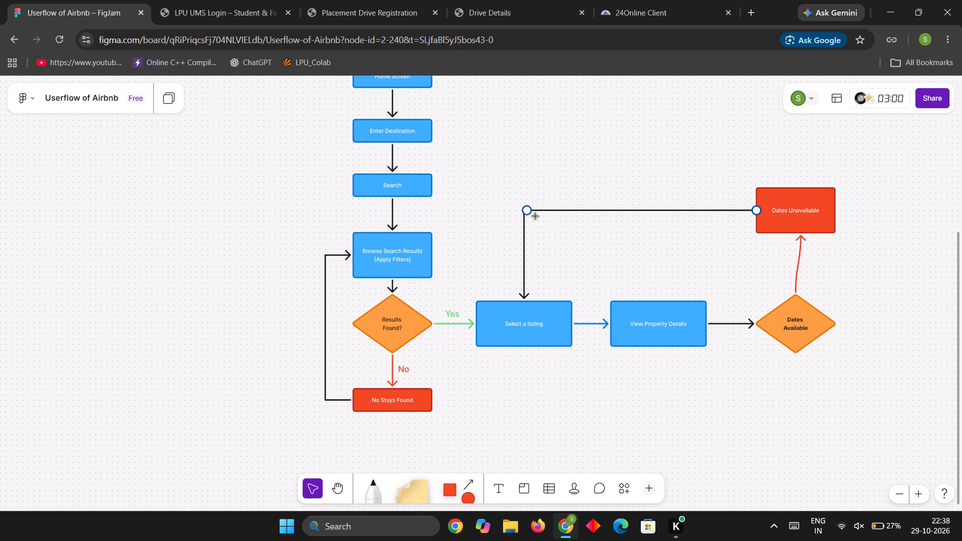
pyautogui.click(560, 242)
pyautogui.click(548, 213)
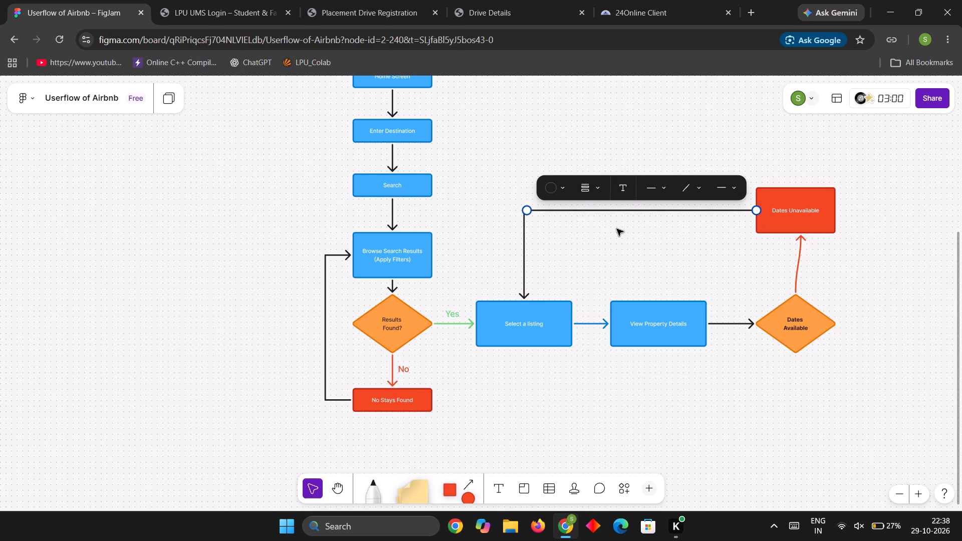
pyautogui.press('Left')
pyautogui.press('Left')
pyautogui.press('Left')
pyautogui.press('Left')
pyautogui.press('Left')
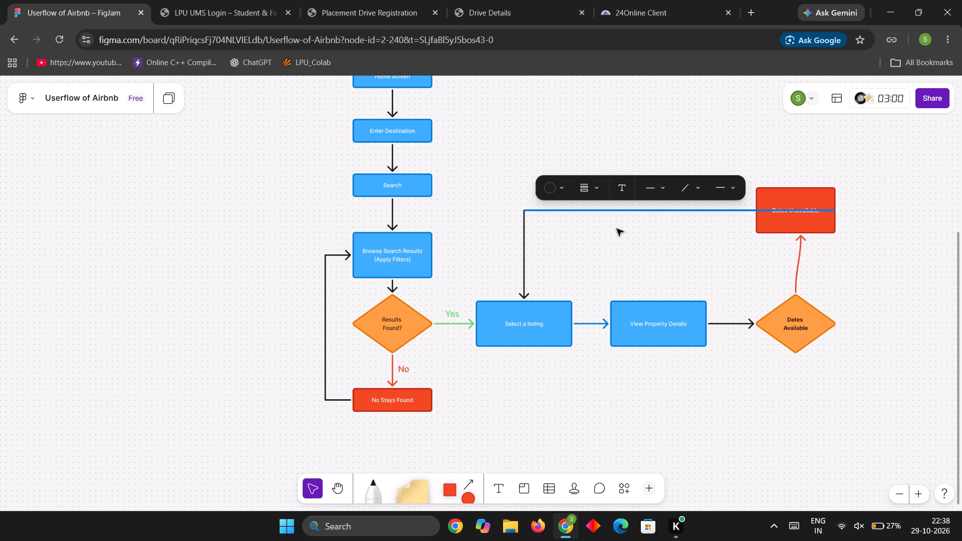
pyautogui.press('Left')
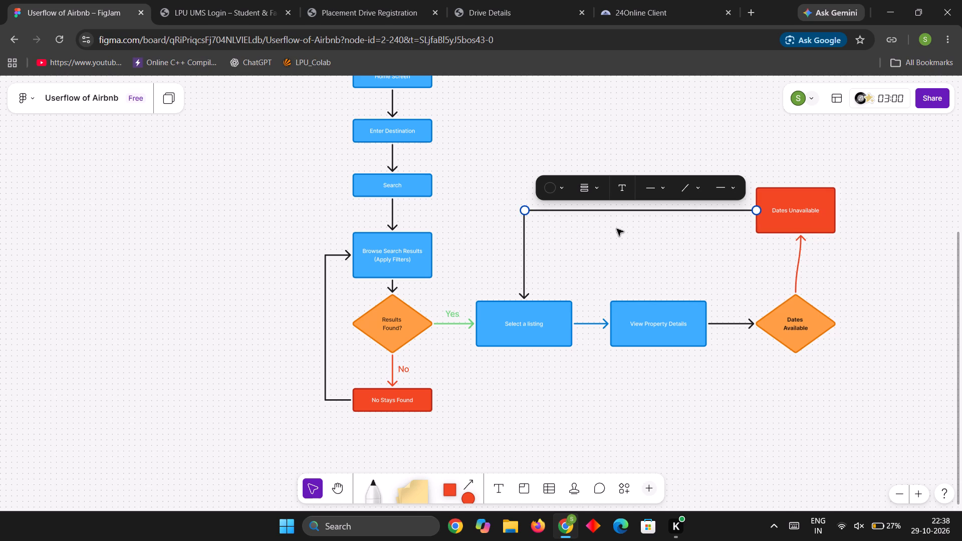
# Nudge the "Dates Unavailable" box slightly to the left, keeping it level with the line back to "Select a listing".
pyautogui.click(661, 242)
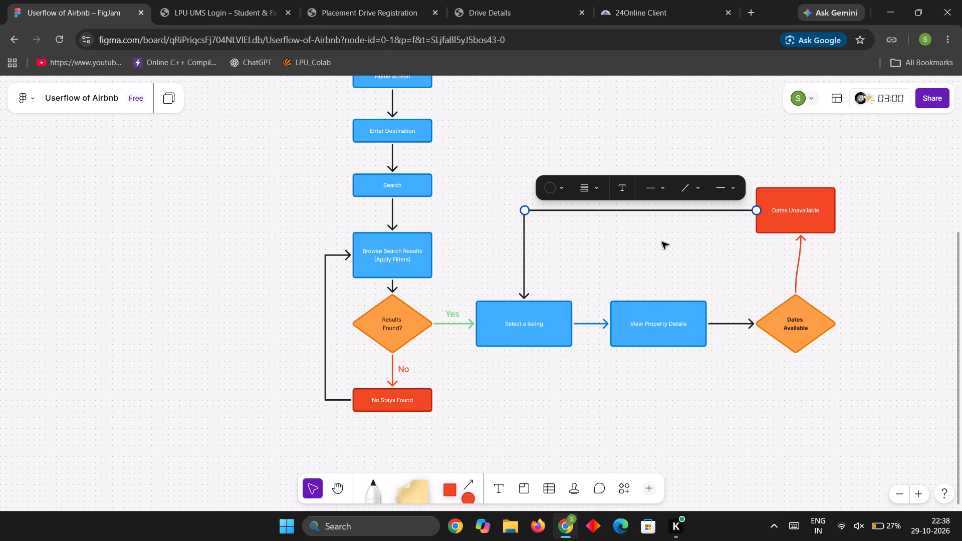
pyautogui.click(798, 222)
pyautogui.press('Left')
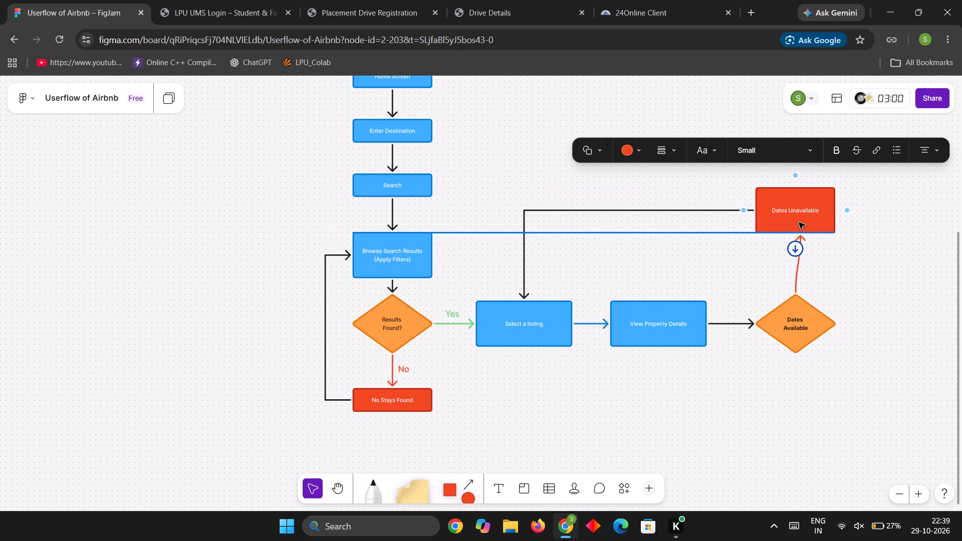
pyautogui.press('Left')
pyautogui.press('Left')
pyautogui.press('Left')
pyautogui.press('Left')
pyautogui.press('Left')
pyautogui.press('Left')
pyautogui.press('Left')
pyautogui.press('Left')
pyautogui.press('Left')
pyautogui.press('Left')
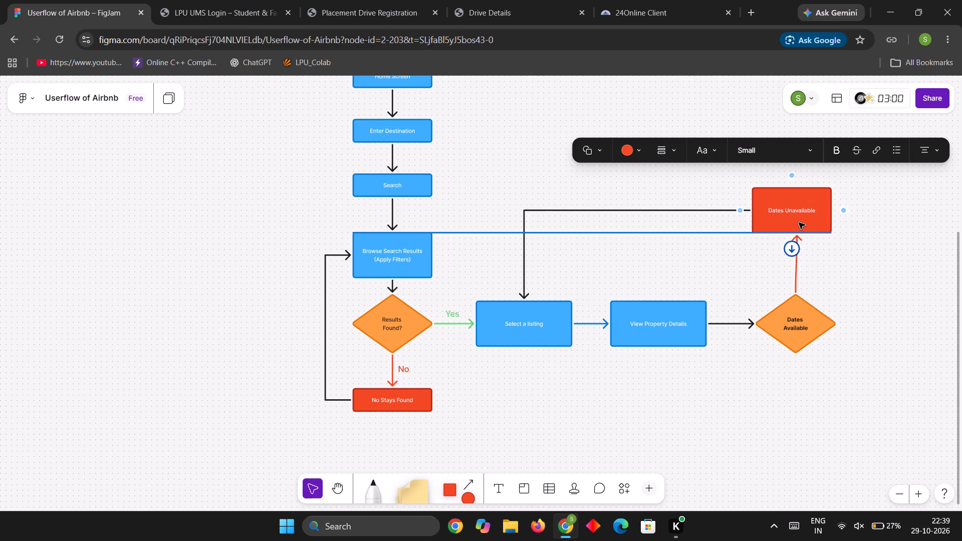
pyautogui.press('Left')
pyautogui.press('Left')
pyautogui.press('Left')
pyautogui.press('Left')
pyautogui.press('Left')
pyautogui.press('Left')
pyautogui.press('Left')
pyautogui.press('Left')
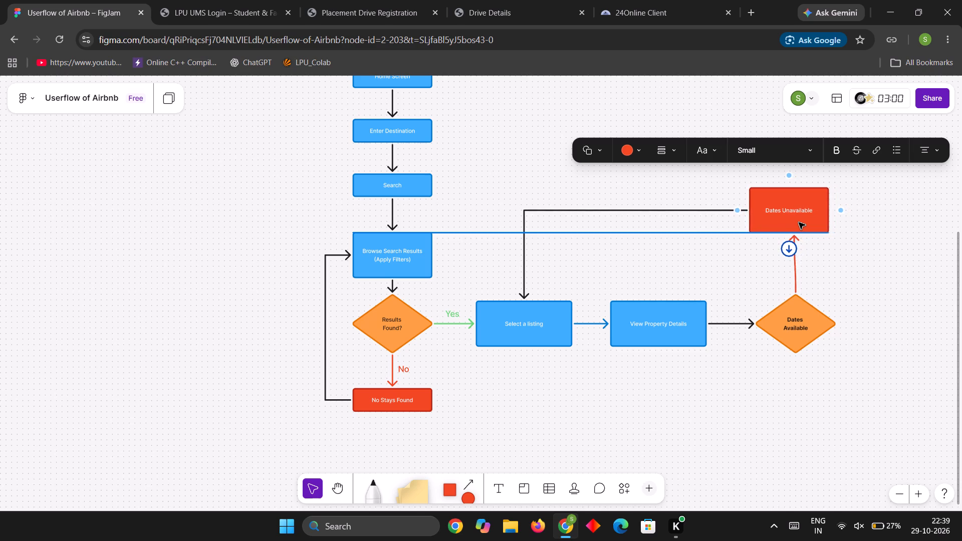
pyautogui.press('Left')
pyautogui.press('Left')
pyautogui.press('Left')
pyautogui.press('Left')
pyautogui.press('Left')
pyautogui.press('Left')
pyautogui.press('Left')
pyautogui.press('Left')
pyautogui.press('Left')
pyautogui.press('Left')
pyautogui.press('Left')
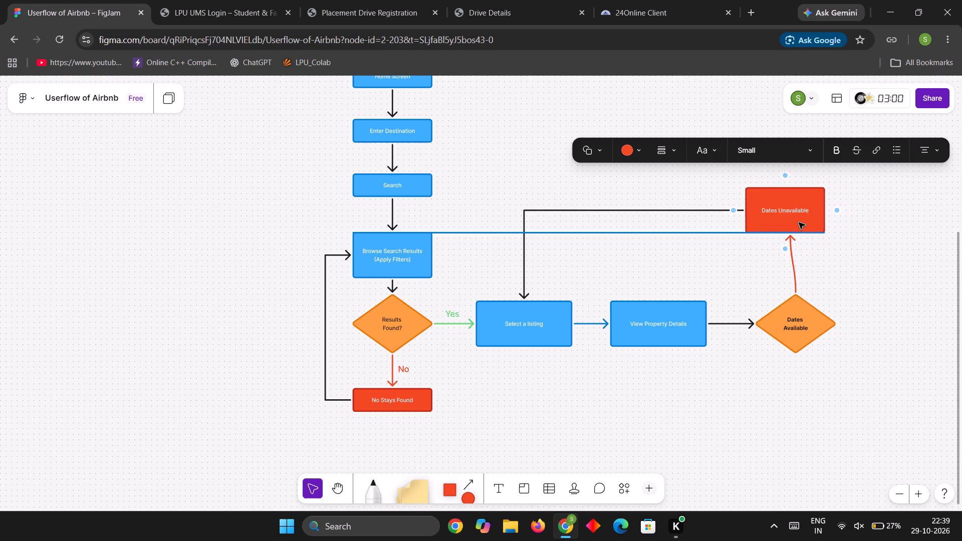
pyautogui.press('Left')
pyautogui.press('Left')
pyautogui.press('Left')
pyautogui.press('Left')
pyautogui.press('Left')
pyautogui.press('Left')
pyautogui.press('Right')
pyautogui.press('Right')
pyautogui.press('Right')
pyautogui.press('Right')
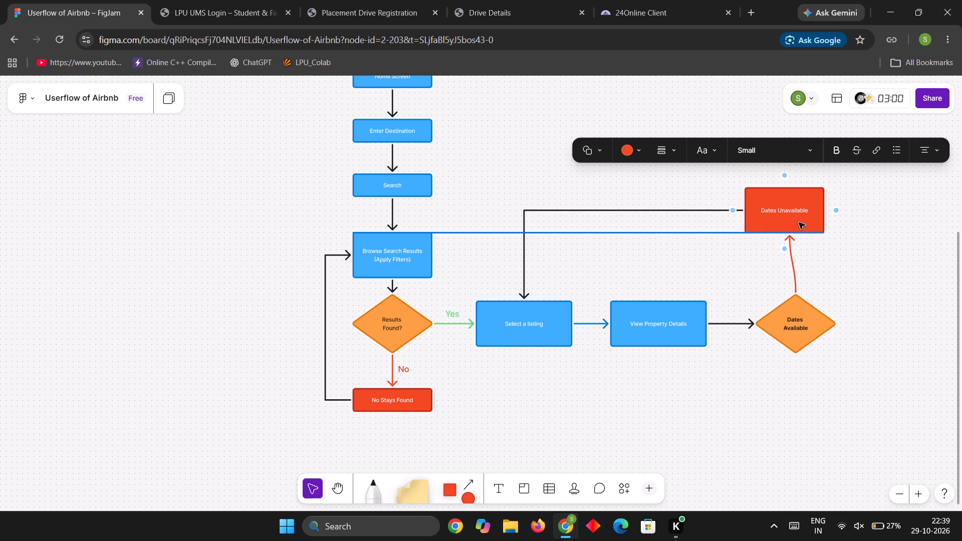
pyautogui.press('Right')
pyautogui.press('Right')
pyautogui.press('Right')
pyautogui.press('Right')
pyautogui.press('Right')
pyautogui.press('Right')
pyautogui.press('Right')
pyautogui.press('Right')
pyautogui.press('Right')
pyautogui.press('Right')
pyautogui.press('Right')
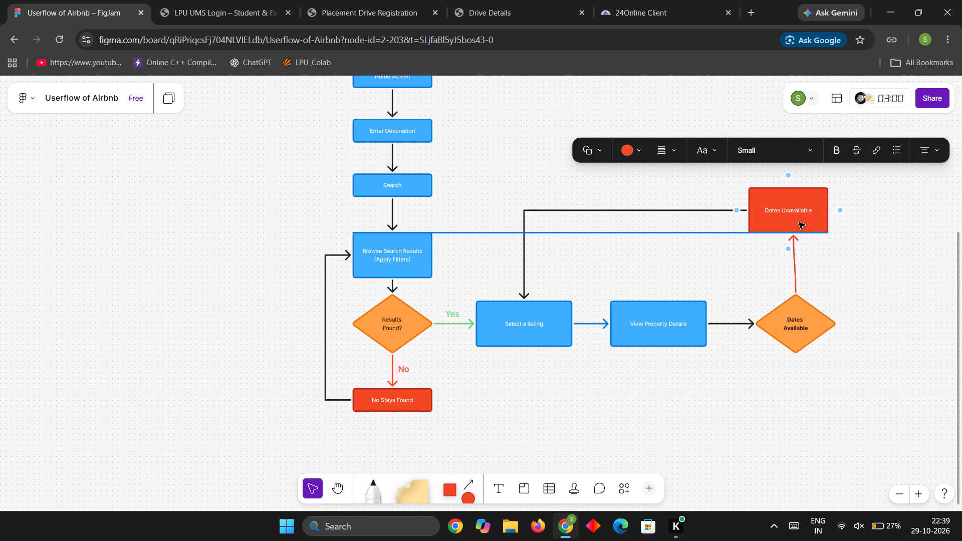
pyautogui.press('Left')
pyautogui.press('Left')
pyautogui.press('Left')
pyautogui.press('Left')
pyautogui.press('Left')
pyautogui.press('Left')
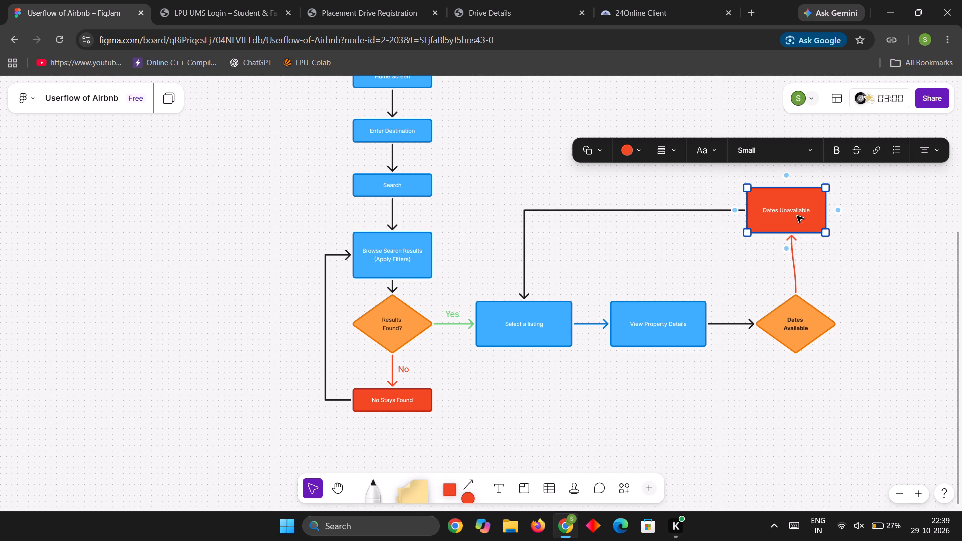
pyautogui.click(739, 369)
# Move the "Dates Available" diamond slightly left until it is centred directly beneath the "Dates Unavailable" box.
pyautogui.click(800, 331)
pyautogui.moveTo(816, 329); pyautogui.dragTo(816, 329)
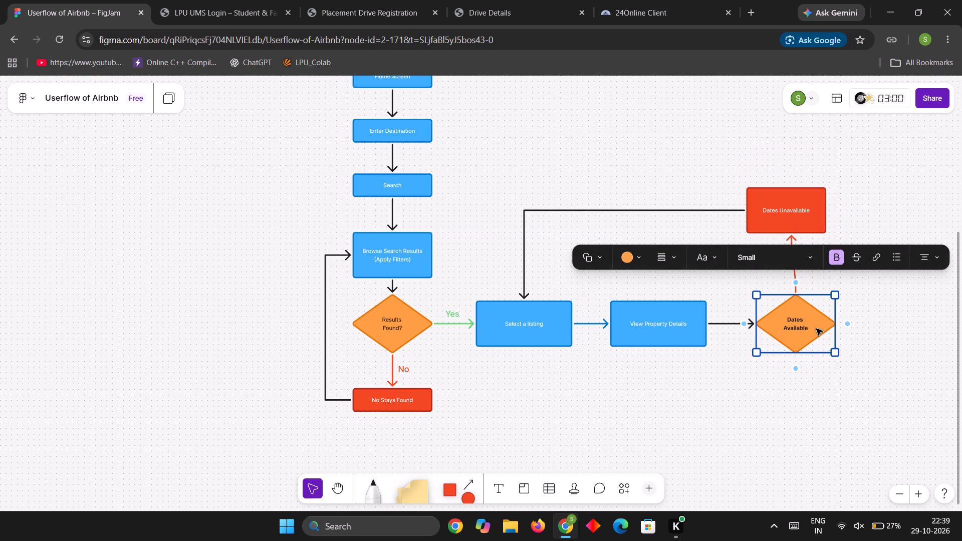
pyautogui.moveTo(816, 329); pyautogui.dragTo(806, 329)
pyautogui.click(785, 422)
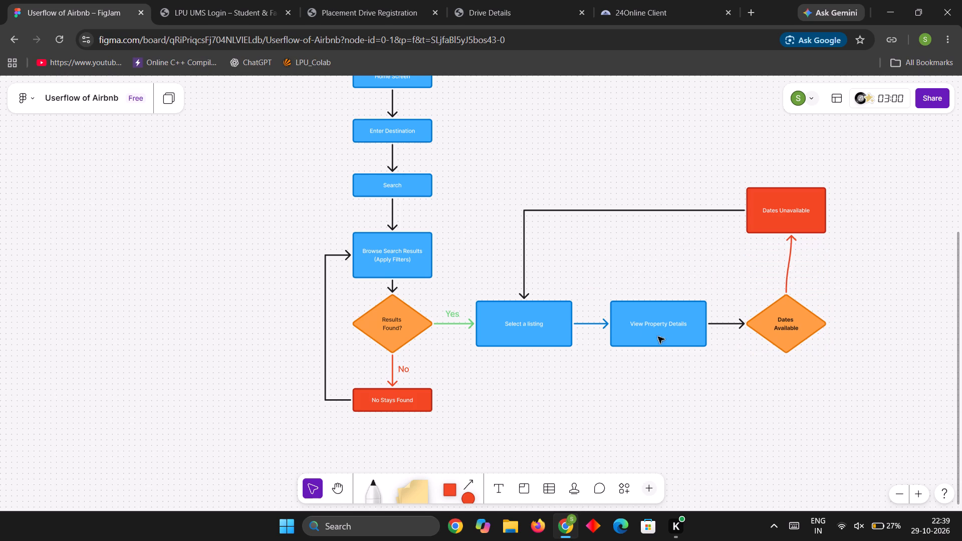
# Recolour the arrow between "Select a listing" and "View Property Details" black.
pyautogui.click(595, 324)
pyautogui.click(515, 300)
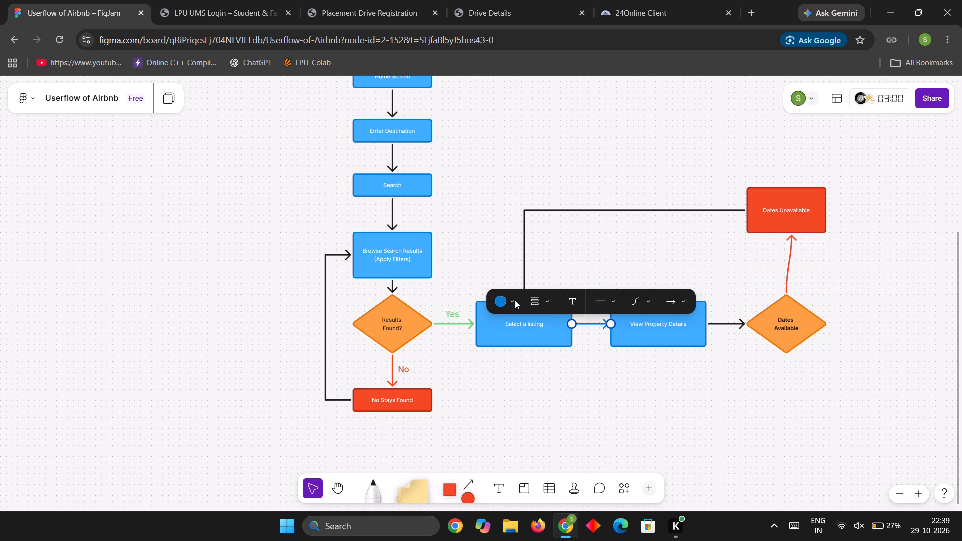
pyautogui.click(407, 244)
pyautogui.click(604, 374)
# Straighten the red arrow from "Dates Available" by shifting its upper end to the bottom centre of "Dates Unavailable".
pyautogui.scroll(3, 494, 341)
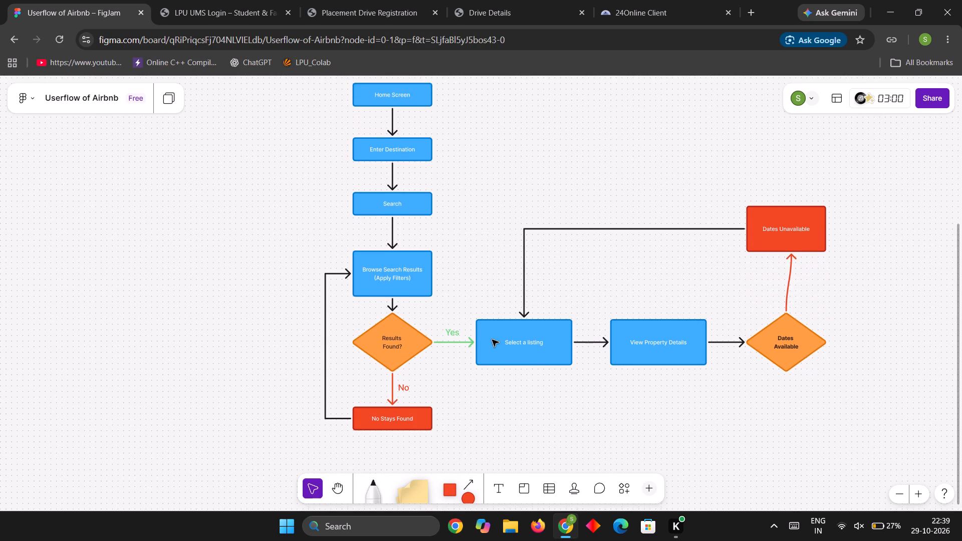
pyautogui.scroll(14, 485, 345)
pyautogui.scroll(-10, 504, 346)
pyautogui.scroll(3, 814, 335)
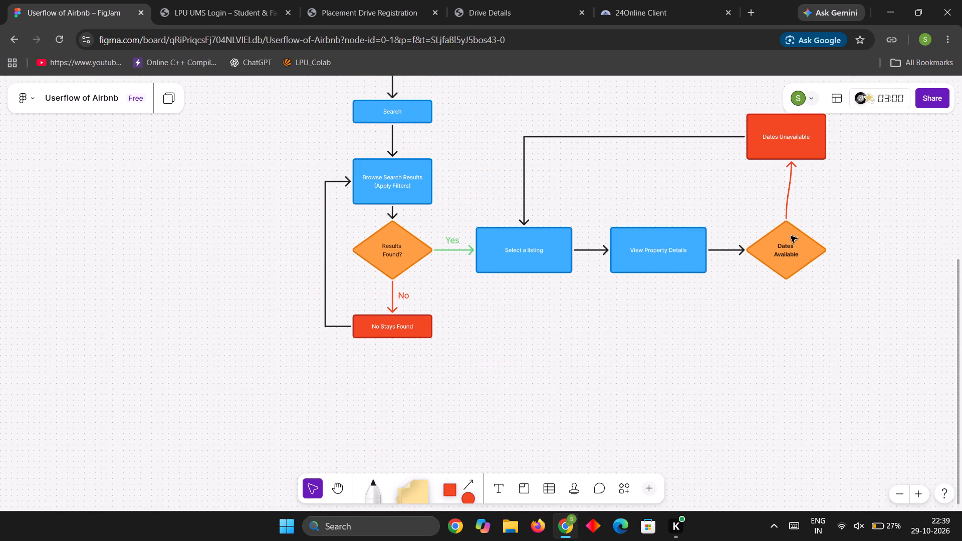
pyautogui.click(788, 203)
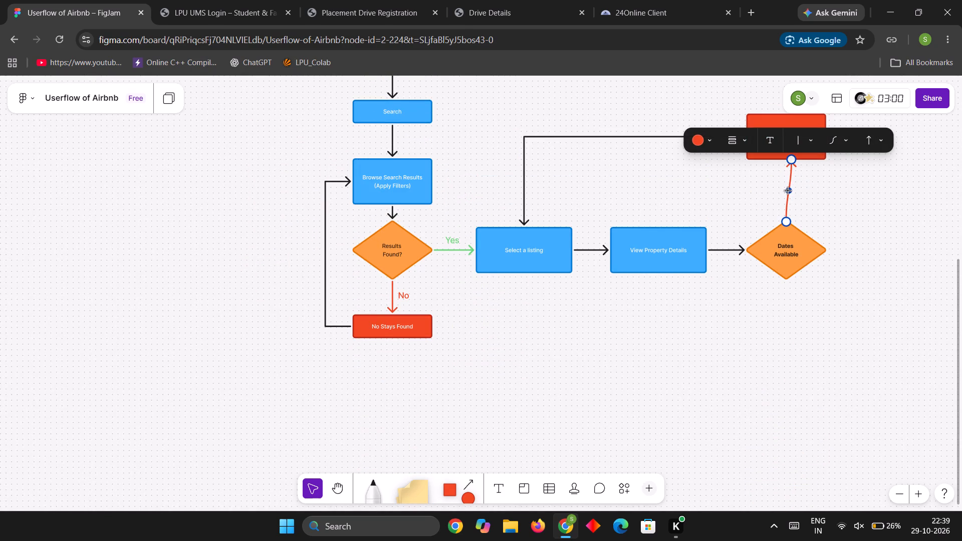
pyautogui.click(791, 160)
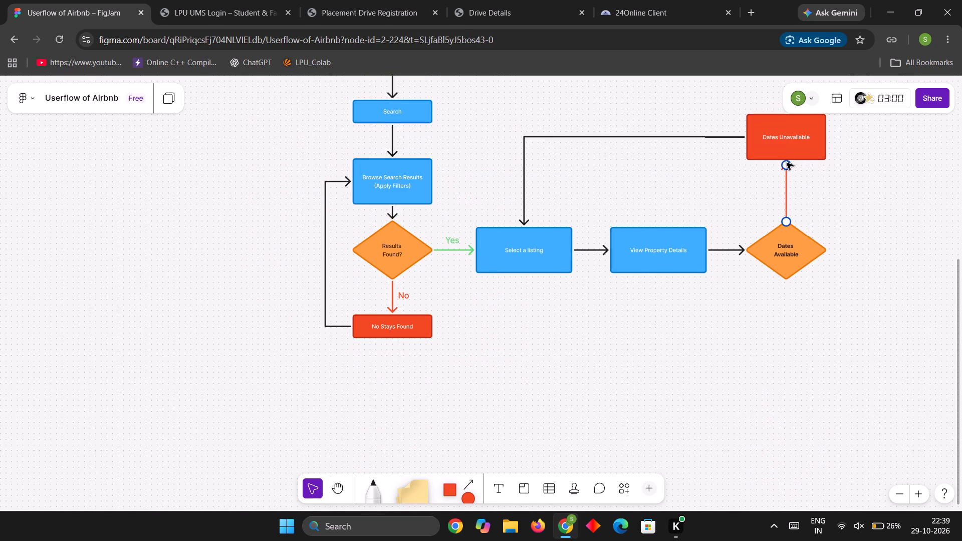
pyautogui.click(828, 195)
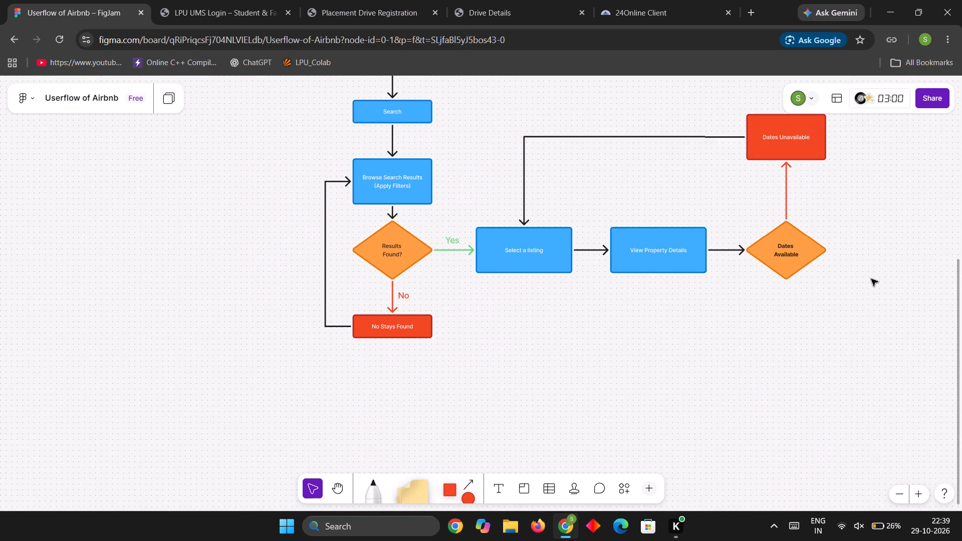
# Look over the whole user flow, from the account steps down to the dates branch.
pyautogui.keyDown('ctrl'); pyautogui.scroll(-5, 829, 294); pyautogui.keyUp('ctrl')
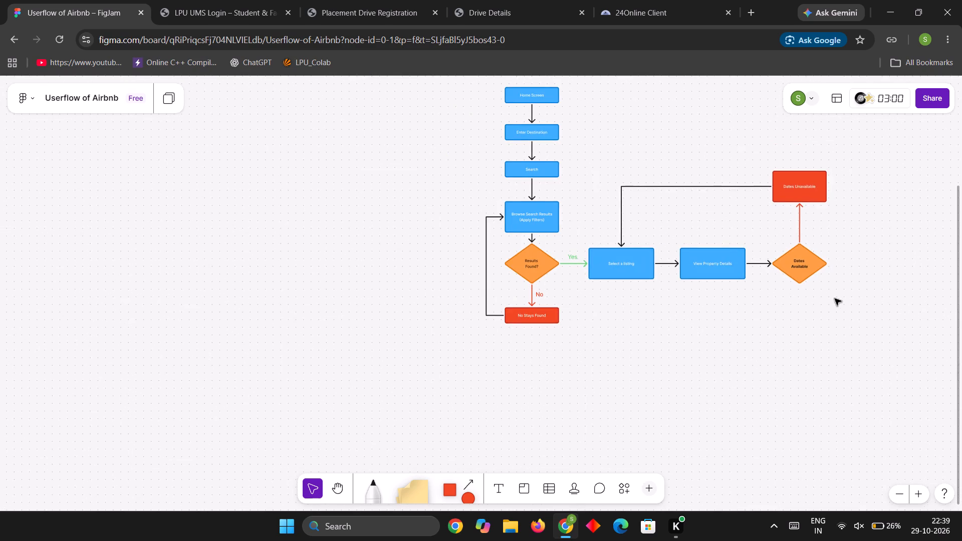
pyautogui.keyDown('ctrl'); pyautogui.scroll(-3, 849, 313); pyautogui.keyUp('ctrl')
pyautogui.scroll(4, 794, 350)
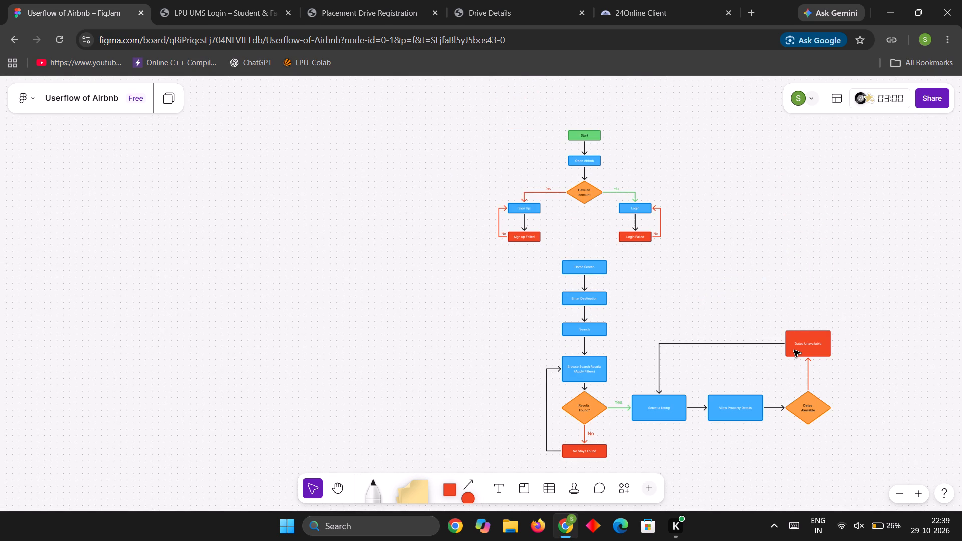
pyautogui.keyDown('ctrl'); pyautogui.scroll(-2, 765, 285); pyautogui.keyUp('ctrl')
pyautogui.keyDown('ctrl'); pyautogui.scroll(6, 765, 285); pyautogui.keyUp('ctrl')
pyautogui.keyDown('ctrl'); pyautogui.scroll(-3, 765, 284); pyautogui.keyUp('ctrl')
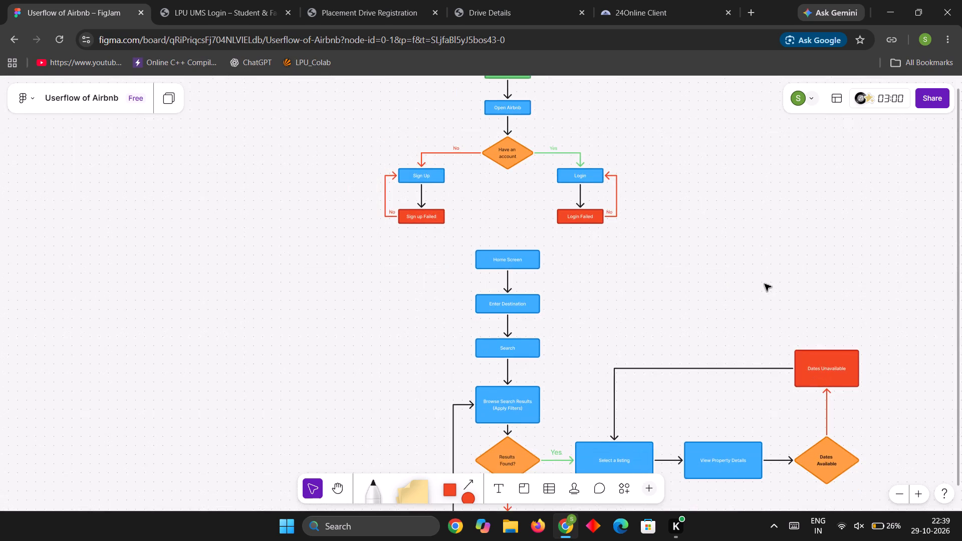
pyautogui.keyDown('ctrl'); pyautogui.scroll(3, 765, 284); pyautogui.keyUp('ctrl')
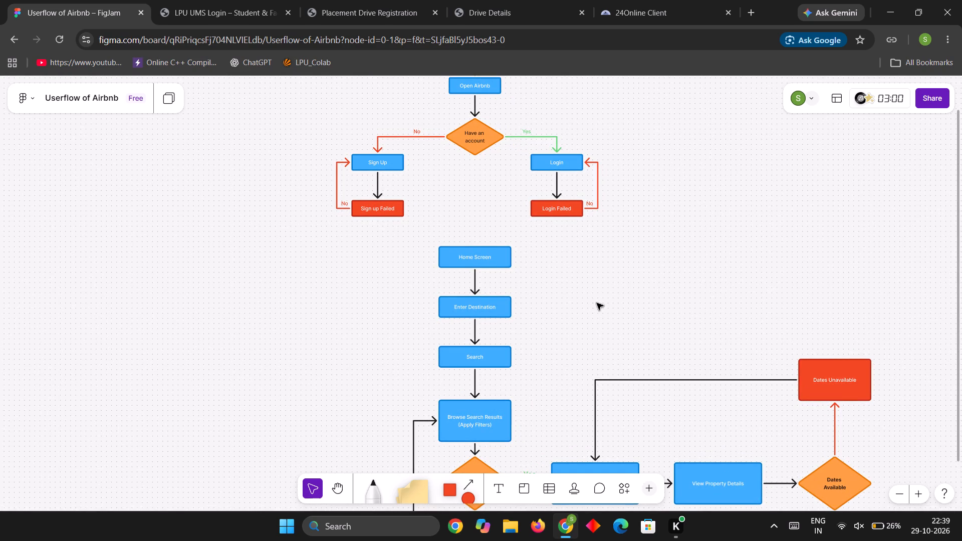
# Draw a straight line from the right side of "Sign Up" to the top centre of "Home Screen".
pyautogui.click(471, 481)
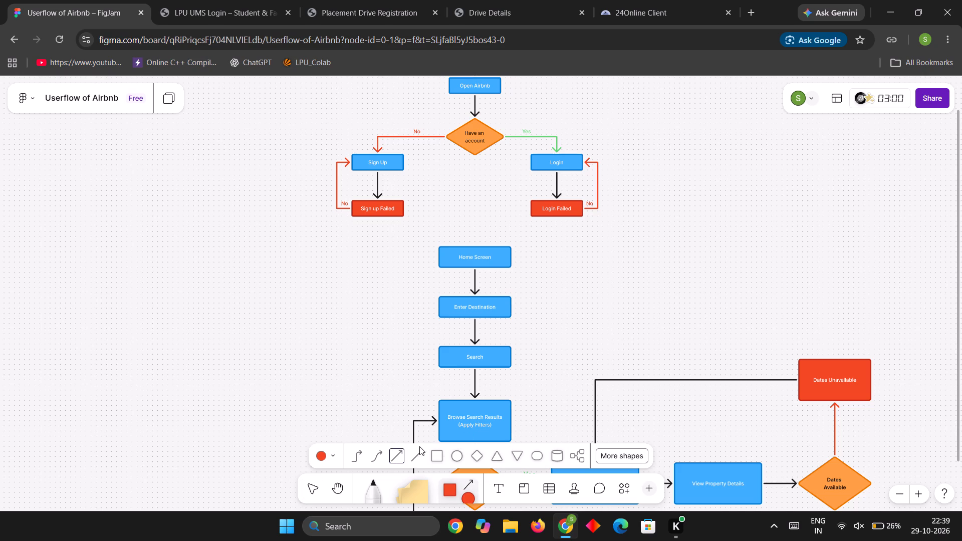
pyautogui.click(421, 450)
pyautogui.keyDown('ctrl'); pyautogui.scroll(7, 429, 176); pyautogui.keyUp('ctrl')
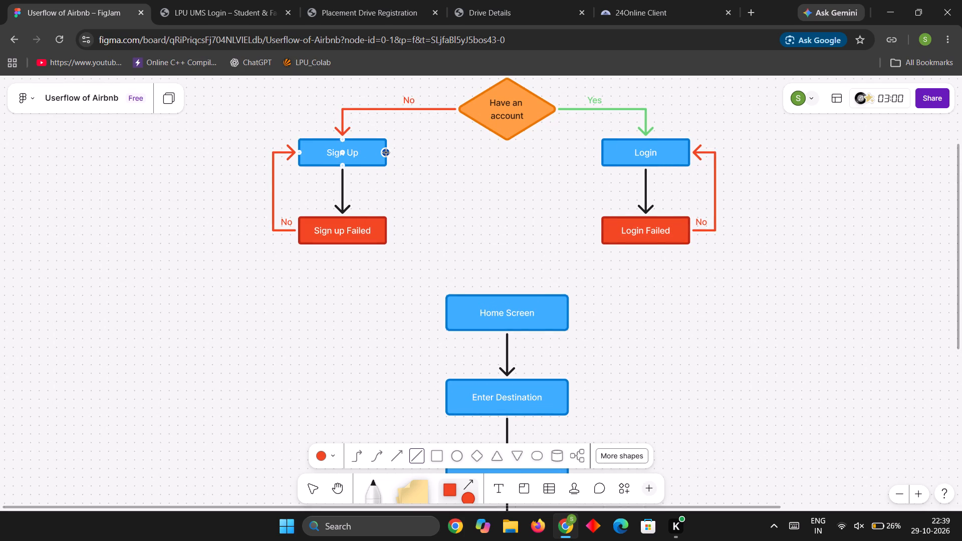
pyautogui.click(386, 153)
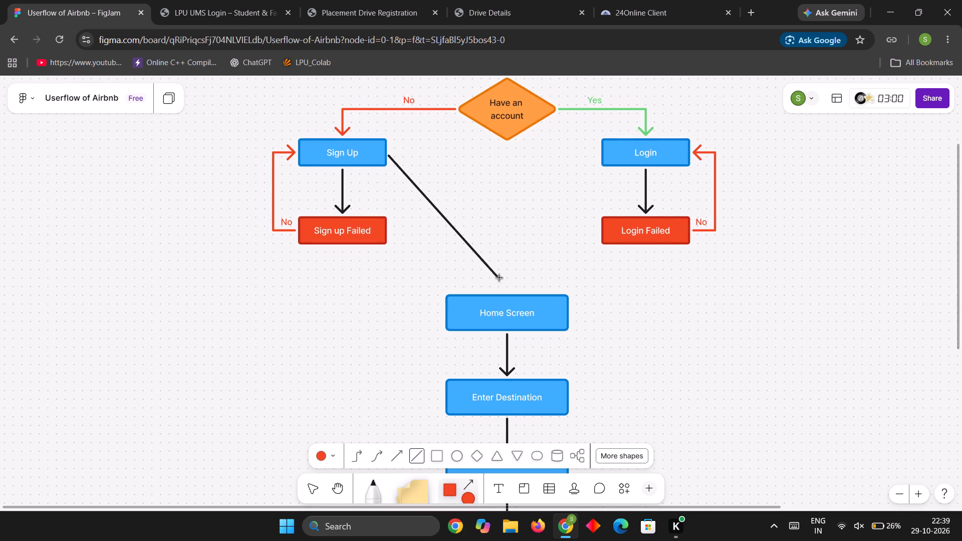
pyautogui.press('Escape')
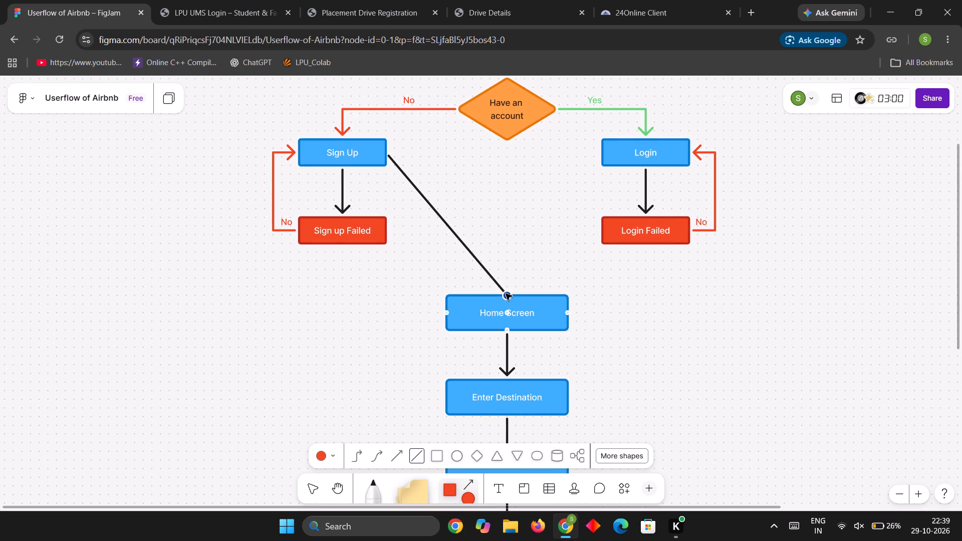
# Draw a bent connector from the left side of "Login" to the top centre of "Home Screen".
pyautogui.click(471, 481)
pyautogui.click(359, 458)
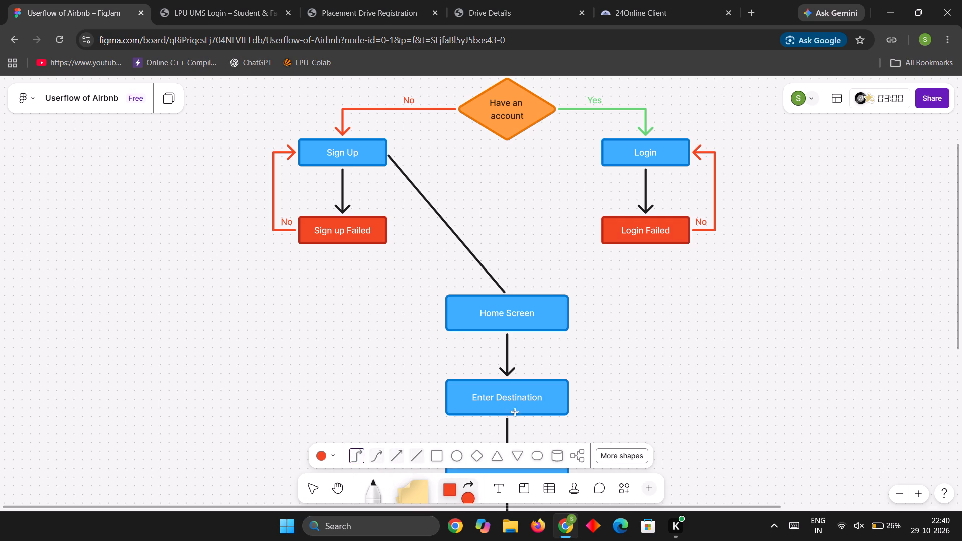
pyautogui.click(604, 152)
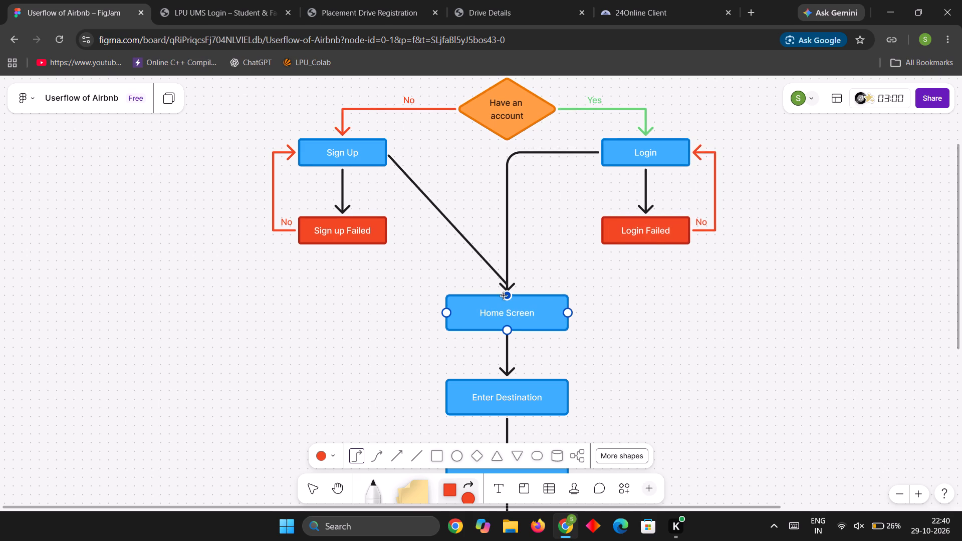
pyautogui.click(507, 297)
pyautogui.press('Escape')
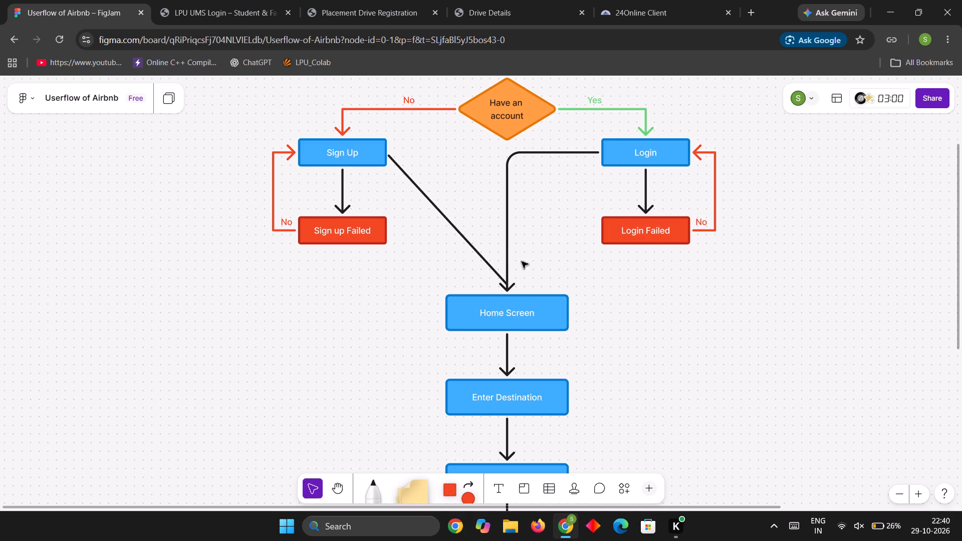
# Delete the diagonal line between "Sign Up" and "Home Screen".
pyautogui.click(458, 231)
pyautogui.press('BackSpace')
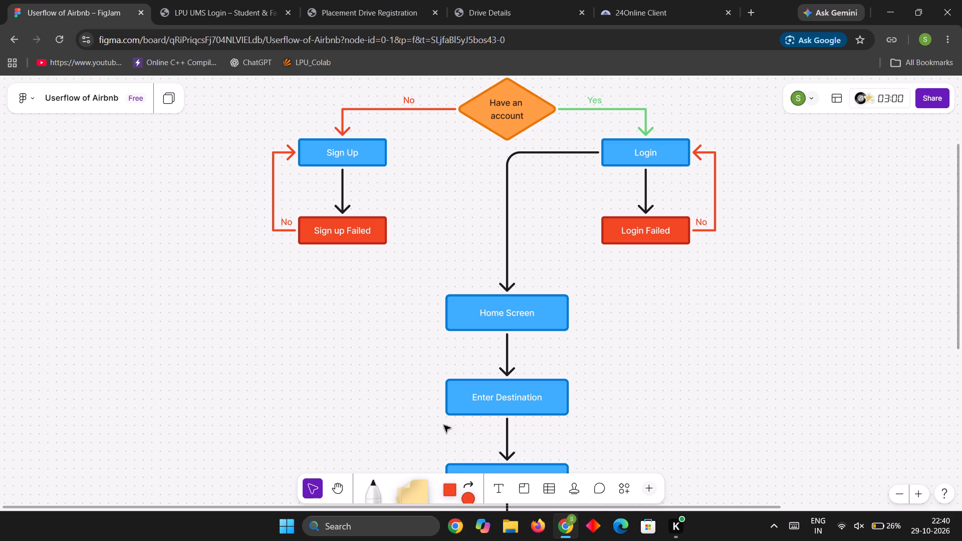
# Draw a bent connector from the right side of "Sign Up" to the top of "Home Screen", merging with the "Login" connector.
pyautogui.click(469, 484)
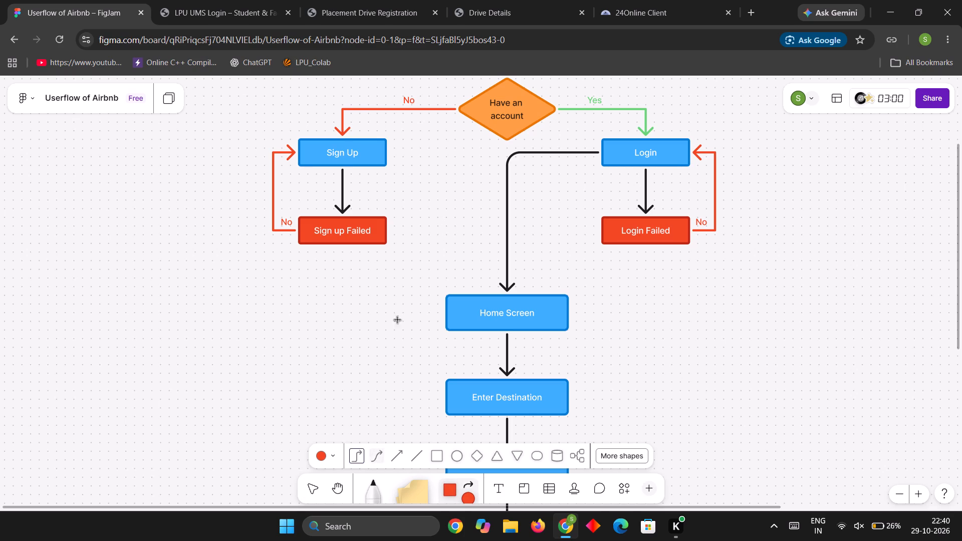
pyautogui.click(386, 151)
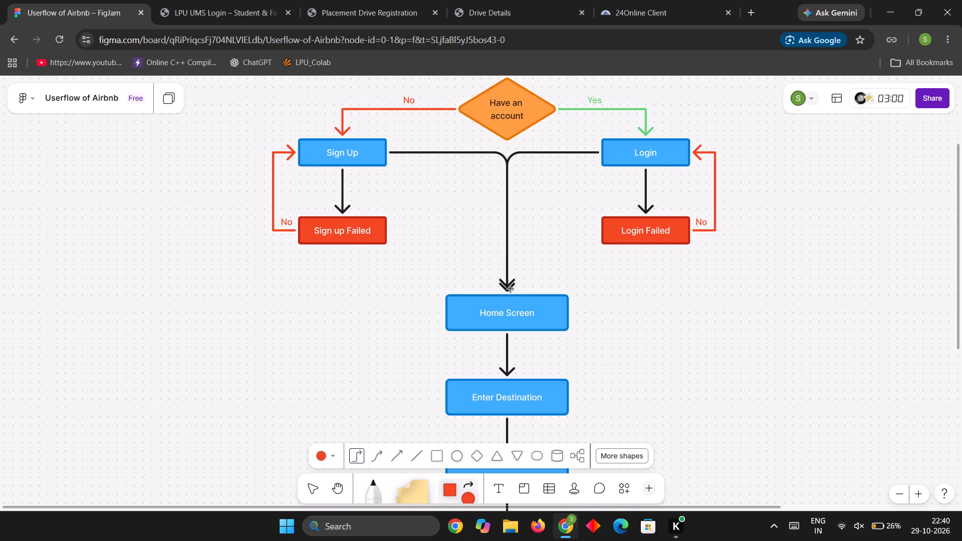
pyautogui.click(512, 294)
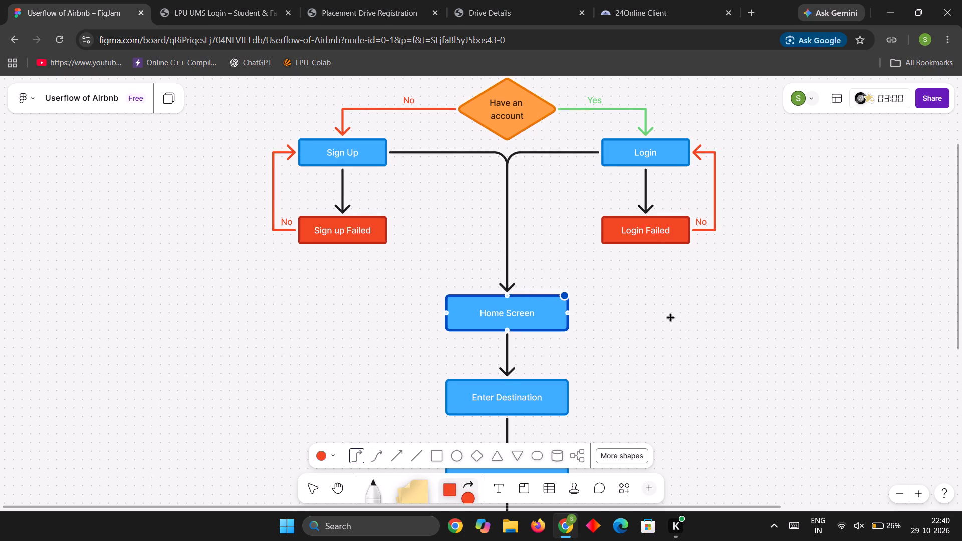
pyautogui.keyDown('ctrl'); pyautogui.scroll(-3, 663, 320); pyautogui.keyUp('ctrl')
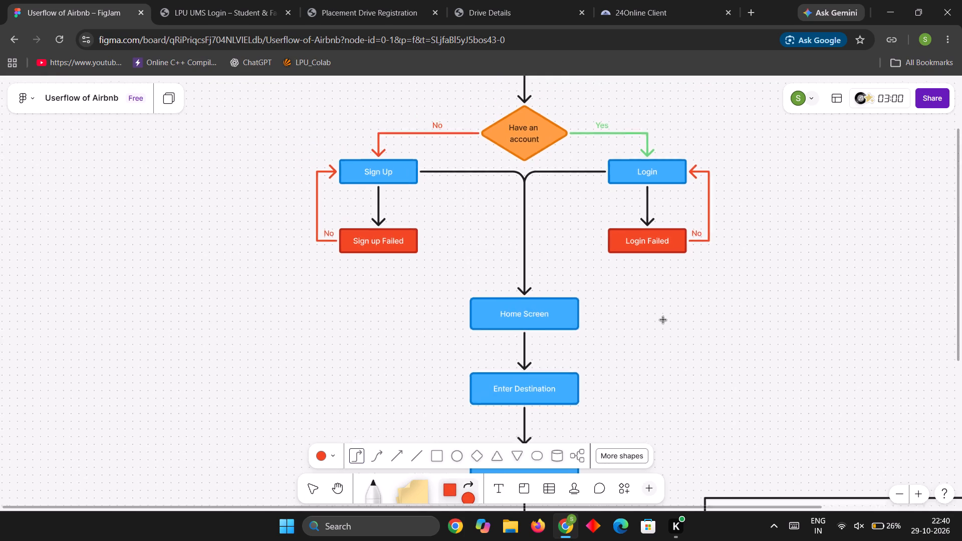
# Recolour the two connectors running from "Sign Up" and "Login" to "Home Screen" green.
pyautogui.press('Escape')
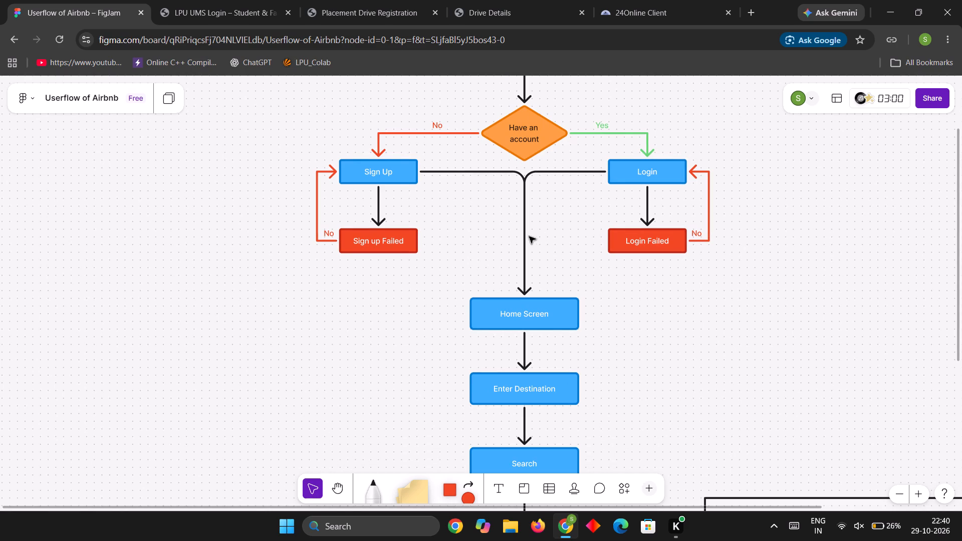
pyautogui.click(526, 237)
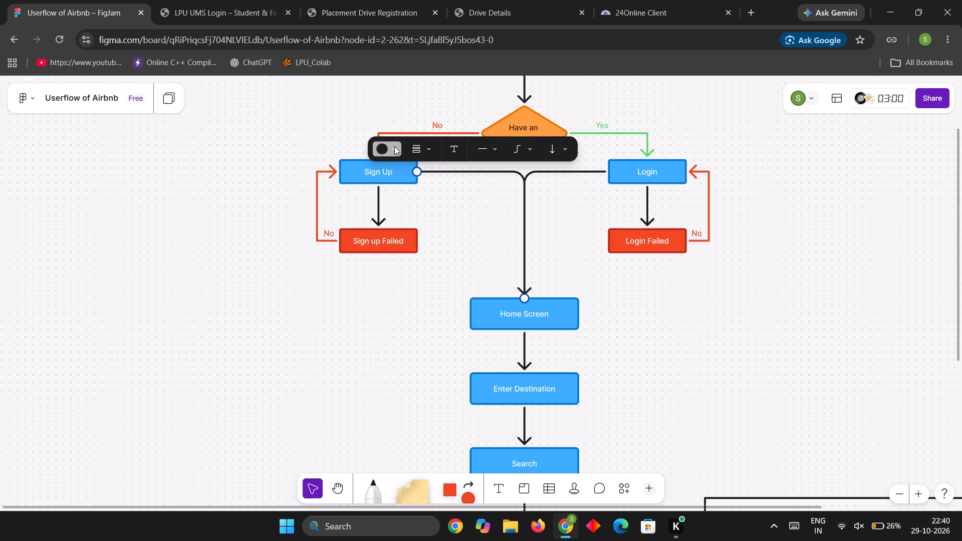
pyautogui.click(394, 146)
pyautogui.click(386, 100)
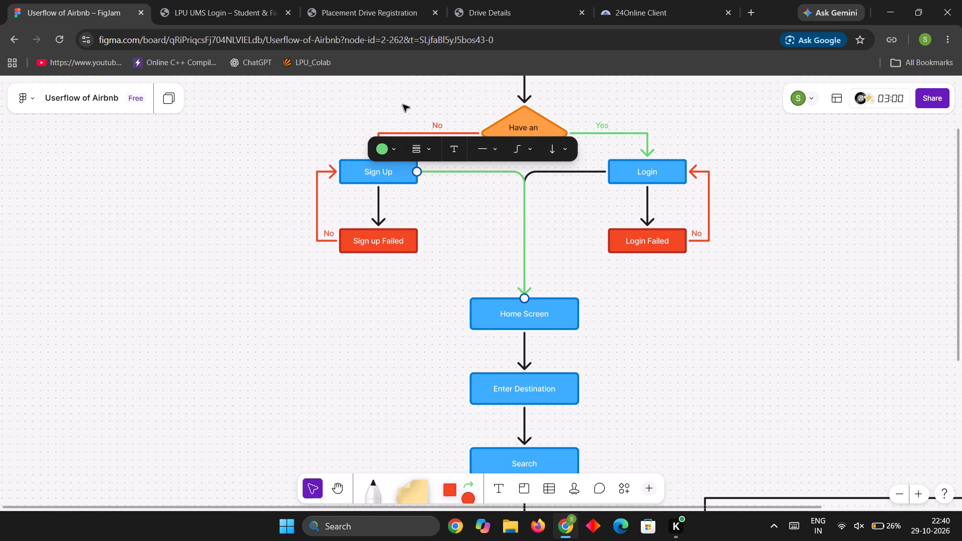
pyautogui.click(566, 171)
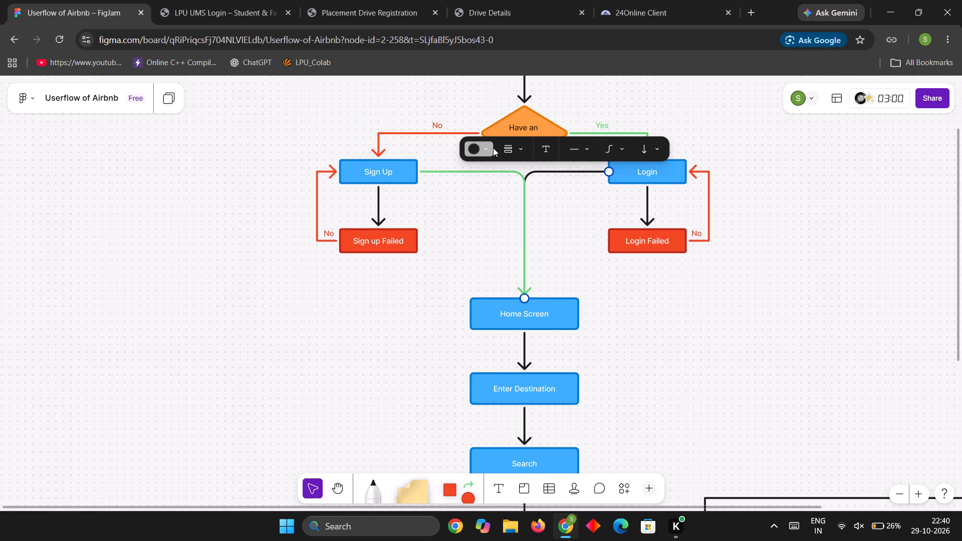
pyautogui.click(490, 148)
pyautogui.click(476, 97)
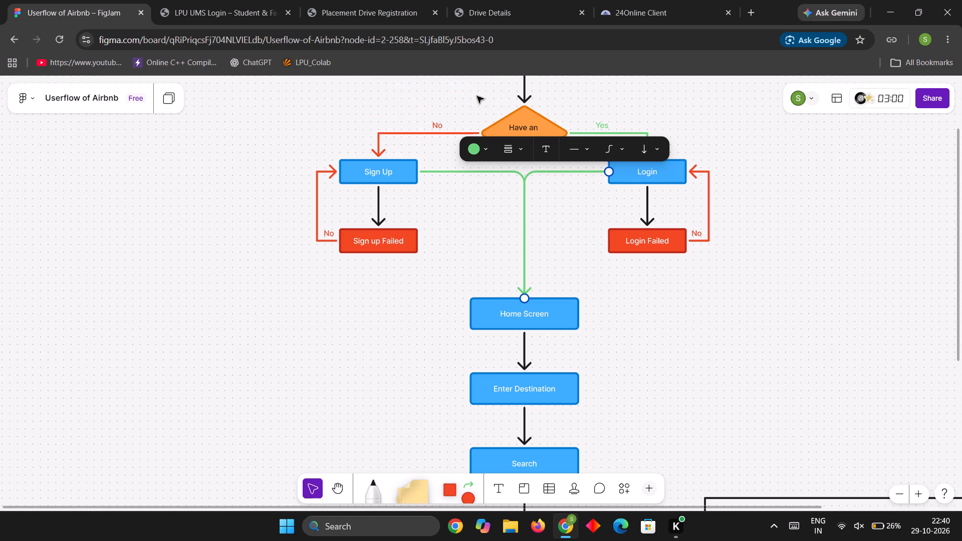
pyautogui.click(663, 314)
# Review the upper part of the flow, from "Start" down to "Home Screen".
pyautogui.scroll(1, 672, 322)
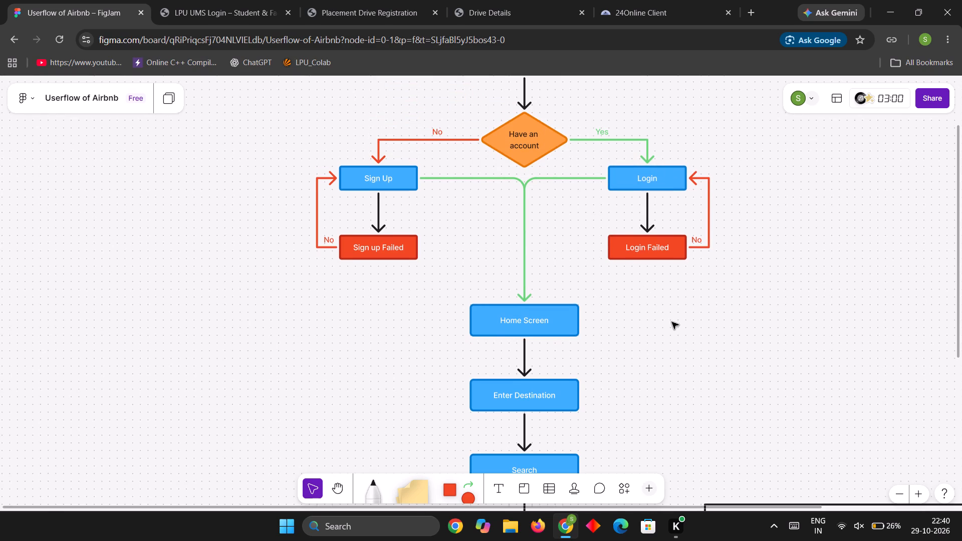
pyautogui.scroll(8, 672, 322)
pyautogui.scroll(-4, 664, 324)
pyautogui.scroll(10, 659, 323)
pyautogui.scroll(-5, 659, 323)
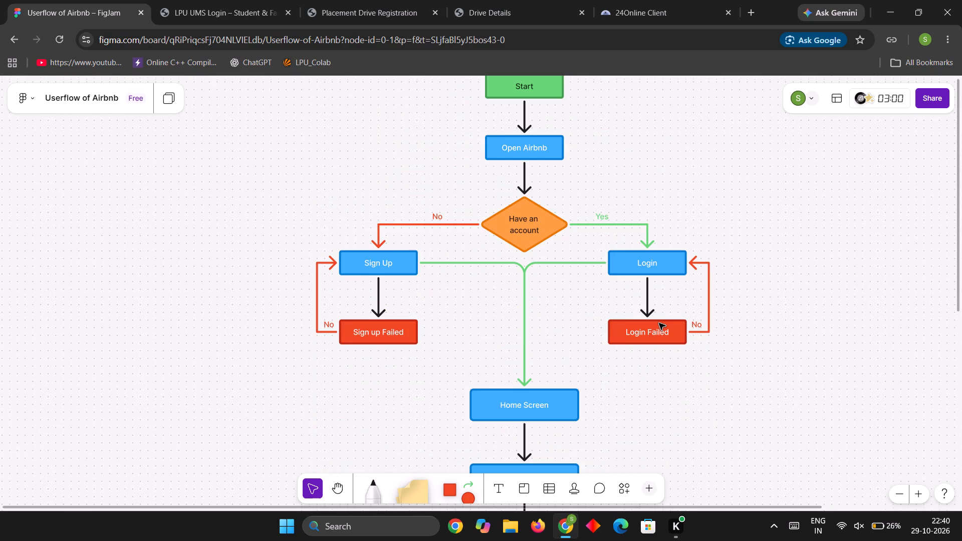
pyautogui.scroll(1, 659, 323)
# Duplicate the green "Yes" label beside "Results Found?" and place the copy below the connector leaving "Sign Up".
pyautogui.scroll(-8, 606, 277)
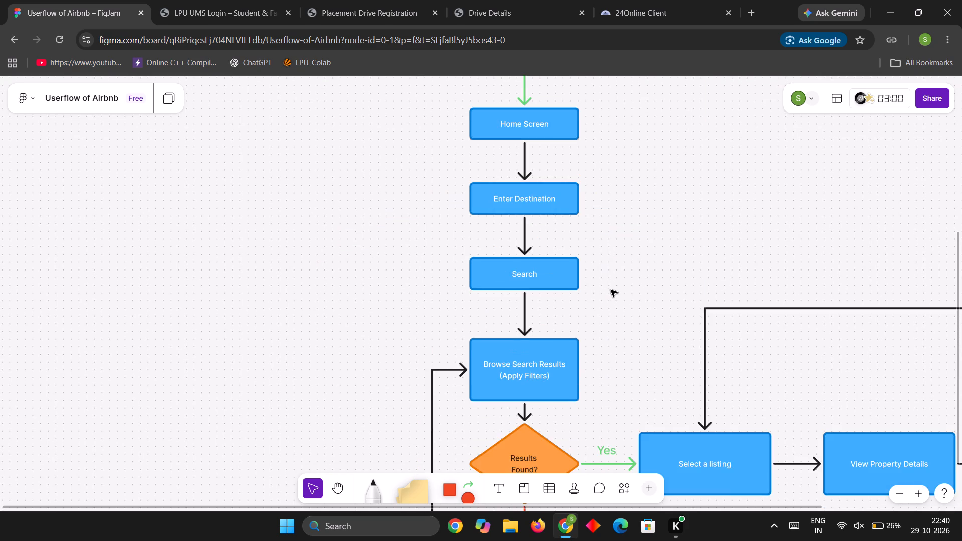
pyautogui.scroll(-5, 630, 336)
pyautogui.click(608, 242)
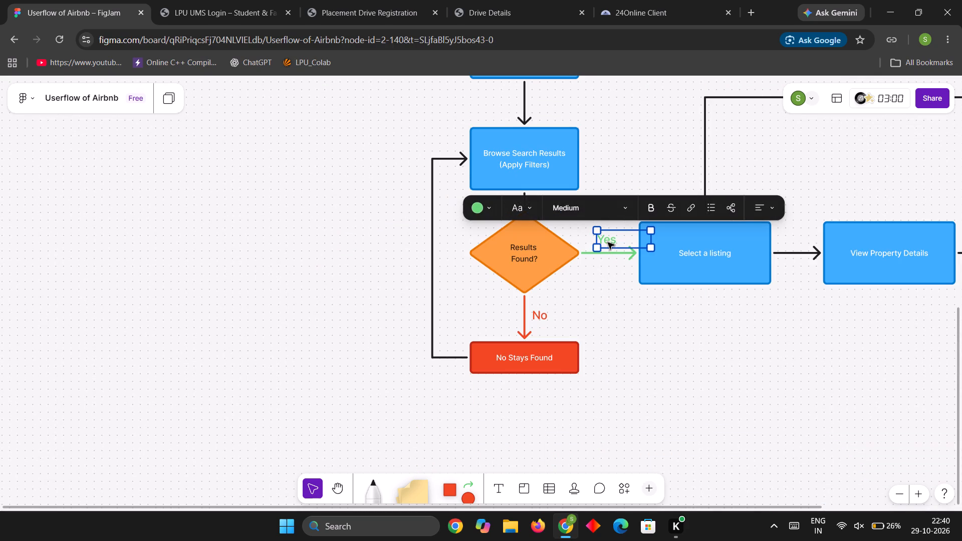
pyautogui.hotkey('ctrl', 'd')
pyautogui.moveTo(628, 243); pyautogui.dragTo(618, 209)
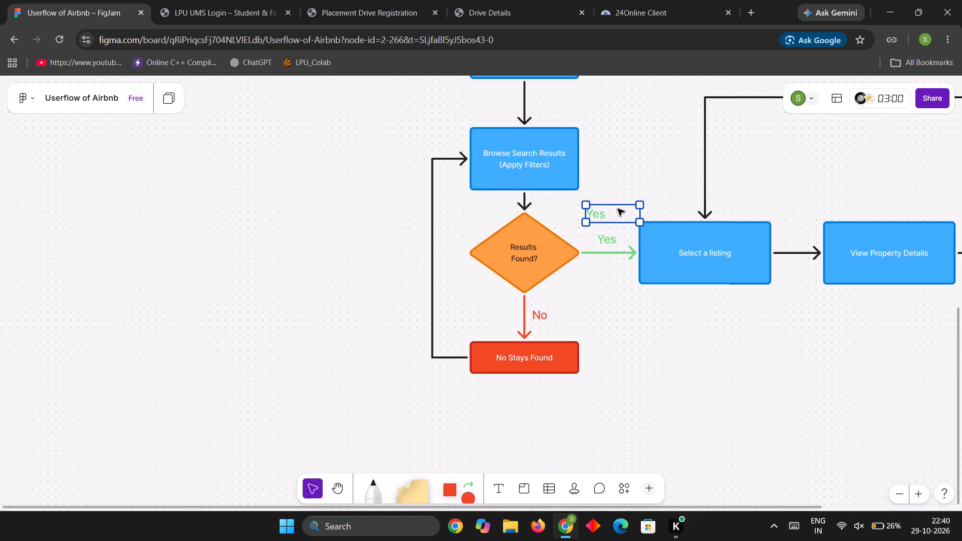
pyautogui.moveTo(618, 209); pyautogui.dragTo(499, 139)
pyautogui.scroll(12, 616, 196)
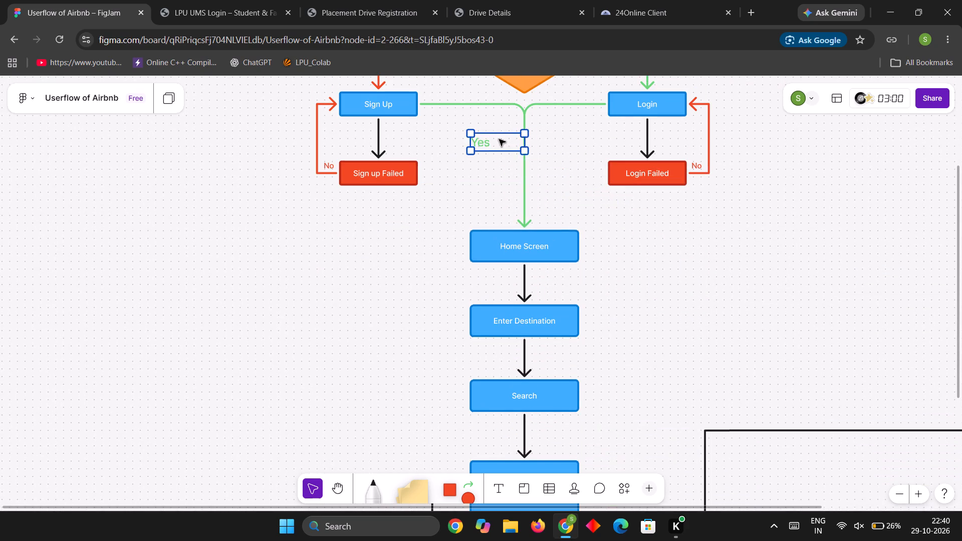
pyautogui.moveTo(499, 139); pyautogui.dragTo(484, 120)
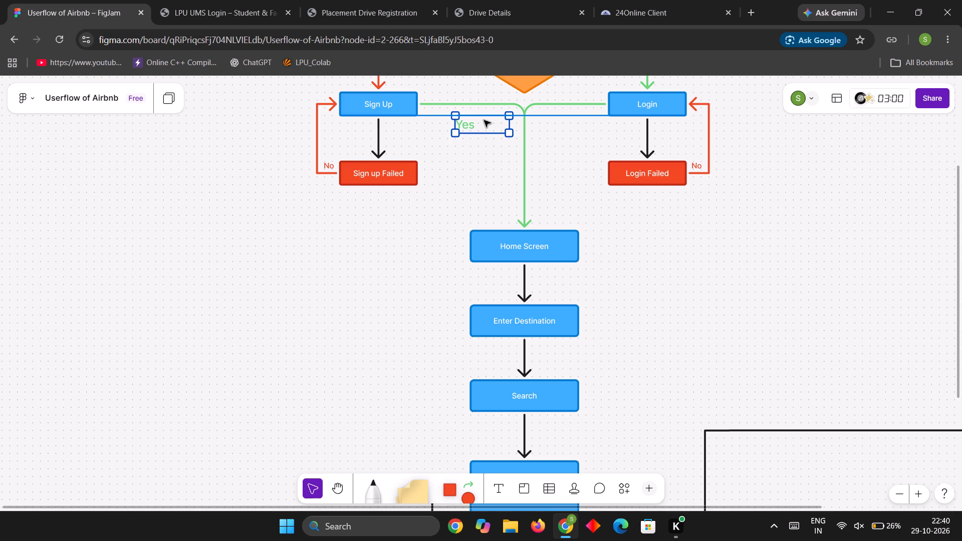
pyautogui.moveTo(484, 120); pyautogui.dragTo(470, 116)
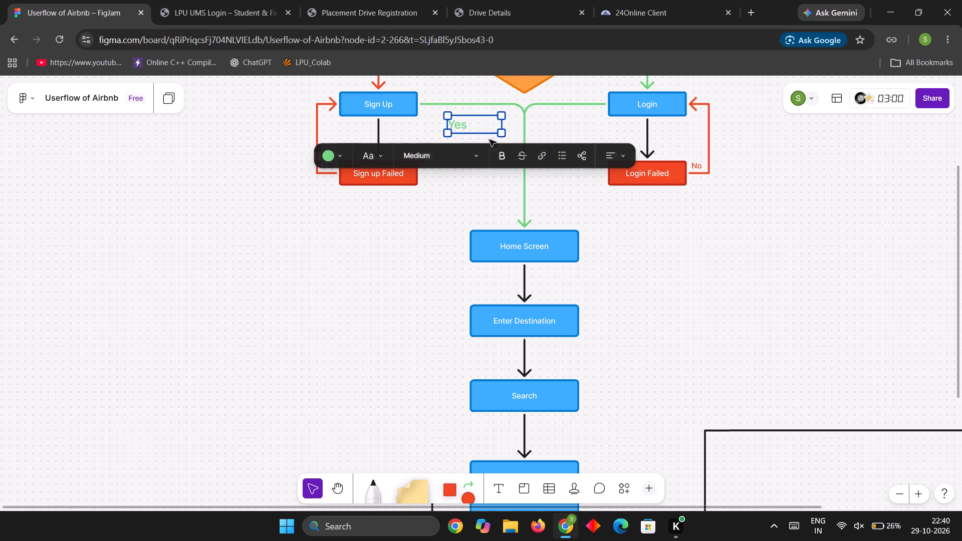
pyautogui.click(476, 200)
# Move the copied "Yes" label slightly up, closer beneath the "Sign Up" connector.
pyautogui.click(457, 125)
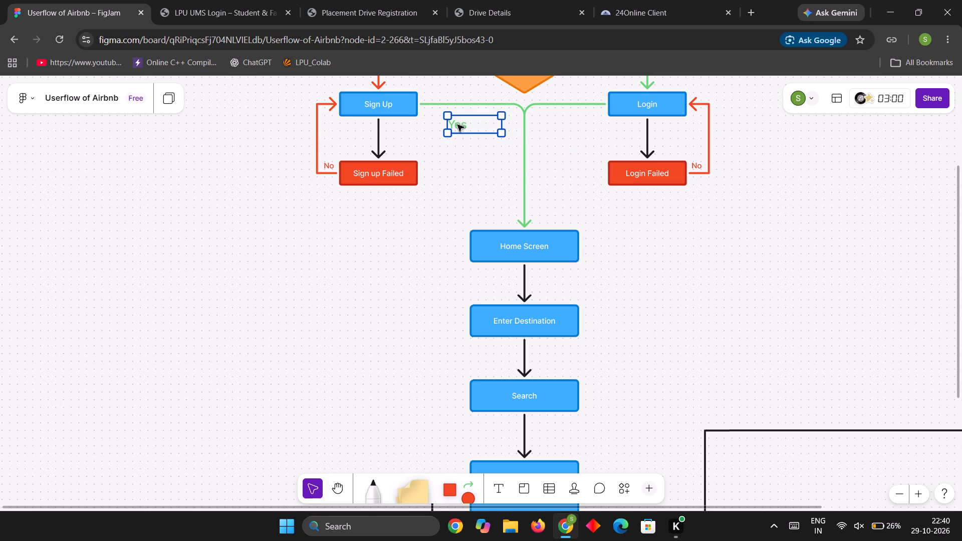
pyautogui.moveTo(457, 125); pyautogui.dragTo(475, 123)
pyautogui.click(483, 127)
pyautogui.click(468, 186)
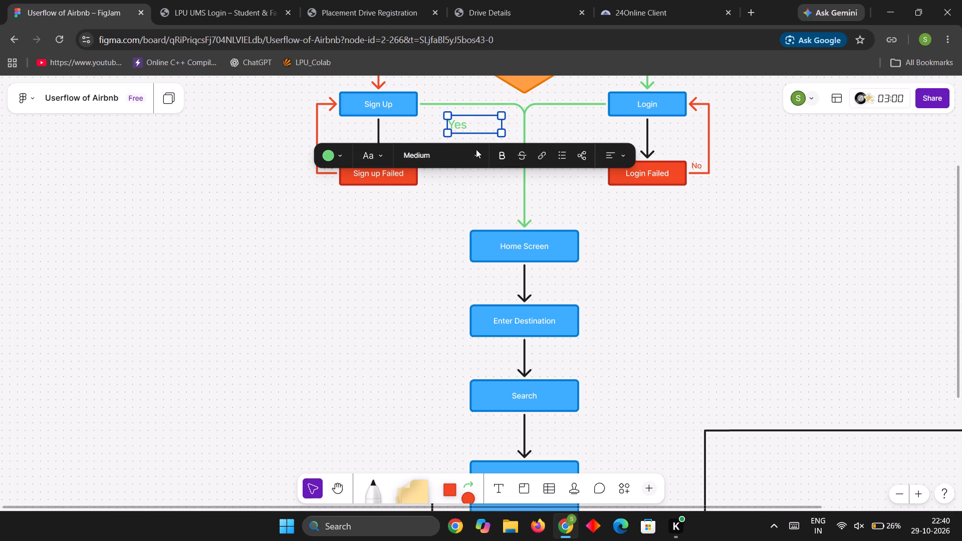
pyautogui.click(453, 191)
pyautogui.click(473, 127)
pyautogui.click(463, 123)
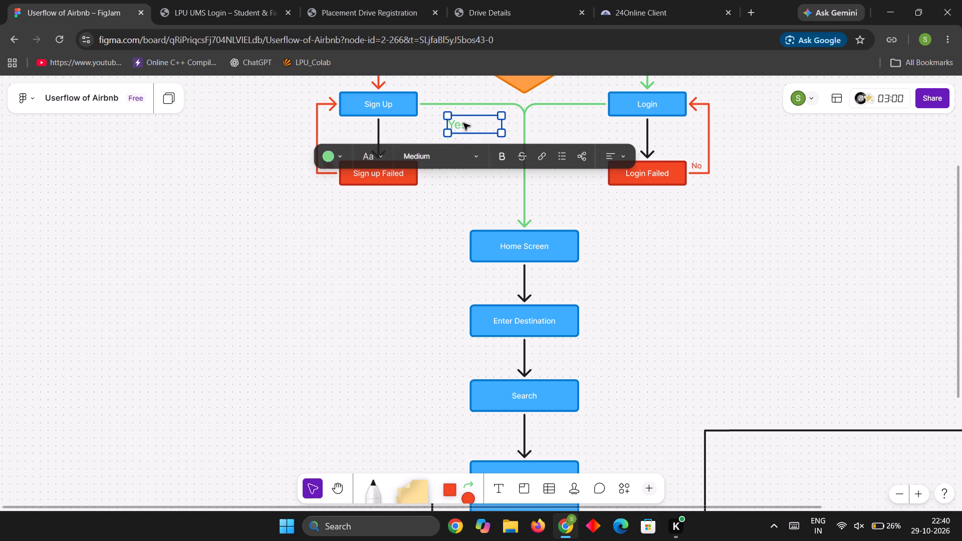
pyautogui.moveTo(467, 123); pyautogui.dragTo(471, 116)
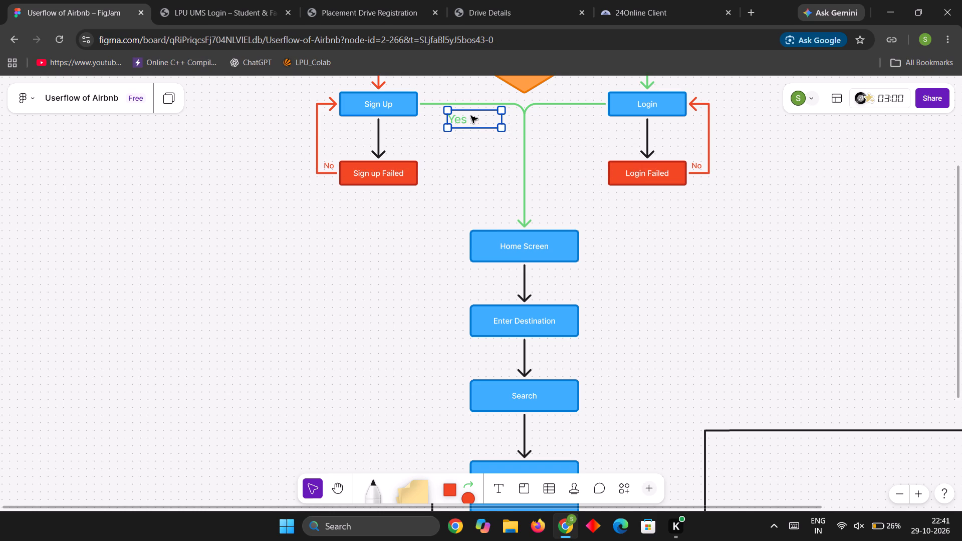
pyautogui.moveTo(471, 116); pyautogui.dragTo(471, 116)
pyautogui.click(464, 193)
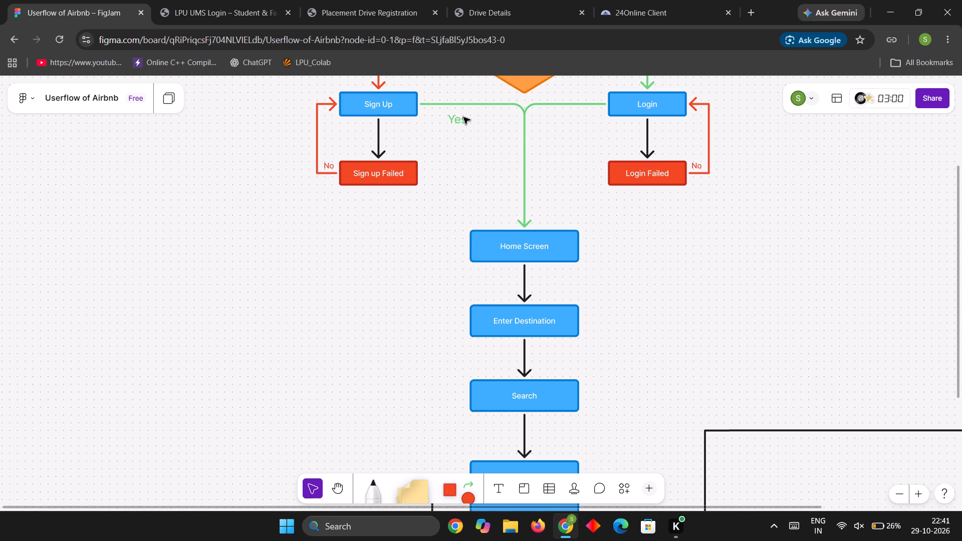
# Duplicate the "Yes" label under the "Sign Up" connector and place the copy below the "Login" connector, level with the first.
pyautogui.click(462, 117)
pyautogui.hotkey('ctrl', 'd')
pyautogui.moveTo(479, 122); pyautogui.dragTo(505, 120)
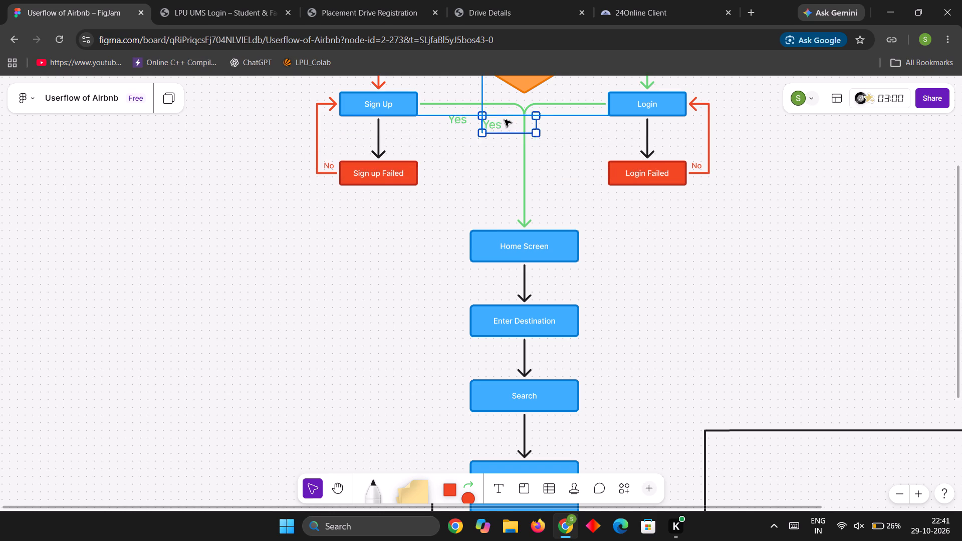
pyautogui.moveTo(505, 120); pyautogui.dragTo(567, 115)
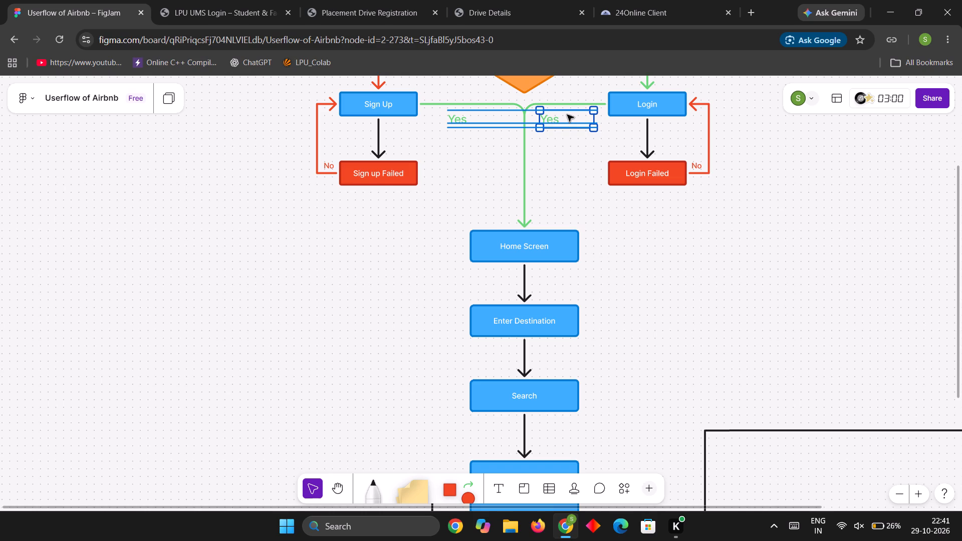
pyautogui.moveTo(567, 115); pyautogui.dragTo(567, 114)
pyautogui.click(598, 201)
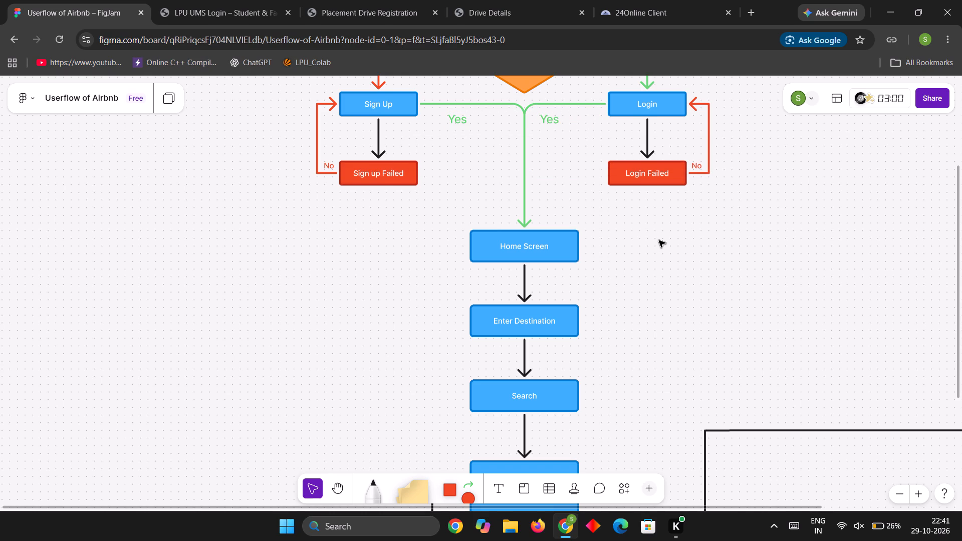
# Review the whole user flow, from "Start" through to the "Dates Available" decision and its "Dates Unavailable" loop.
pyautogui.keyDown('ctrl'); pyautogui.scroll(-3, 659, 240); pyautogui.keyUp('ctrl')
pyautogui.scroll(-3, 668, 240)
pyautogui.keyDown('ctrl'); pyautogui.scroll(1, 670, 241); pyautogui.keyUp('ctrl')
pyautogui.keyDown('ctrl'); pyautogui.scroll(-3, 670, 241); pyautogui.keyUp('ctrl')
pyautogui.keyDown('ctrl'); pyautogui.scroll(1, 670, 241); pyautogui.keyUp('ctrl')
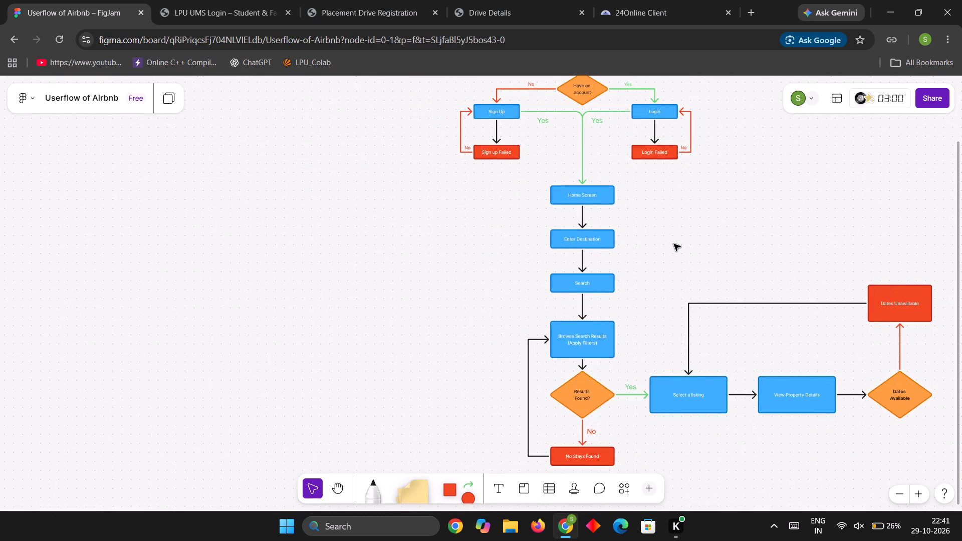
pyautogui.scroll(7, 681, 253)
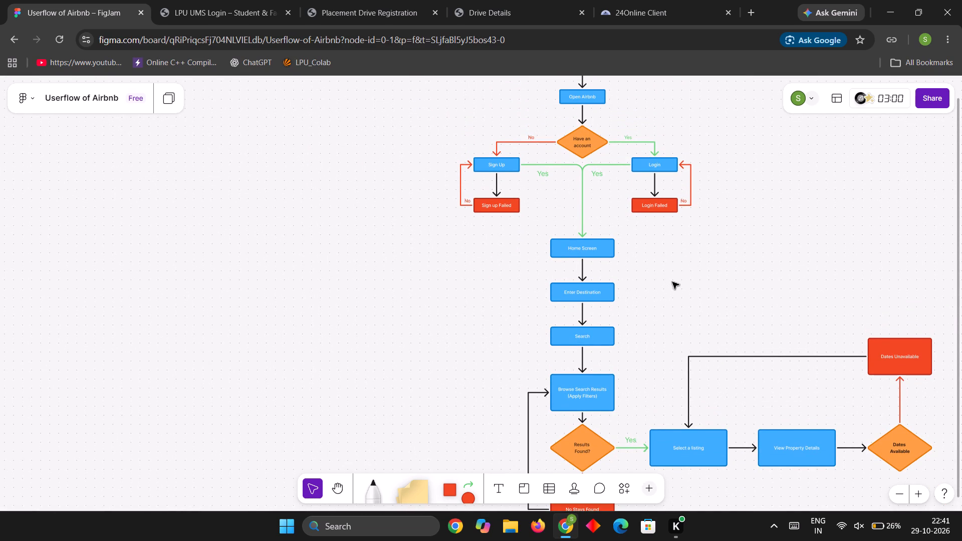
pyautogui.scroll(-2, 672, 282)
pyautogui.scroll(4, 672, 282)
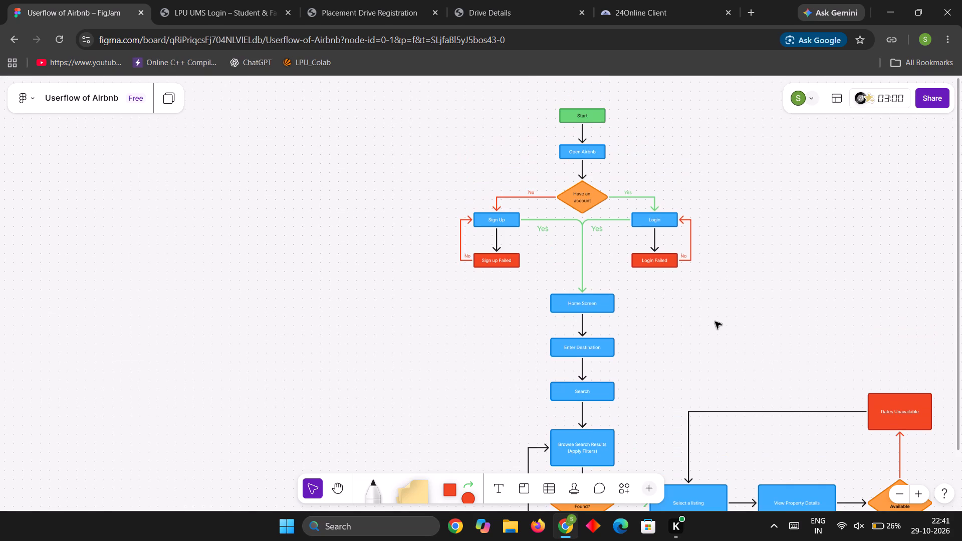
pyautogui.scroll(-5, 715, 322)
pyautogui.press('Right')
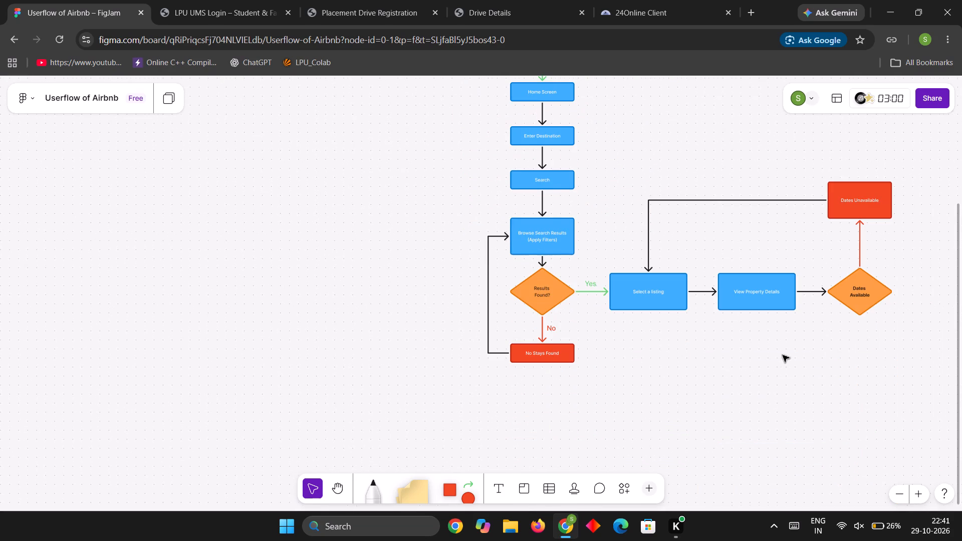
pyautogui.press('Right')
pyautogui.press('Right')
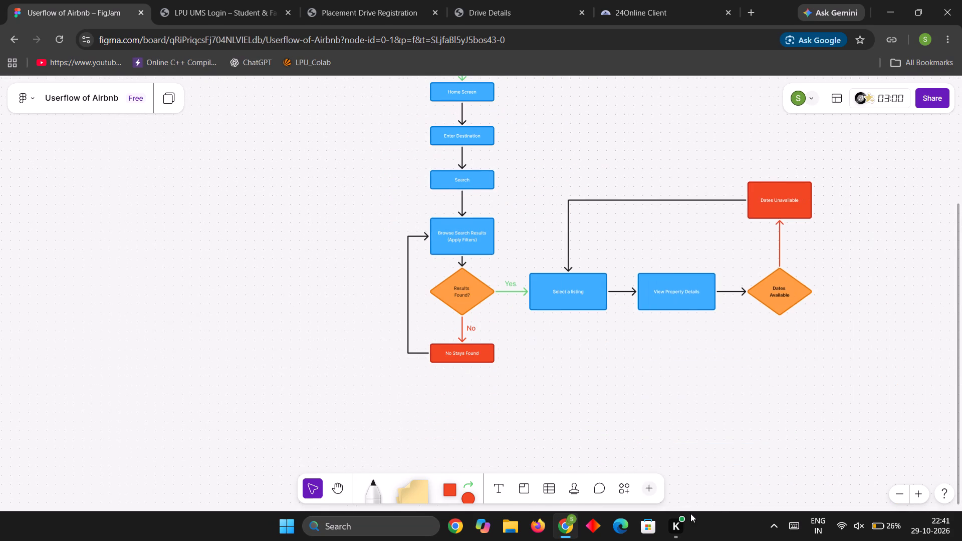
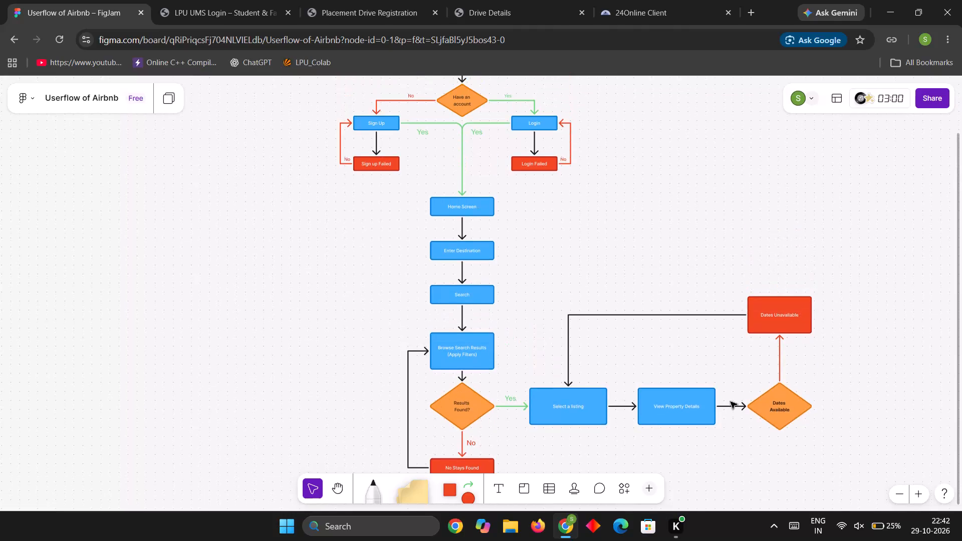
# Duplicate the red "No" label beside "Results Found?" and place the copy beside the connector from "Dates Available" to "Dates Unavailable", vertically centred between them.
pyautogui.scroll(-5, 731, 402)
pyautogui.scroll(4, 731, 402)
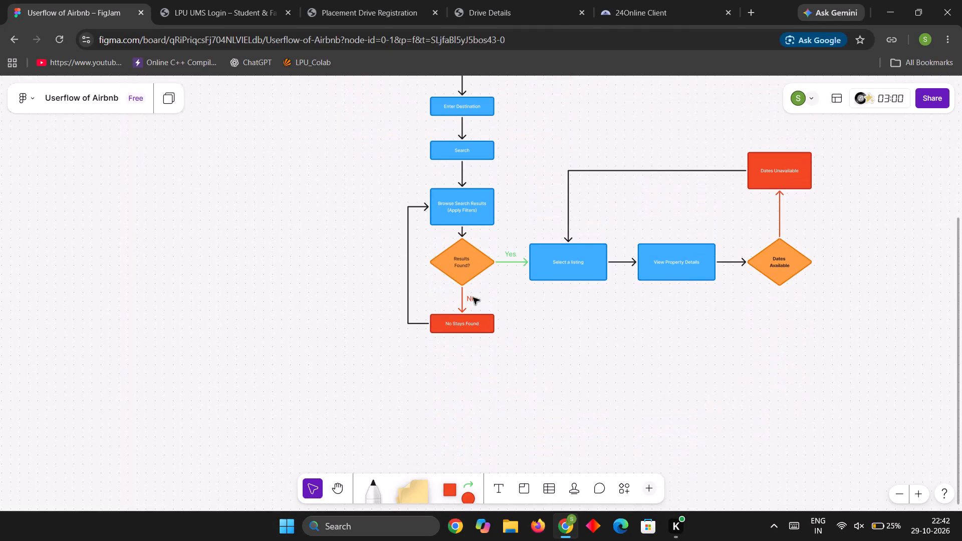
pyautogui.click(473, 298)
pyautogui.hotkey('ctrl', 'd')
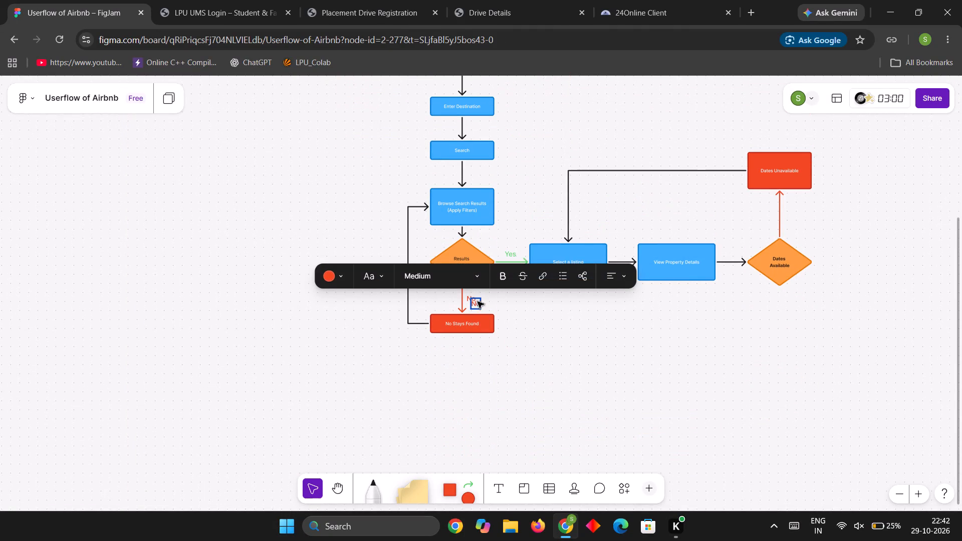
pyautogui.moveTo(477, 305); pyautogui.dragTo(801, 264)
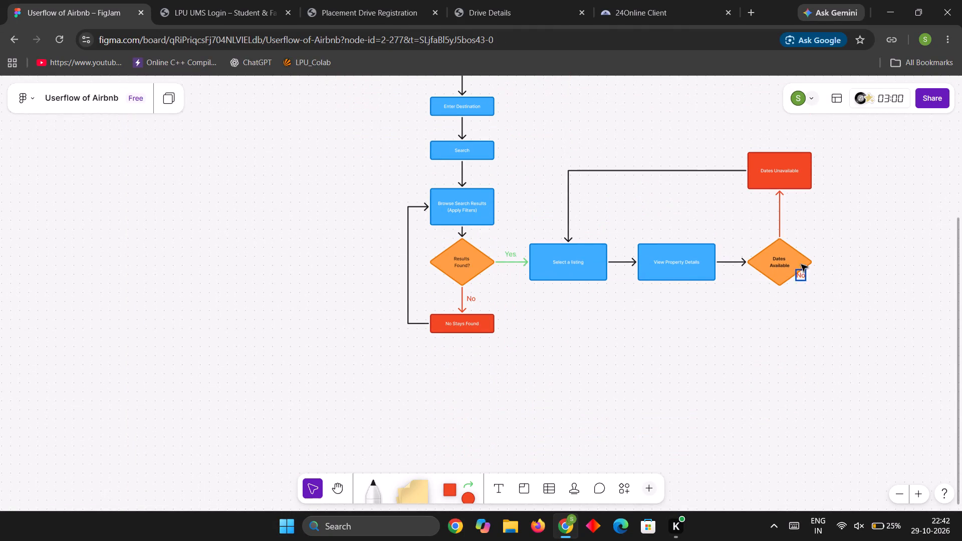
pyautogui.moveTo(801, 264); pyautogui.dragTo(794, 217)
pyautogui.moveTo(794, 217); pyautogui.dragTo(793, 216)
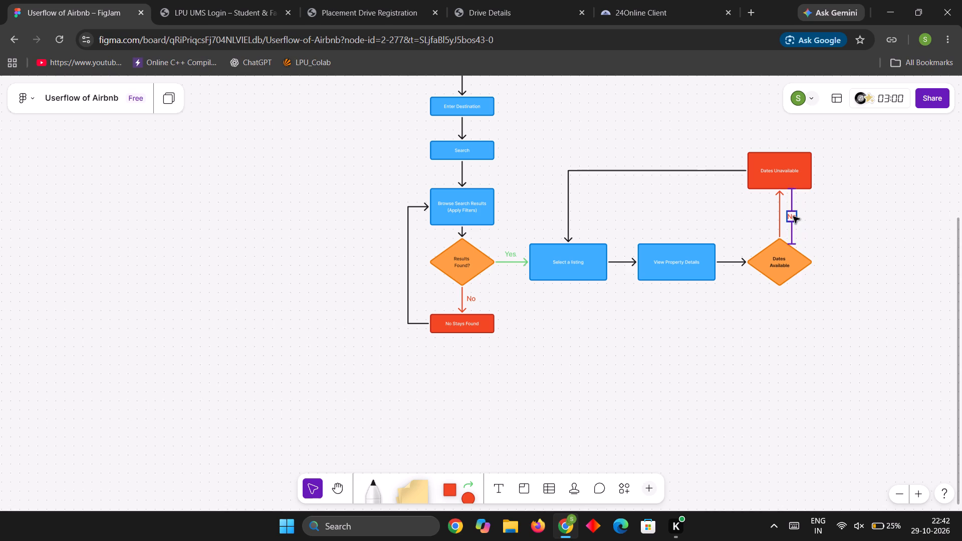
pyautogui.click(824, 240)
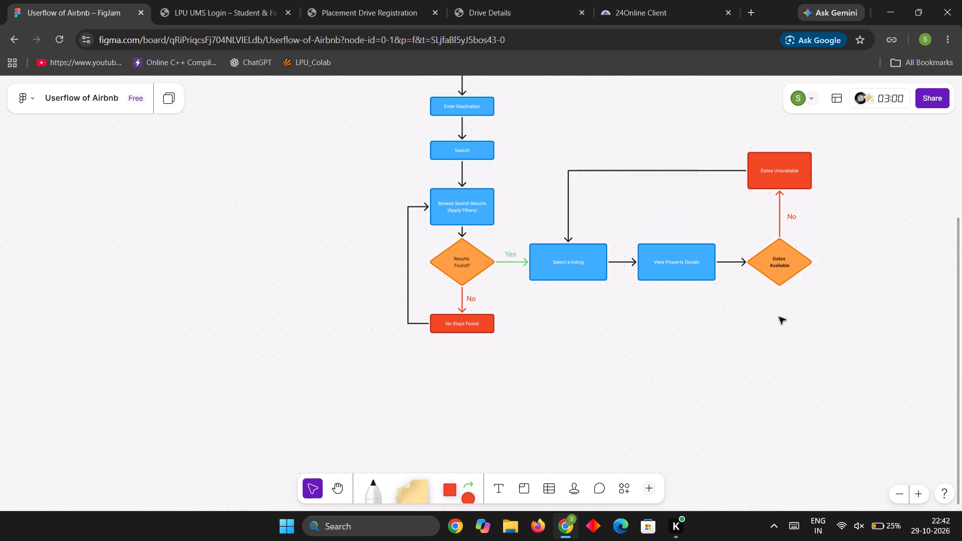
# Review the complete user flow from "Start" to "Dates Available", including its connectors, "Yes"/"No" labels and return loops.
pyautogui.scroll(1, 772, 332)
pyautogui.scroll(3, 696, 359)
pyautogui.scroll(4, 641, 364)
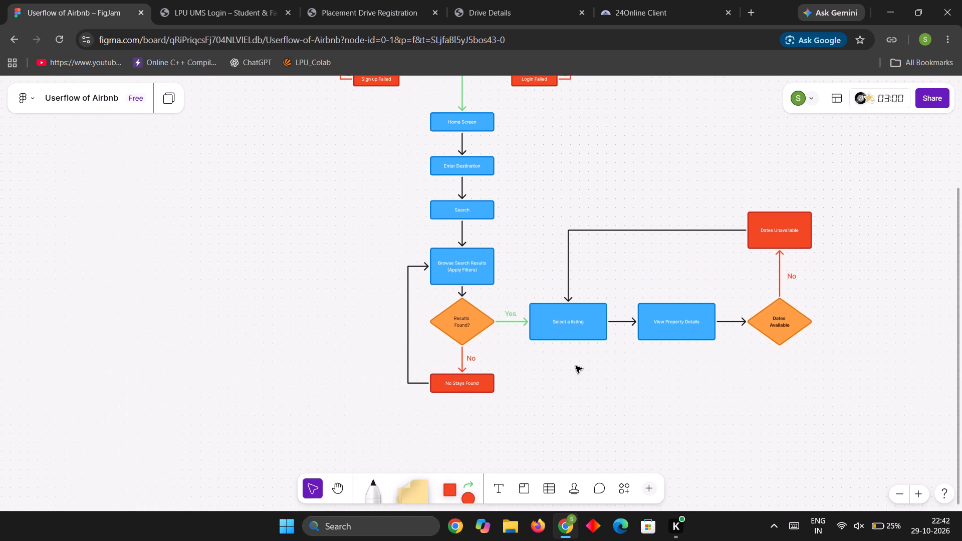
pyautogui.scroll(10, 575, 366)
pyautogui.scroll(-6, 575, 366)
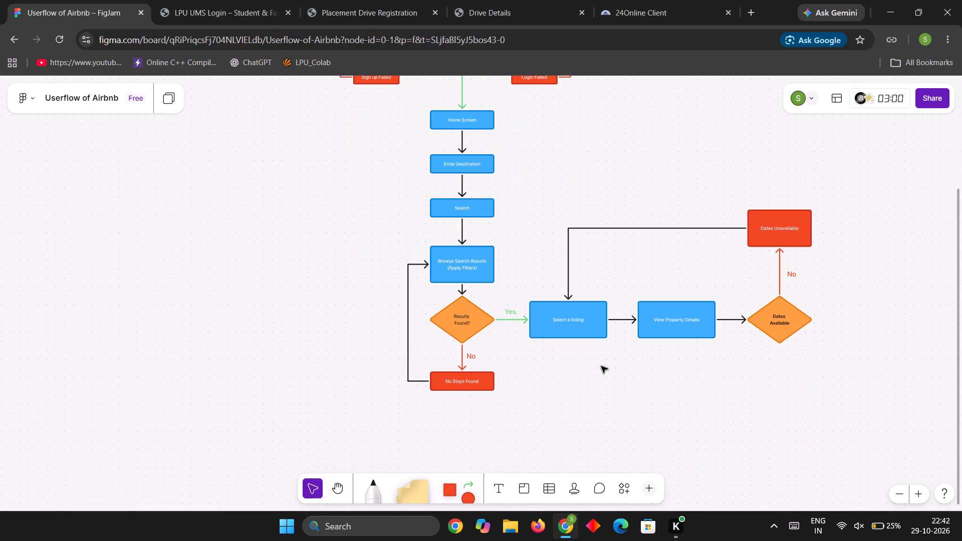
pyautogui.scroll(-5, 709, 371)
pyautogui.keyDown('ctrl'); pyautogui.scroll(-2, 818, 319); pyautogui.keyUp('ctrl')
pyautogui.scroll(-2, 818, 319)
pyautogui.scroll(2, 818, 319)
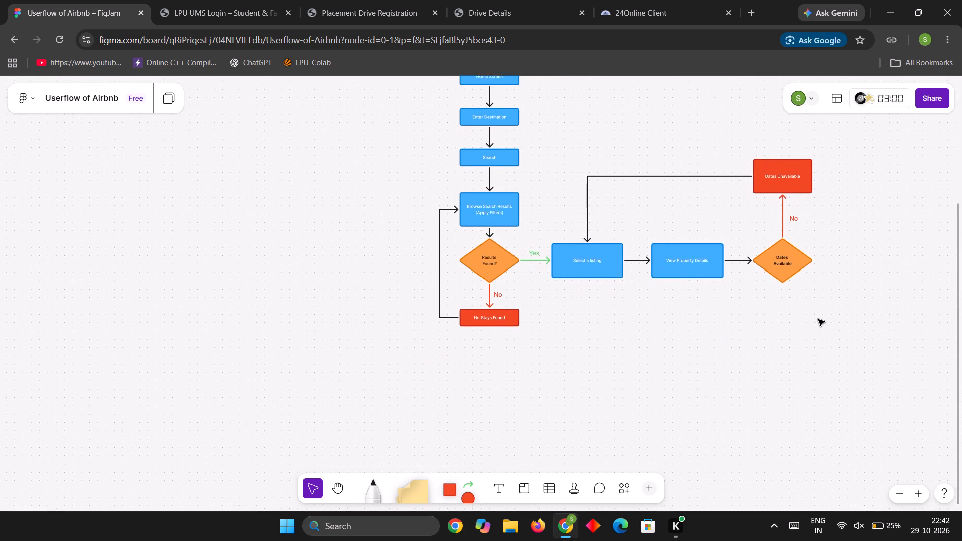
pyautogui.scroll(1, 818, 319)
pyautogui.scroll(-6, 818, 319)
pyautogui.keyDown('ctrl'); pyautogui.scroll(-2, 818, 319); pyautogui.keyUp('ctrl')
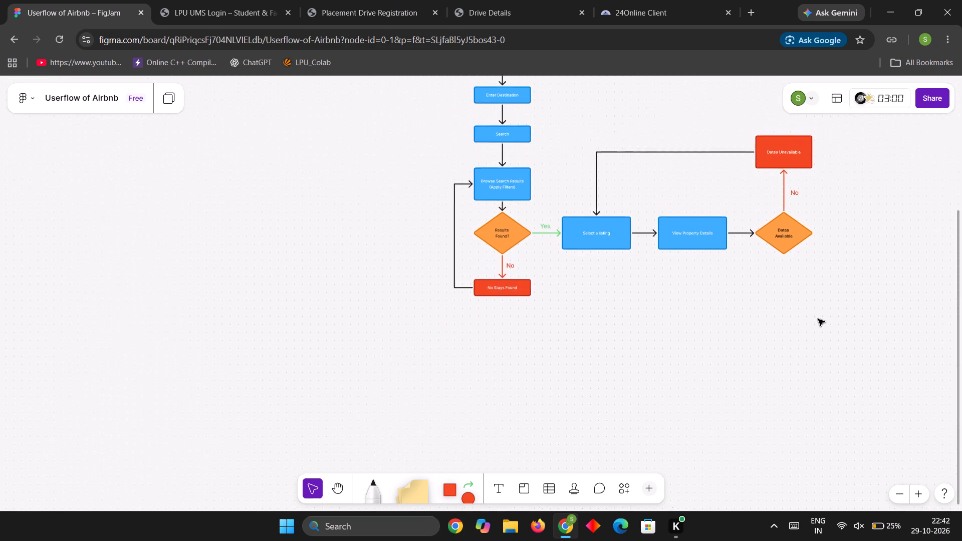
pyautogui.keyDown('ctrl'); pyautogui.scroll(-10, 818, 319); pyautogui.keyUp('ctrl')
pyautogui.scroll(11, 874, 323)
pyautogui.scroll(-4, 874, 323)
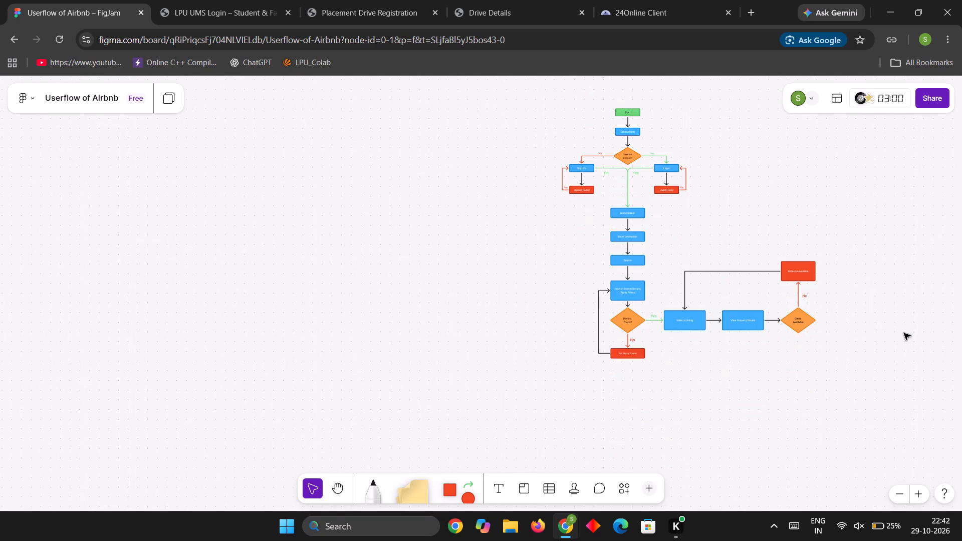
pyautogui.keyDown('ctrl'); pyautogui.scroll(13, 904, 333); pyautogui.keyUp('ctrl')
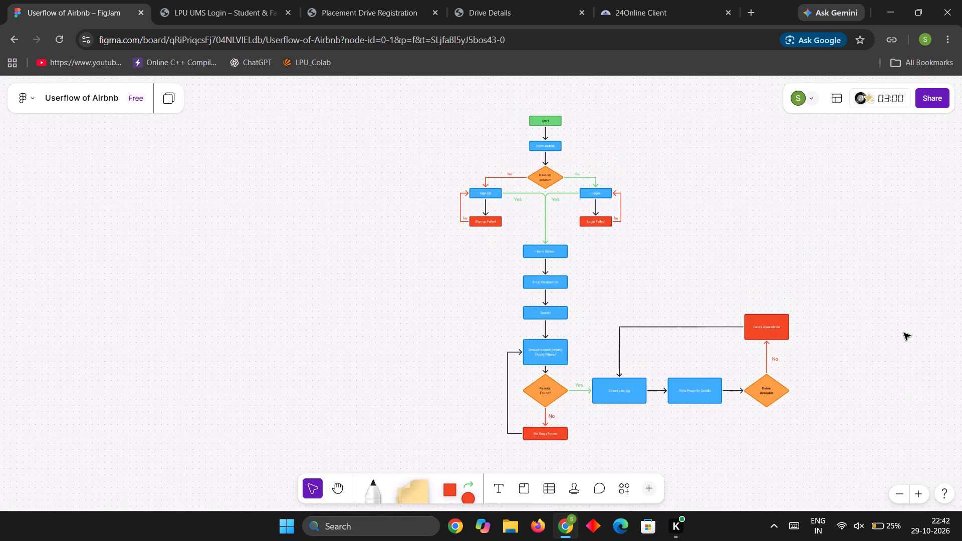
pyautogui.keyDown('ctrl'); pyautogui.scroll(2, 904, 333); pyautogui.keyUp('ctrl')
pyautogui.scroll(-1, 894, 333)
pyautogui.scroll(2, 894, 333)
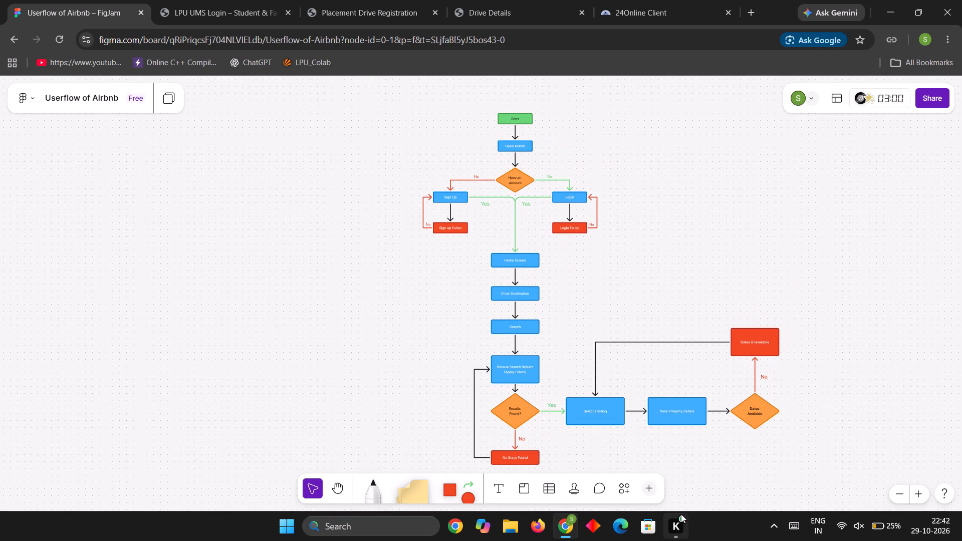
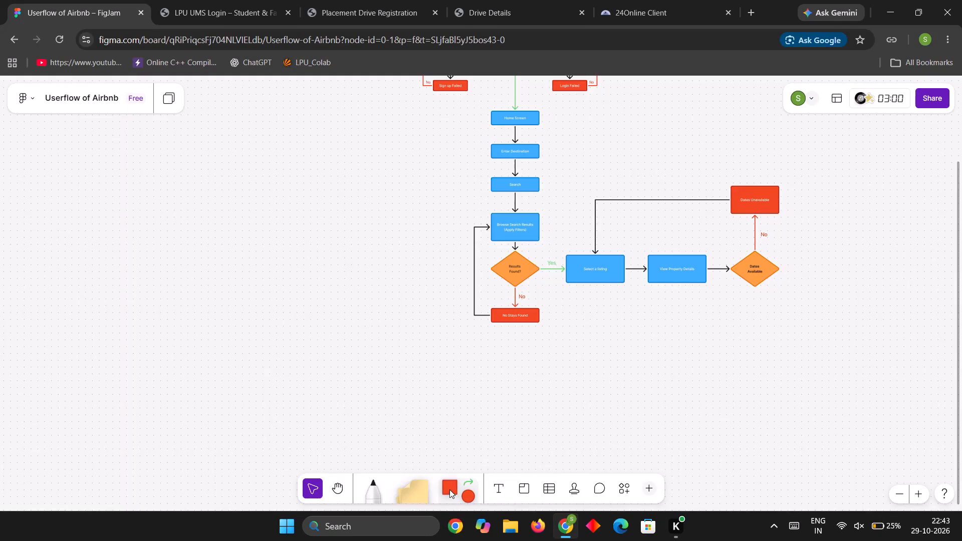
# Draw a rectangle below "Select a listing" and label it "Enter Guest Details".
pyautogui.click(449, 489)
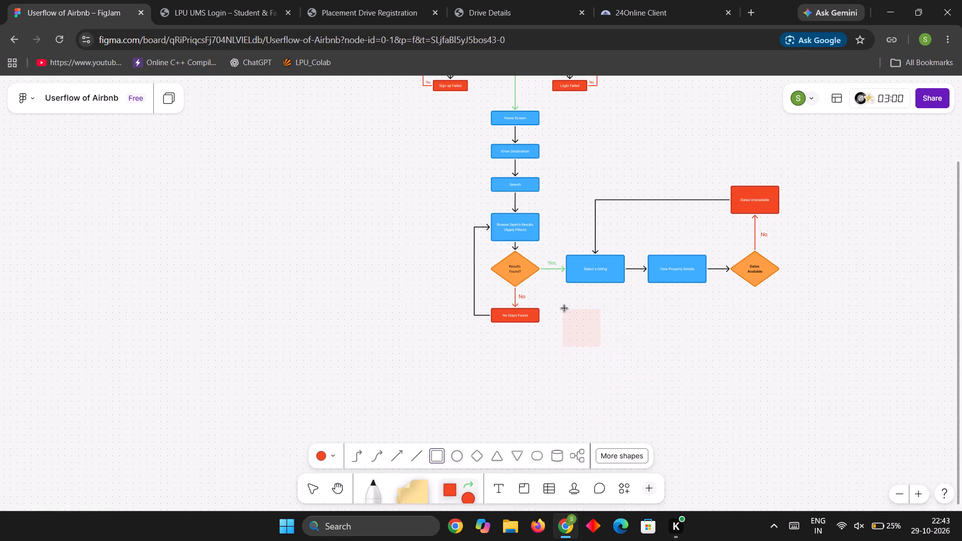
pyautogui.moveTo(567, 308); pyautogui.dragTo(630, 338)
pyautogui.click(601, 327)
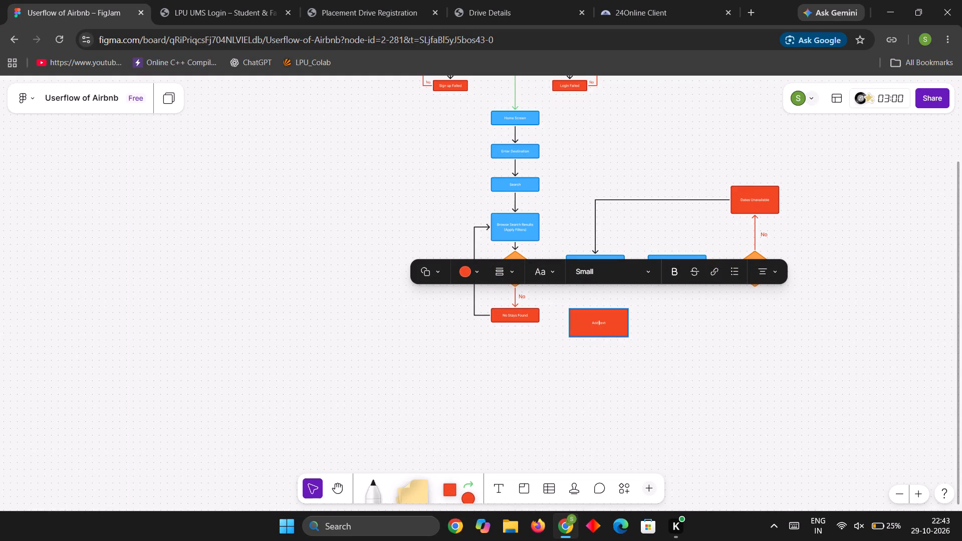
pyautogui.hotkey('shift', 'e')
pyautogui.write('nter')
pyautogui.press('space')
pyautogui.write('Guest')
pyautogui.press('space')
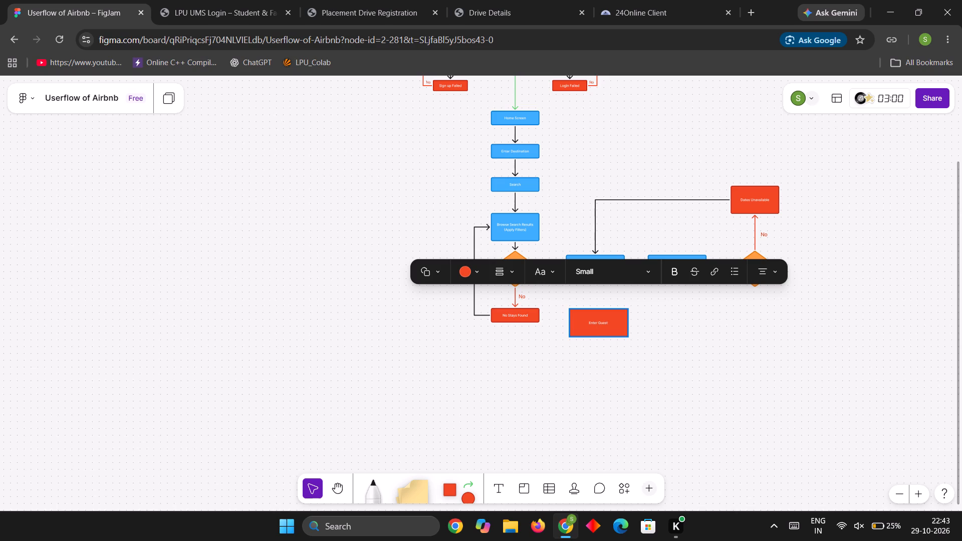
pyautogui.write('Details')
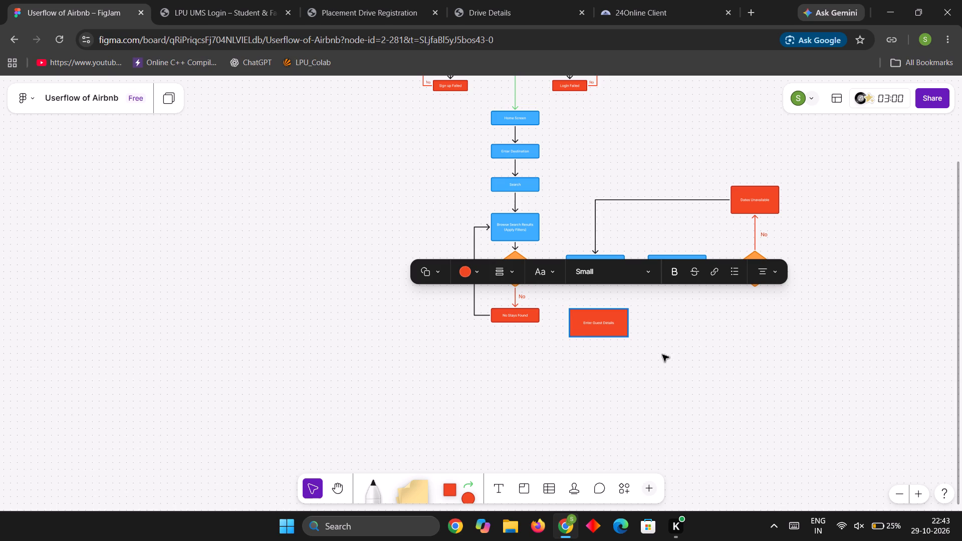
pyautogui.click(662, 355)
# Align the "Enter Guest Details" box directly beneath "Select a listing", slightly lower than the "No Stays Found" box.
pyautogui.click(604, 334)
pyautogui.moveTo(606, 330); pyautogui.dragTo(606, 323)
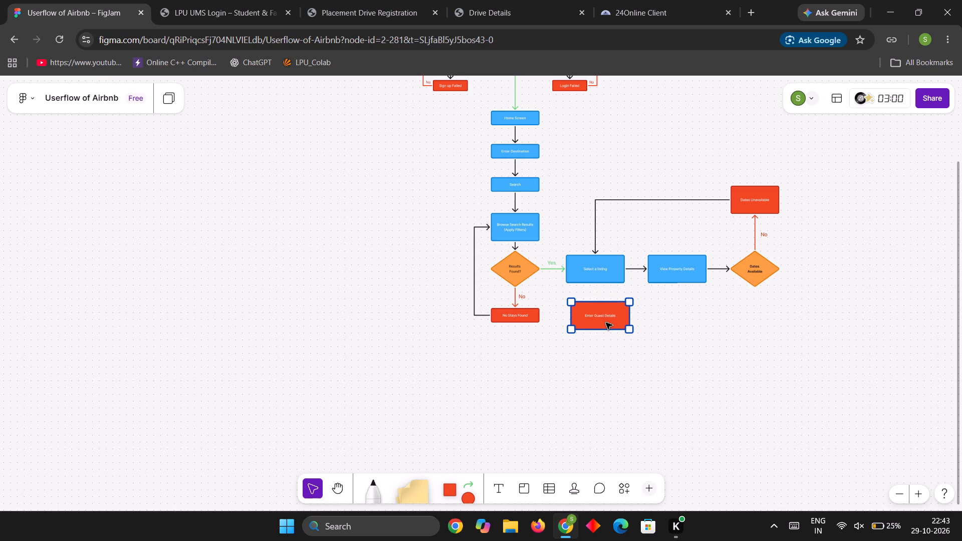
pyautogui.moveTo(606, 323); pyautogui.dragTo(605, 321)
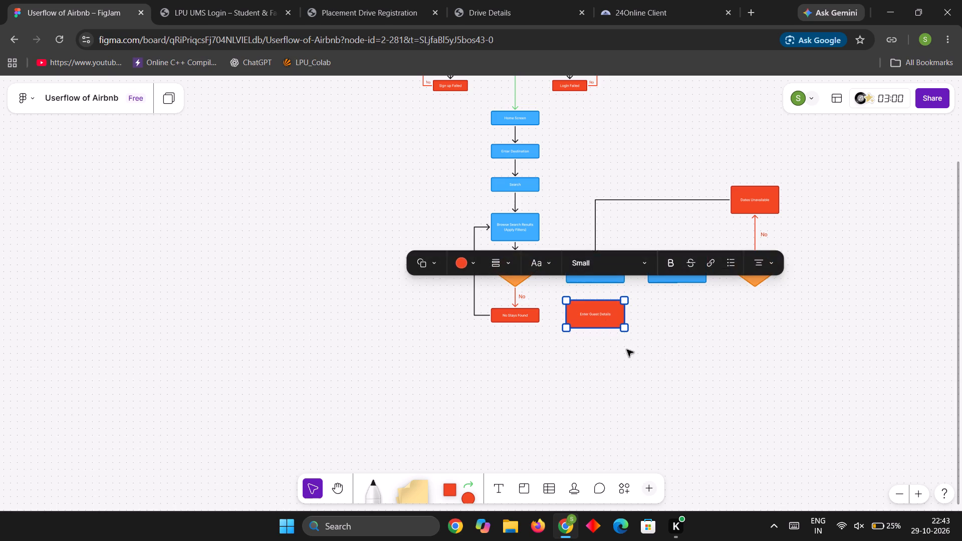
pyautogui.click(627, 350)
pyautogui.click(604, 321)
pyautogui.moveTo(604, 320); pyautogui.dragTo(603, 336)
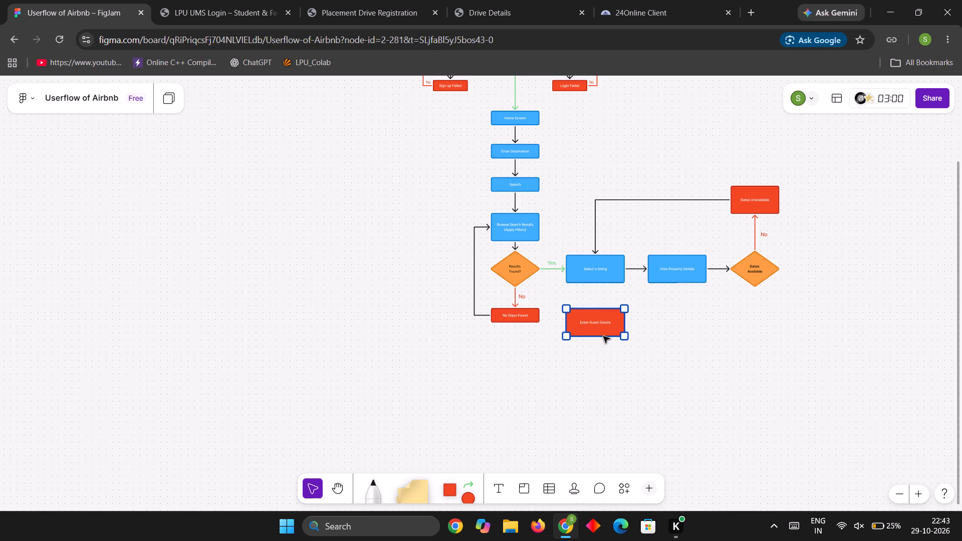
pyautogui.moveTo(603, 336); pyautogui.dragTo(603, 351)
pyautogui.click(669, 351)
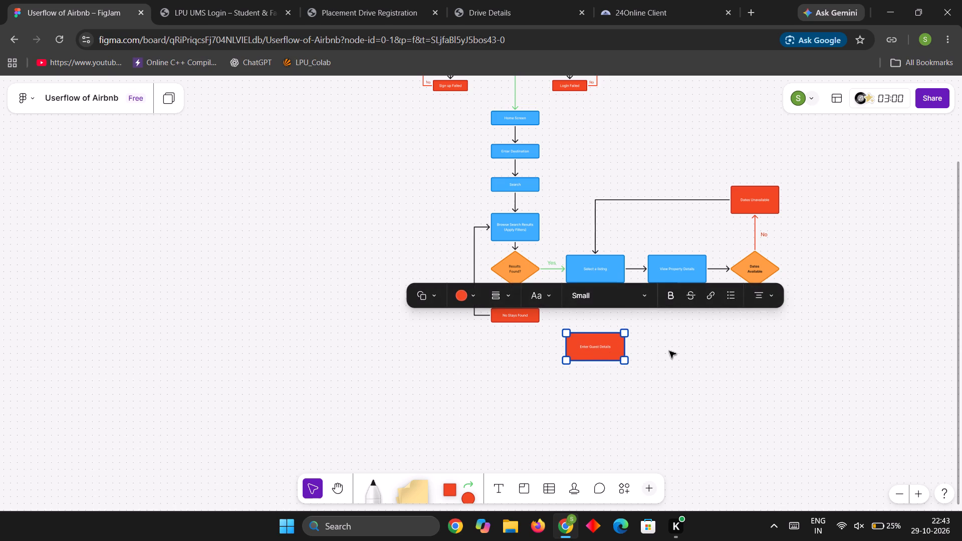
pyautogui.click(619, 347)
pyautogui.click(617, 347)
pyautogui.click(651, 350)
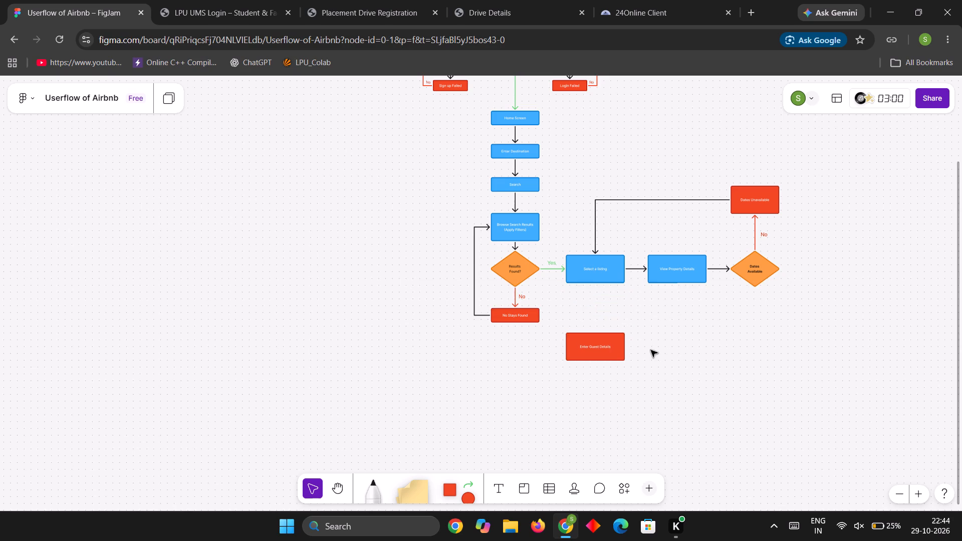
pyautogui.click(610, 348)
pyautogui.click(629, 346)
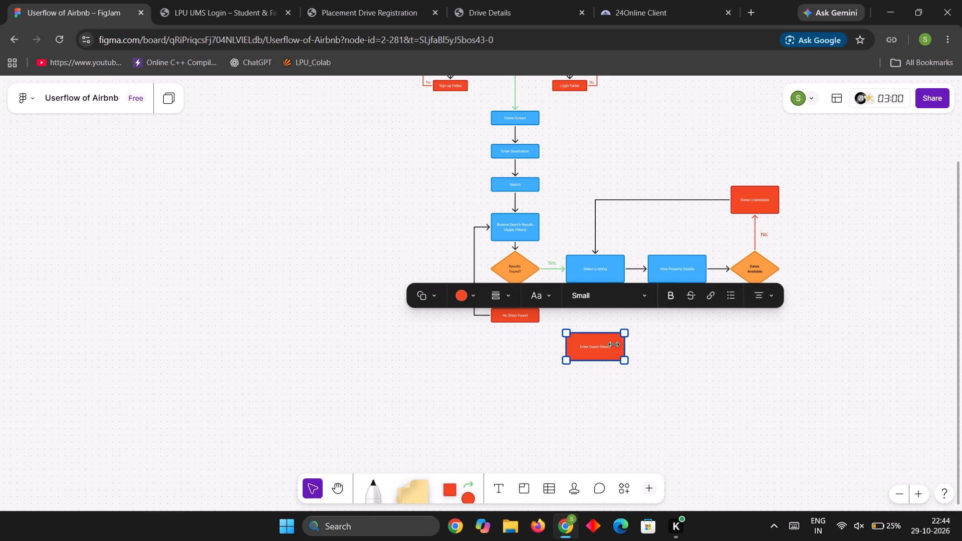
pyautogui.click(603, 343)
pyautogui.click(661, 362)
# Add a blank rectangle the same size as "Enter Guest Details", level with it and aligned beneath "View Property Details".
pyautogui.click(453, 489)
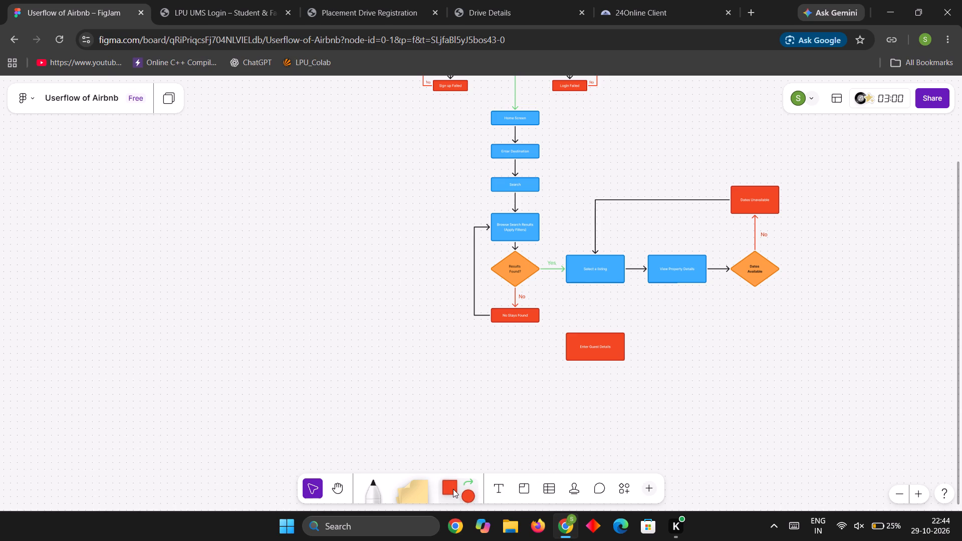
pyautogui.moveTo(642, 334); pyautogui.dragTo(681, 348)
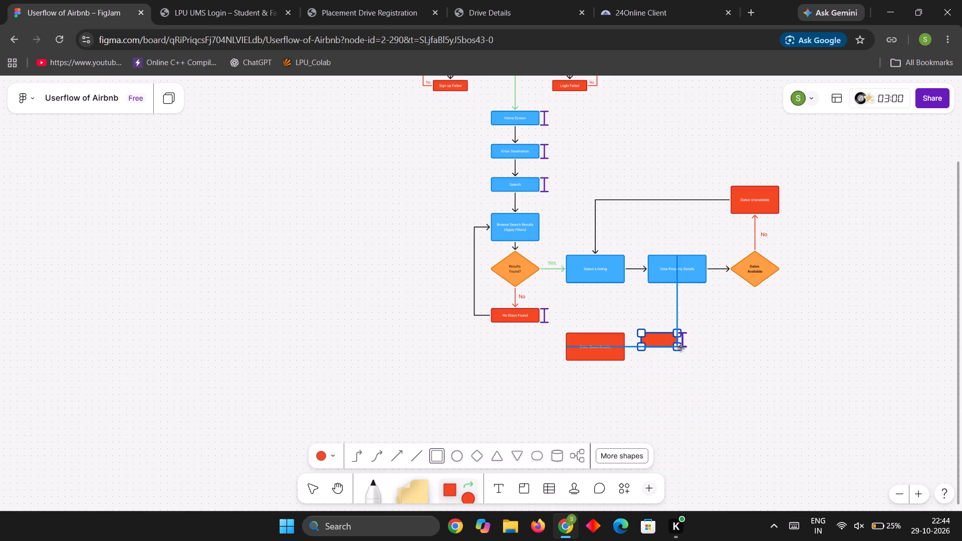
pyautogui.moveTo(681, 348); pyautogui.dragTo(702, 356)
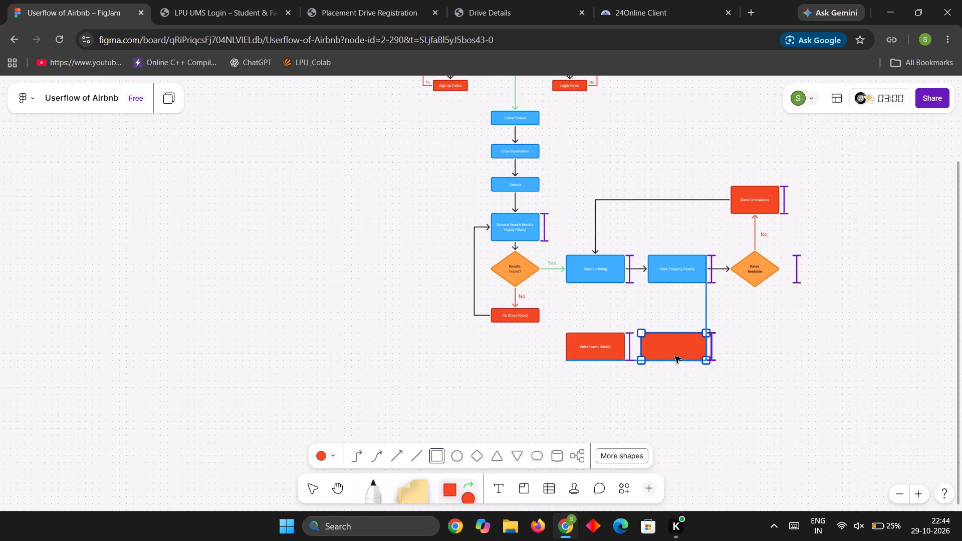
pyautogui.moveTo(670, 347); pyautogui.dragTo(635, 378)
pyautogui.click(675, 396)
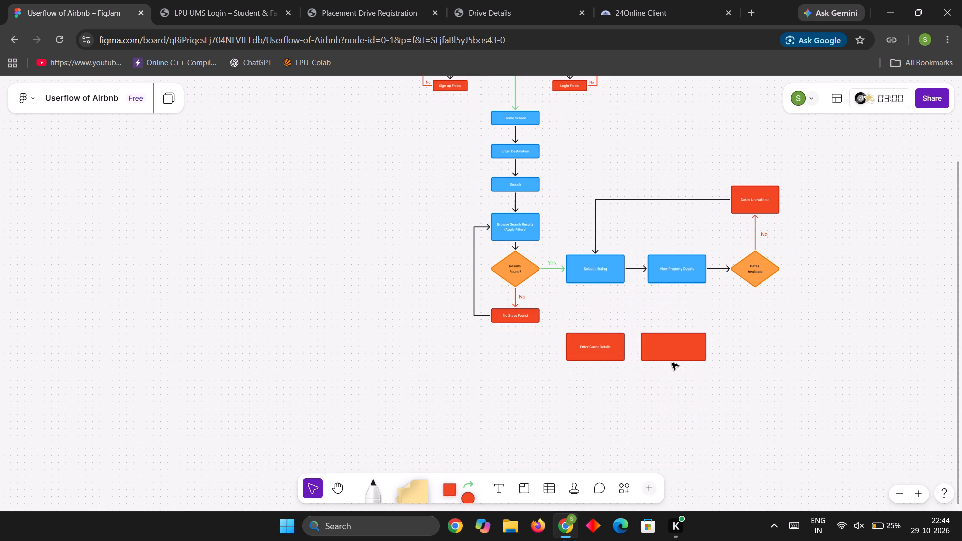
pyautogui.moveTo(675, 350); pyautogui.dragTo(603, 400)
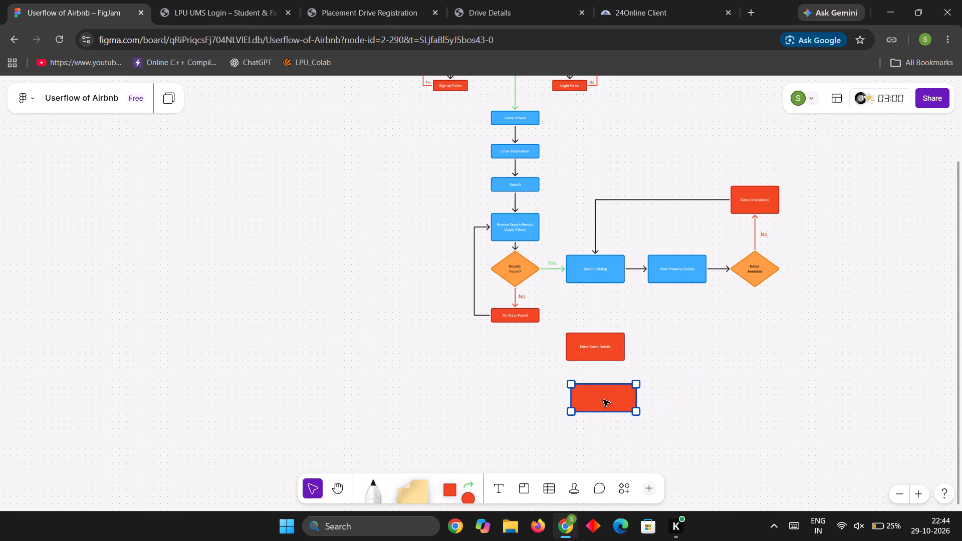
pyautogui.moveTo(603, 400); pyautogui.dragTo(601, 399)
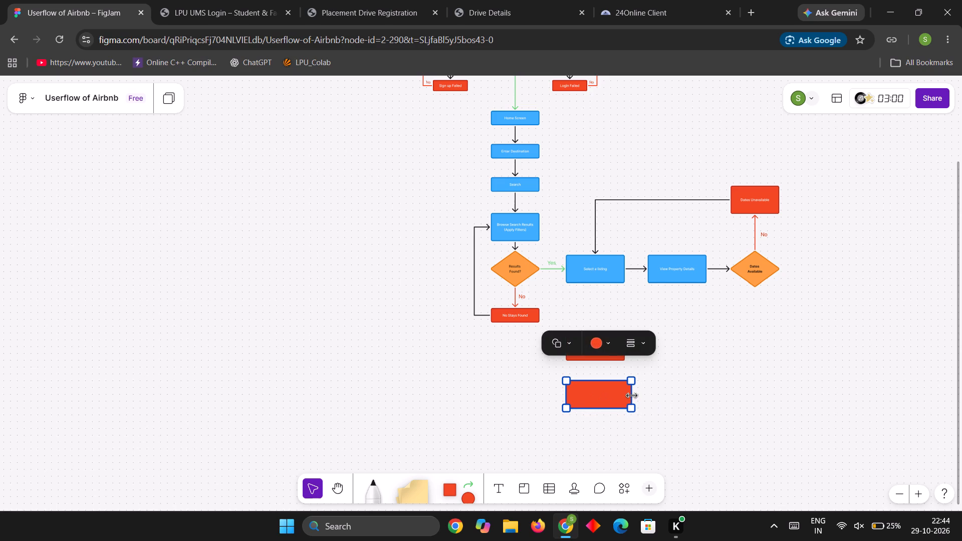
pyautogui.click(632, 396)
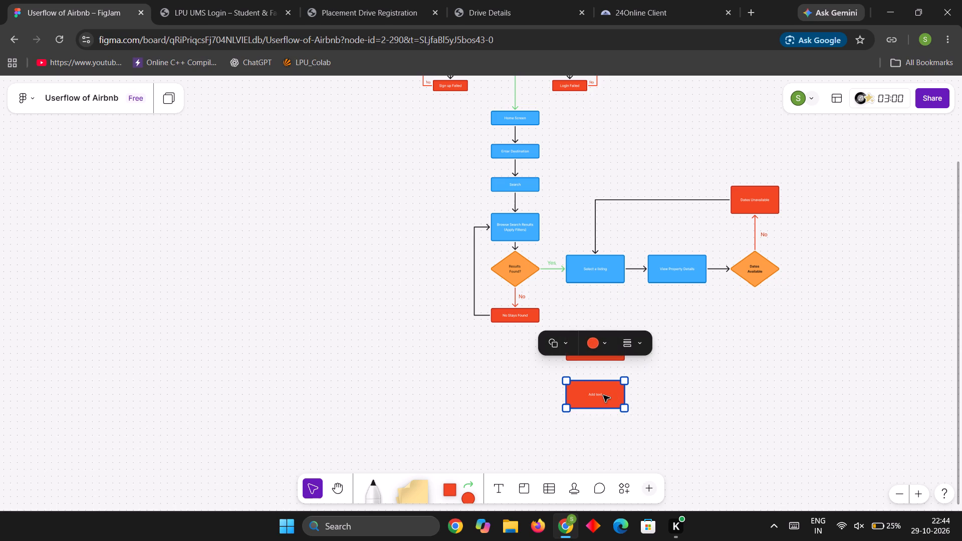
pyautogui.moveTo(597, 395); pyautogui.dragTo(678, 359)
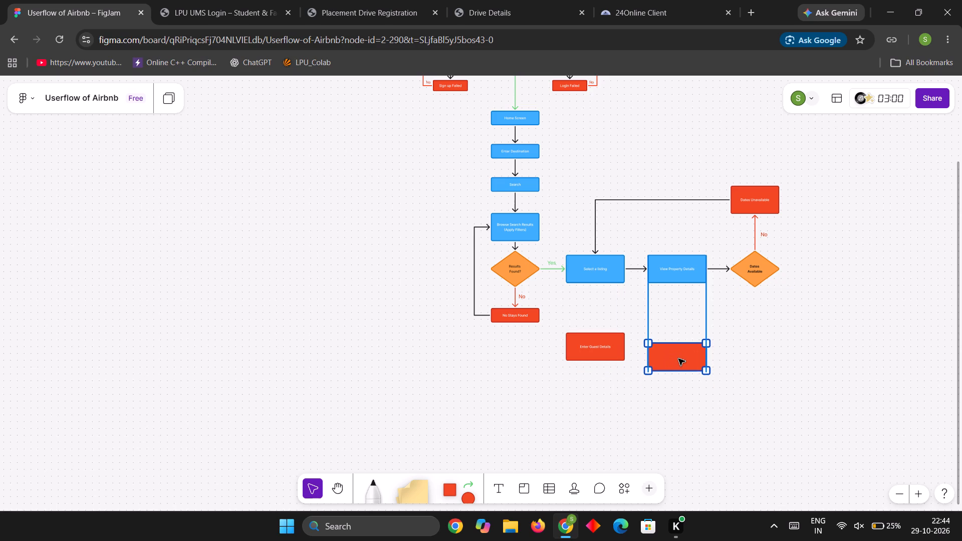
pyautogui.moveTo(678, 359); pyautogui.dragTo(678, 350)
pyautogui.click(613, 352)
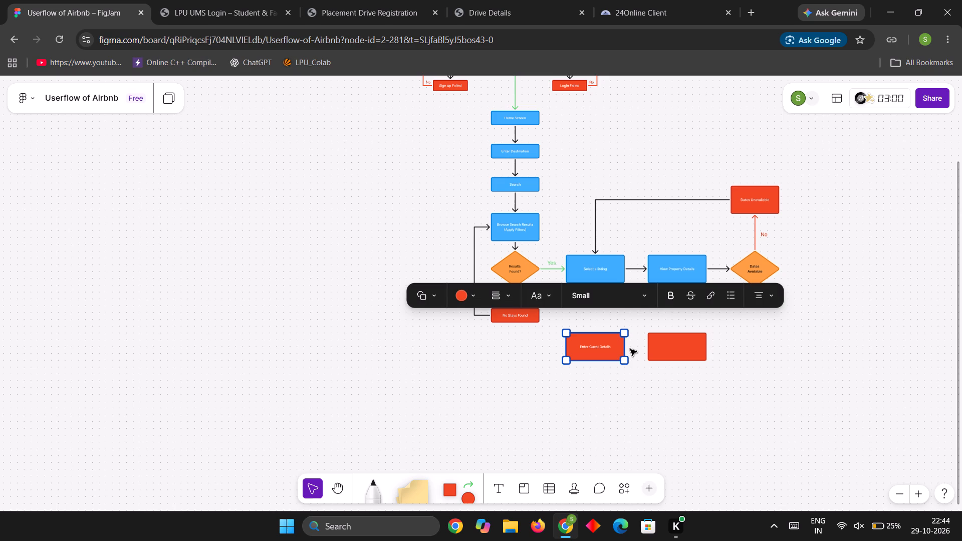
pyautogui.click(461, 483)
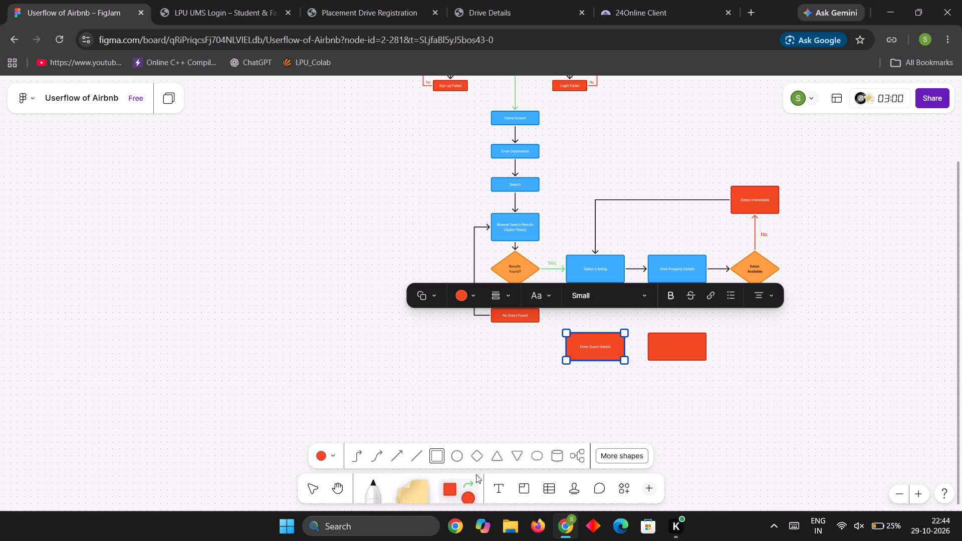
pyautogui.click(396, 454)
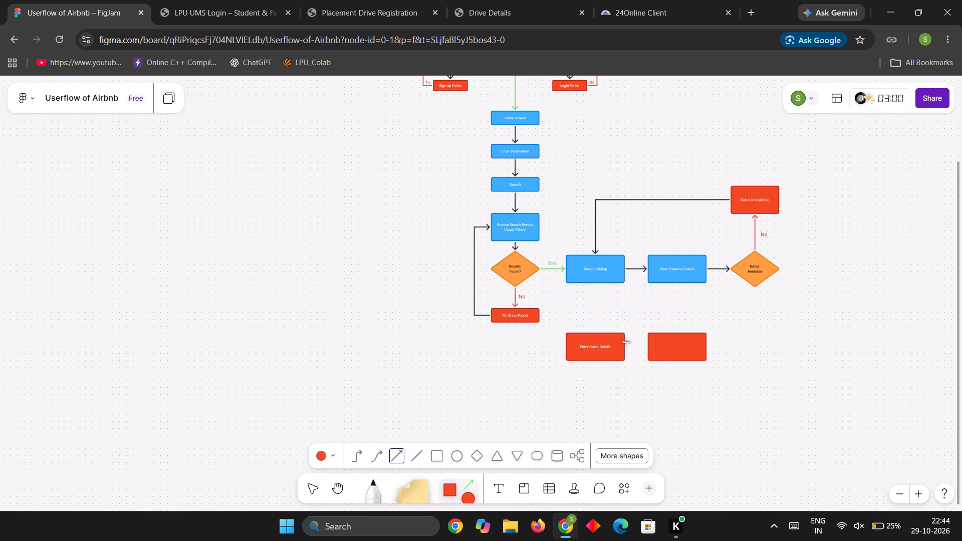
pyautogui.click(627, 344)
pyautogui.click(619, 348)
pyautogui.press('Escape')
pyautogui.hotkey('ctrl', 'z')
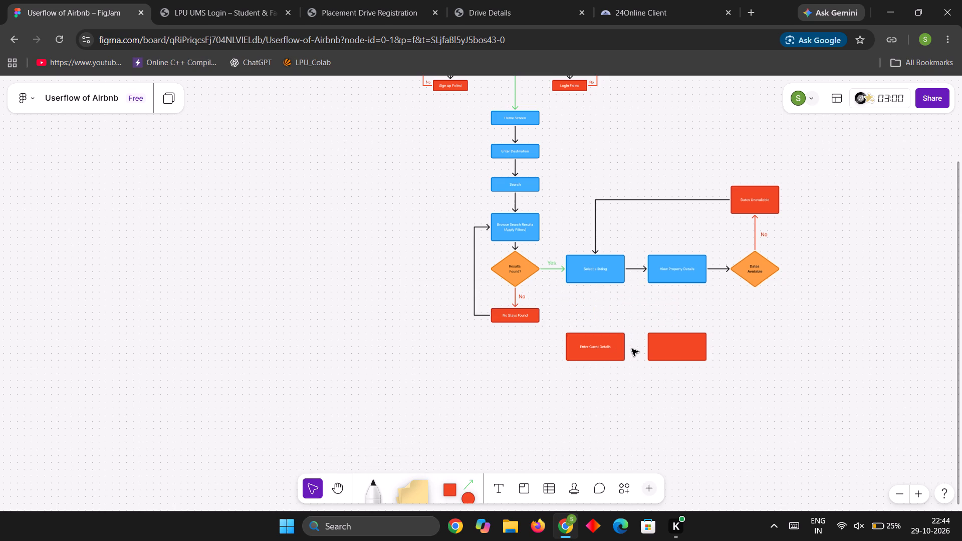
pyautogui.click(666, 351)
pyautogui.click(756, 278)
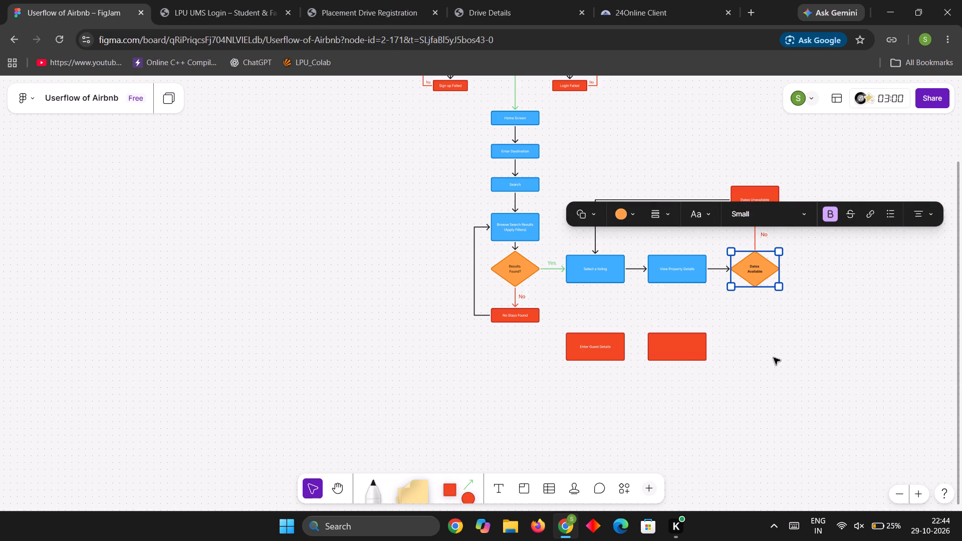
# Connect "Enter Guest Details" to the blank rectangle beside it with a straight arrow.
pyautogui.keyDown('ctrl'); pyautogui.scroll(8, 747, 357); pyautogui.keyUp('ctrl')
pyautogui.click(474, 338)
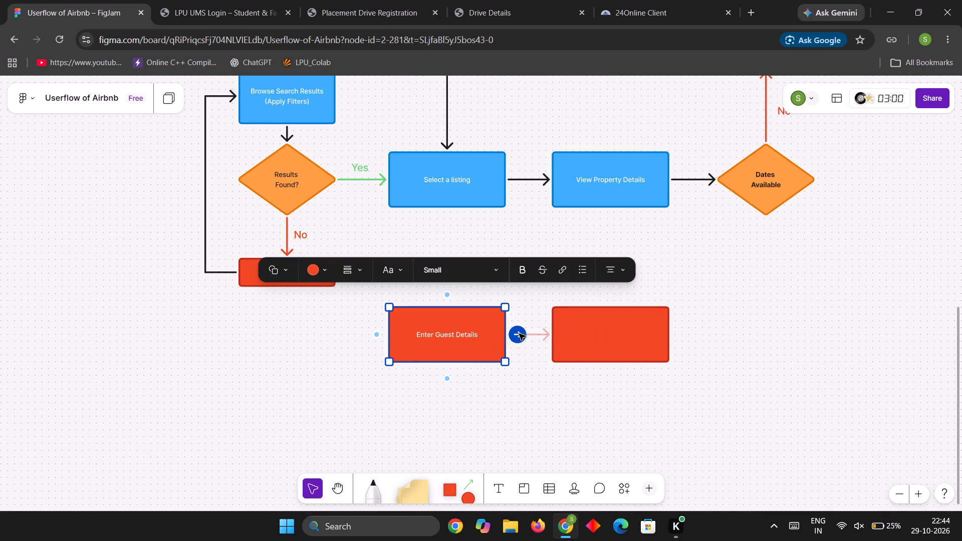
pyautogui.click(520, 333)
pyautogui.click(546, 410)
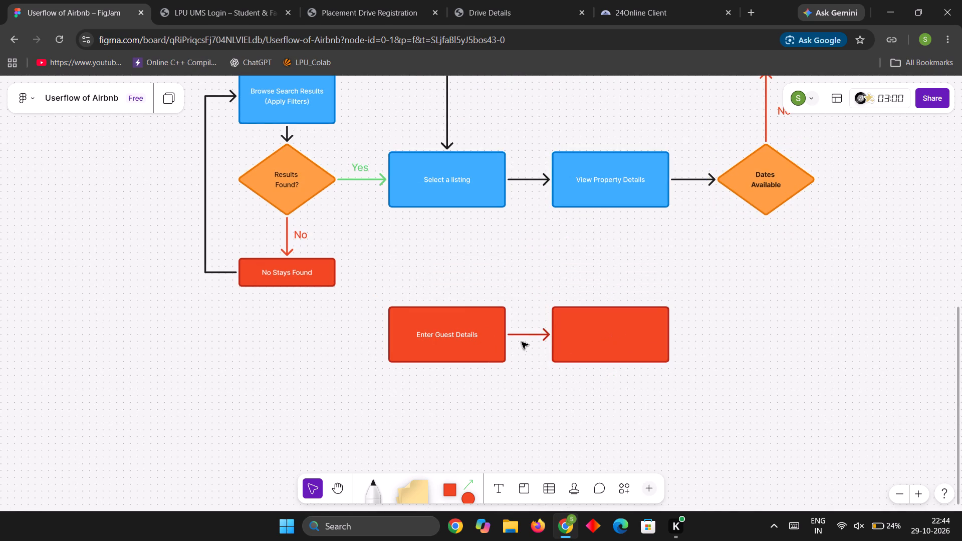
# Change the fill of "Enter Guest Details" and the blank rectangle to blue.
pyautogui.click(490, 339)
pyautogui.click(327, 266)
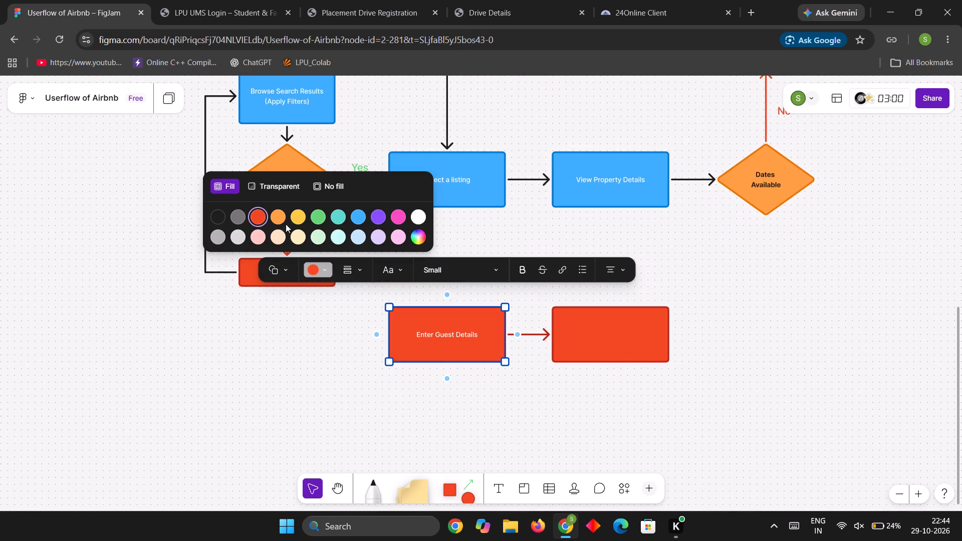
pyautogui.click(358, 220)
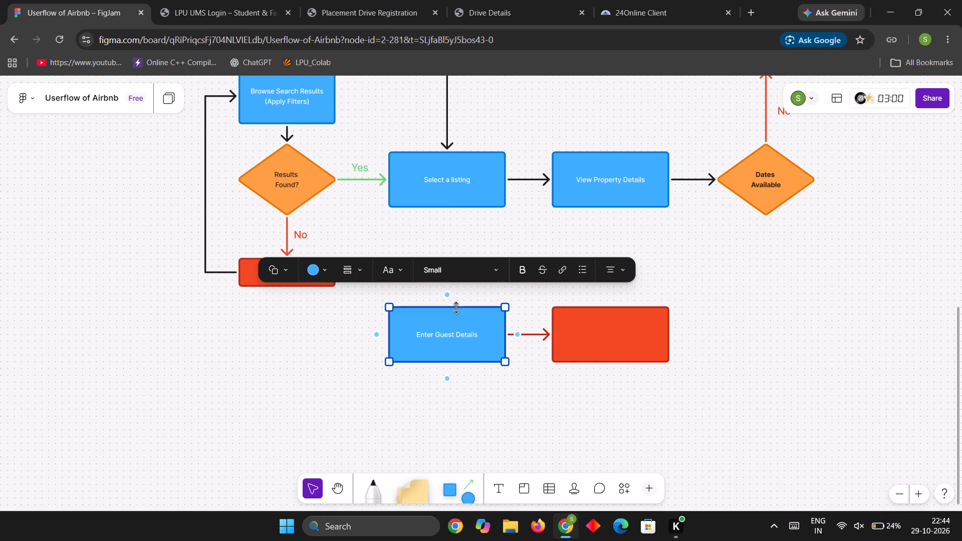
pyautogui.click(596, 344)
pyautogui.click(622, 273)
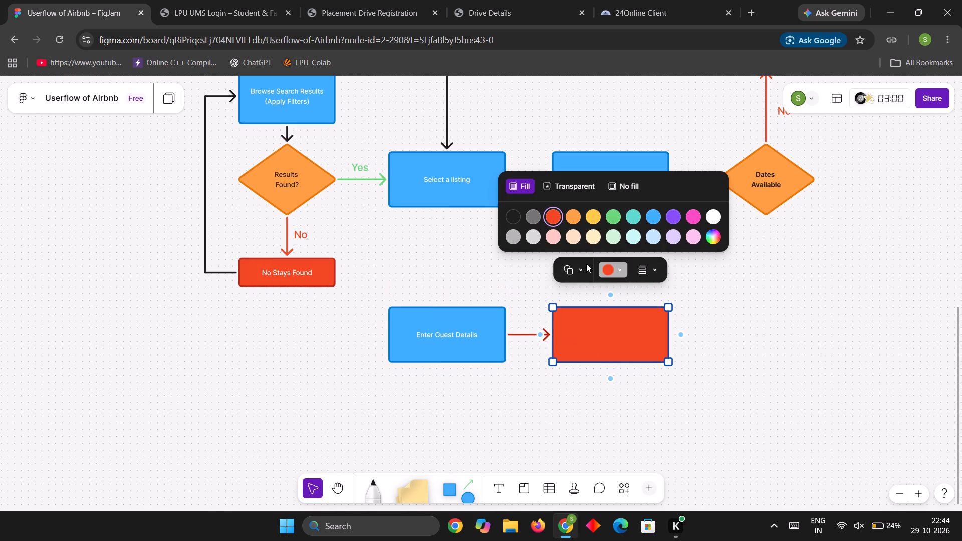
pyautogui.click(657, 217)
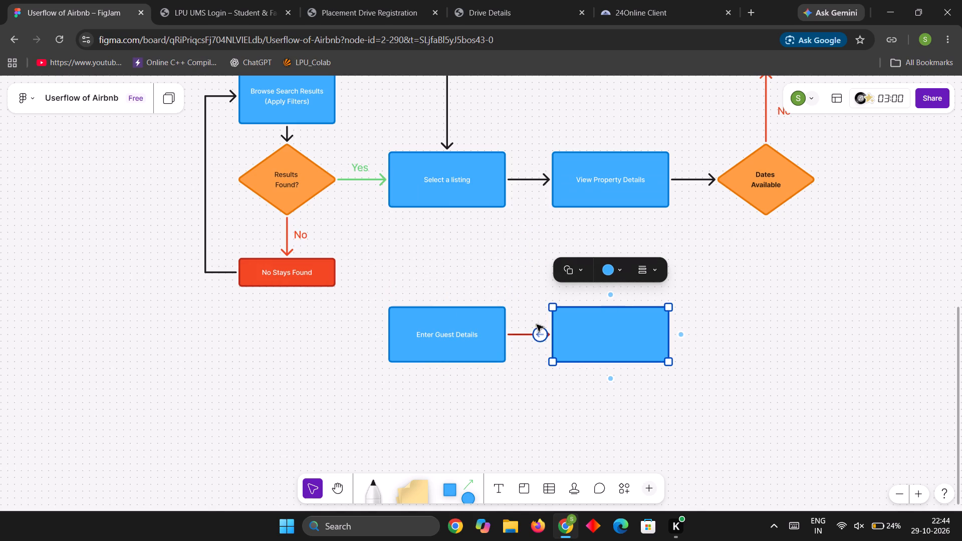
pyautogui.press('Escape')
# Recolour the arrow between "Enter Guest Details" and the blank rectangle black.
pyautogui.click(520, 333)
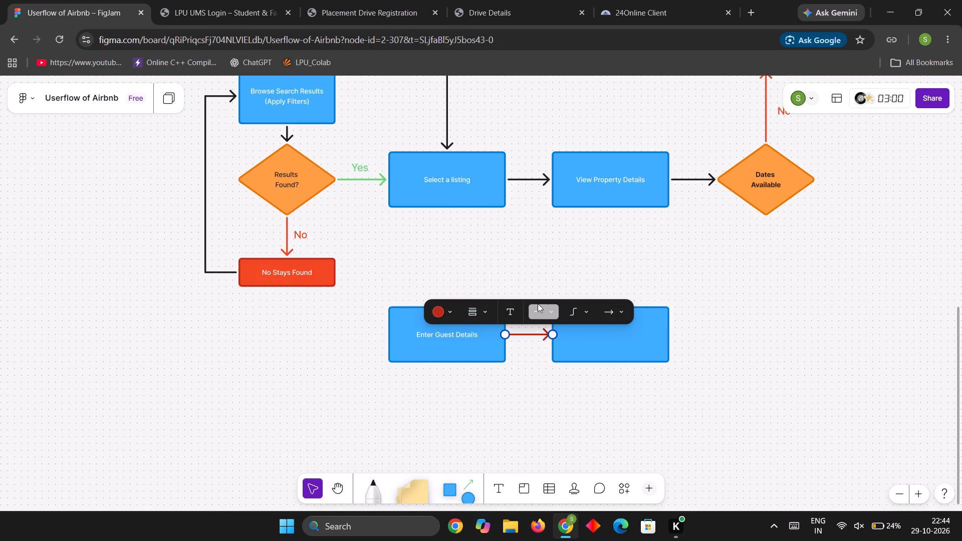
pyautogui.click(456, 312)
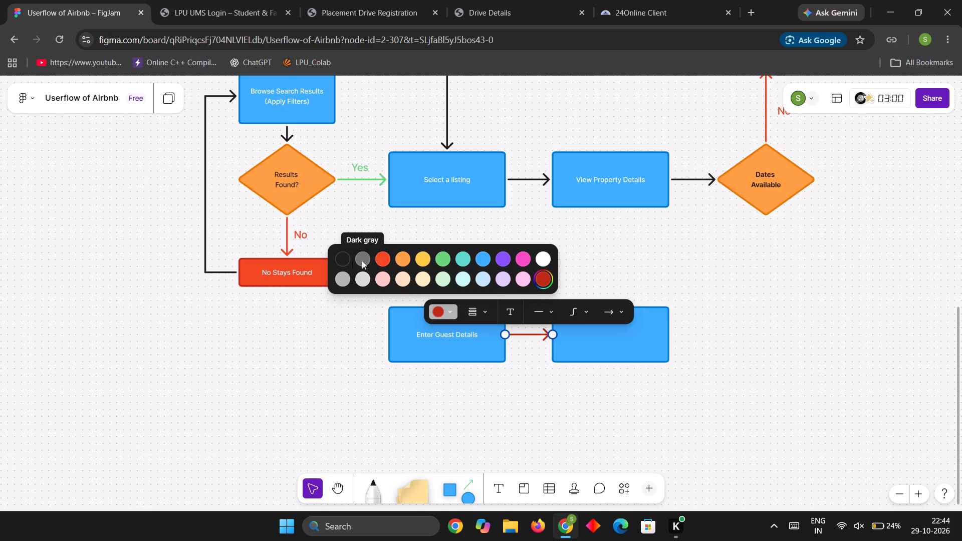
pyautogui.click(345, 261)
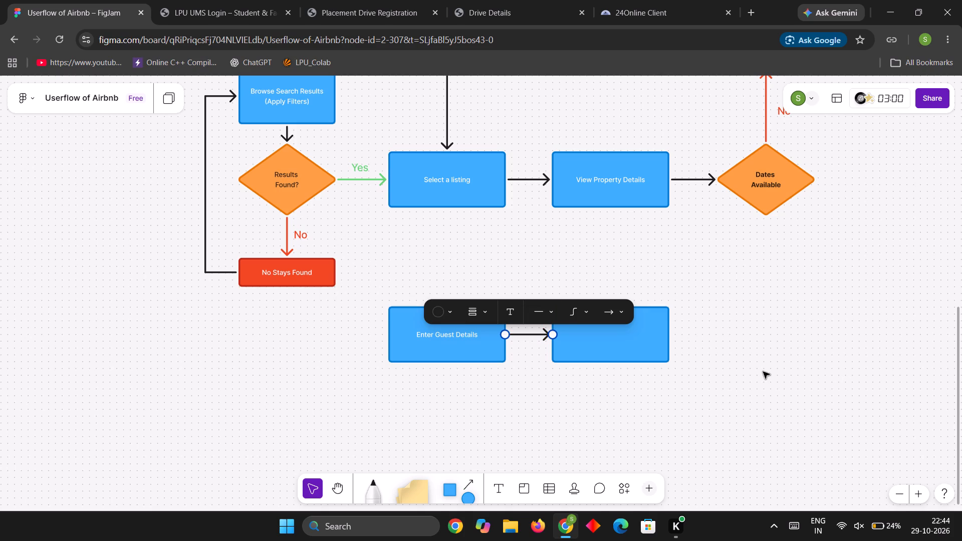
# Label the blank blue rectangle beside "Enter Guest Details" as "Review booking Details".
pyautogui.scroll(4, 763, 372)
pyautogui.scroll(-5, 763, 372)
pyautogui.scroll(6, 763, 372)
pyautogui.click(735, 391)
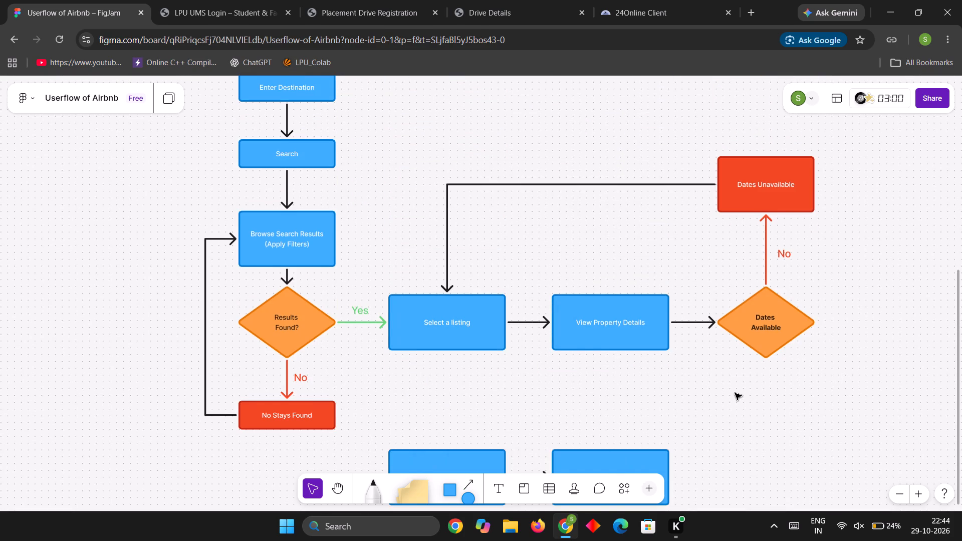
pyautogui.scroll(-7, 735, 393)
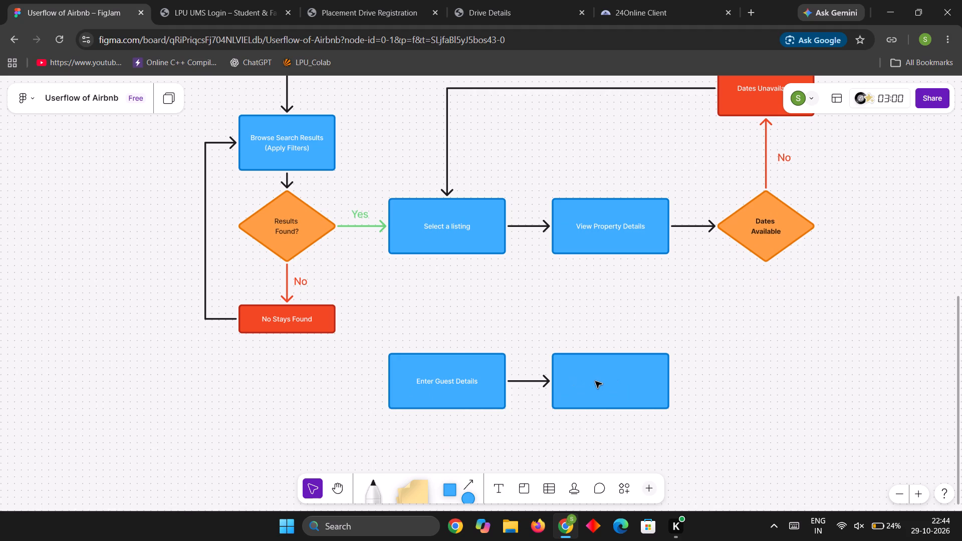
pyautogui.click(595, 381)
pyautogui.doubleClick(599, 381)
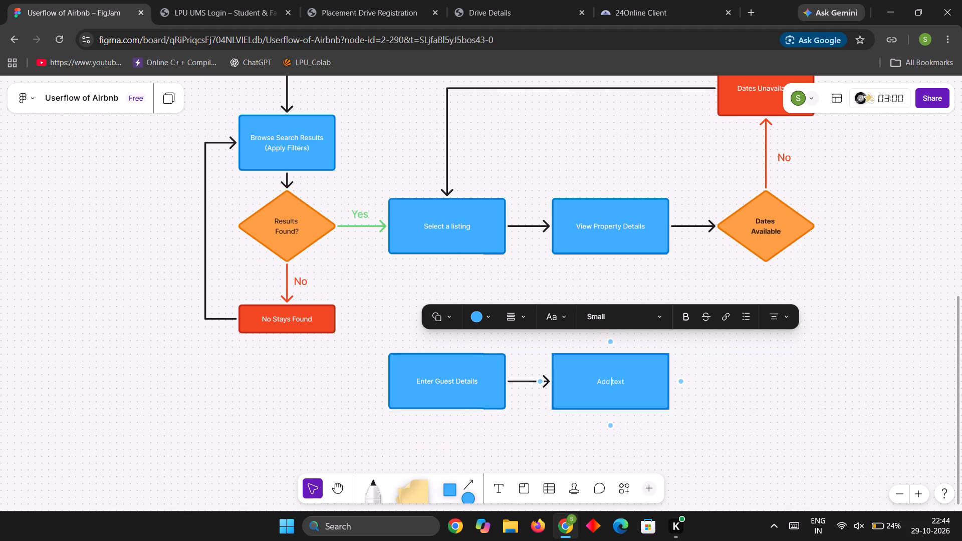
pyautogui.write('Review booking')
pyautogui.press('space')
pyautogui.write('Deta')
pyautogui.write('ils')
# Set the text size of "Review booking Details" and "Enter Guest Details" to Medium.
pyautogui.click(653, 323)
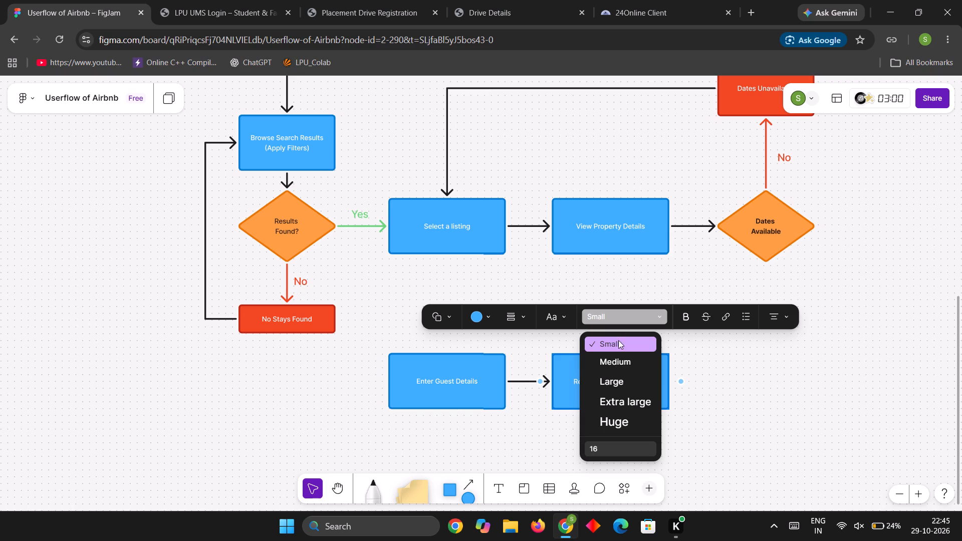
pyautogui.click(621, 362)
pyautogui.click(732, 426)
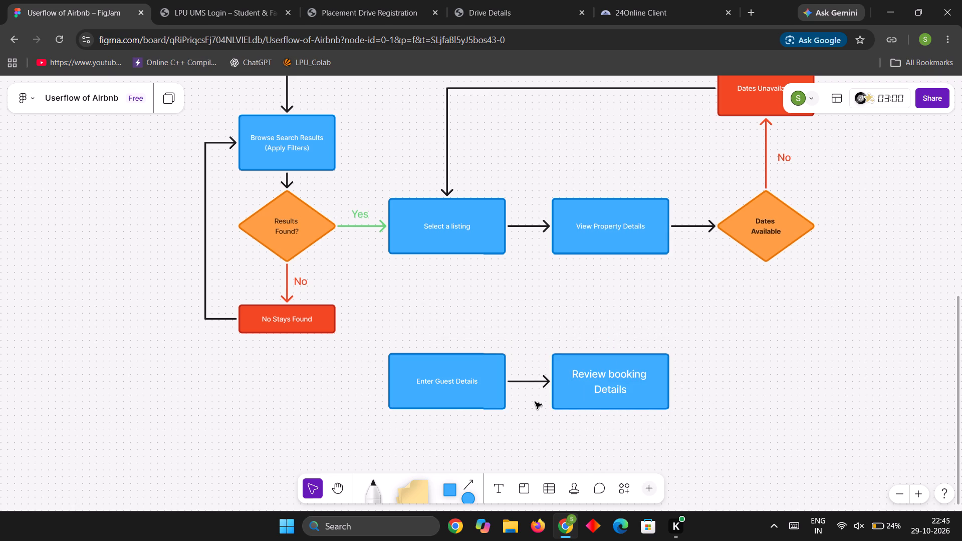
pyautogui.click(487, 385)
pyautogui.click(478, 381)
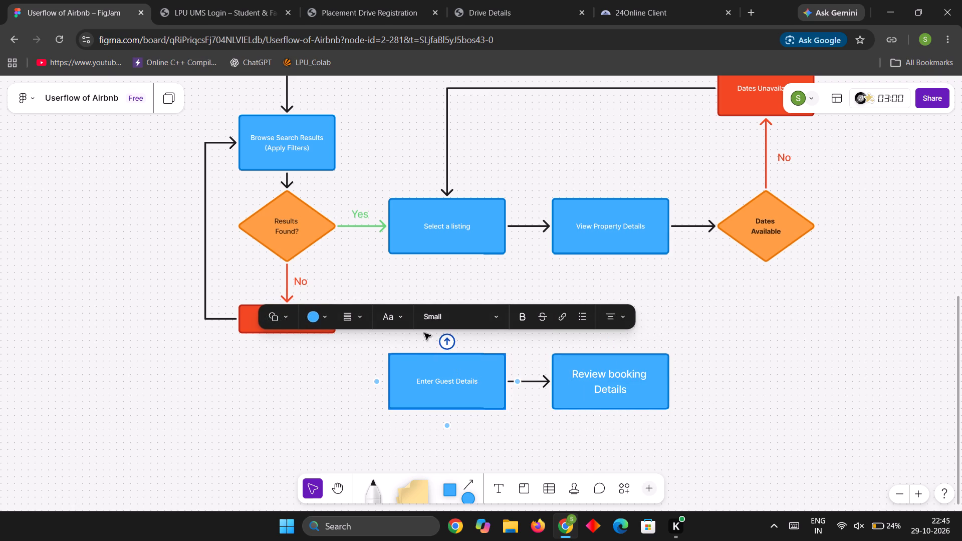
pyautogui.click(476, 319)
pyautogui.click(471, 360)
pyautogui.click(571, 430)
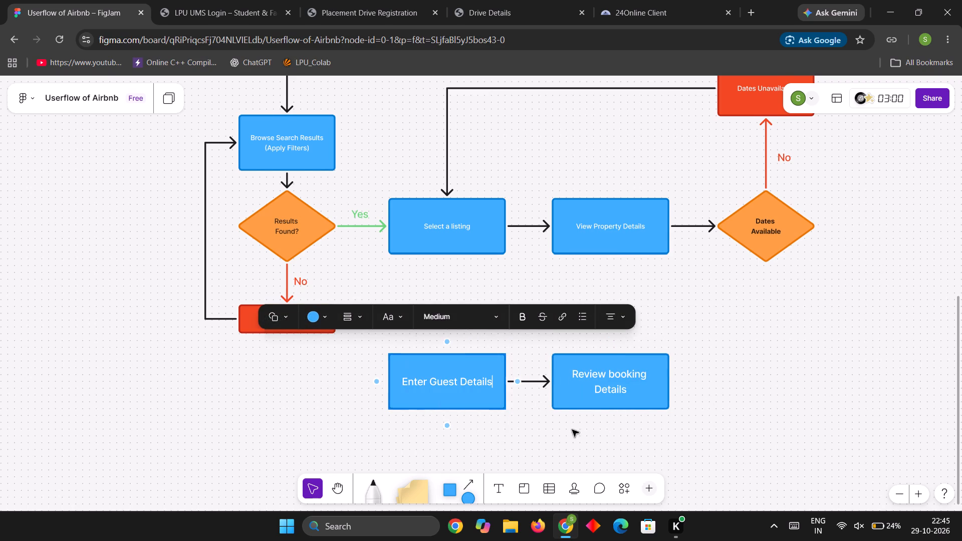
# Set the text size of "Select a listing" and "View Property Details" to Medium.
pyautogui.scroll(2, 537, 357)
pyautogui.click(463, 241)
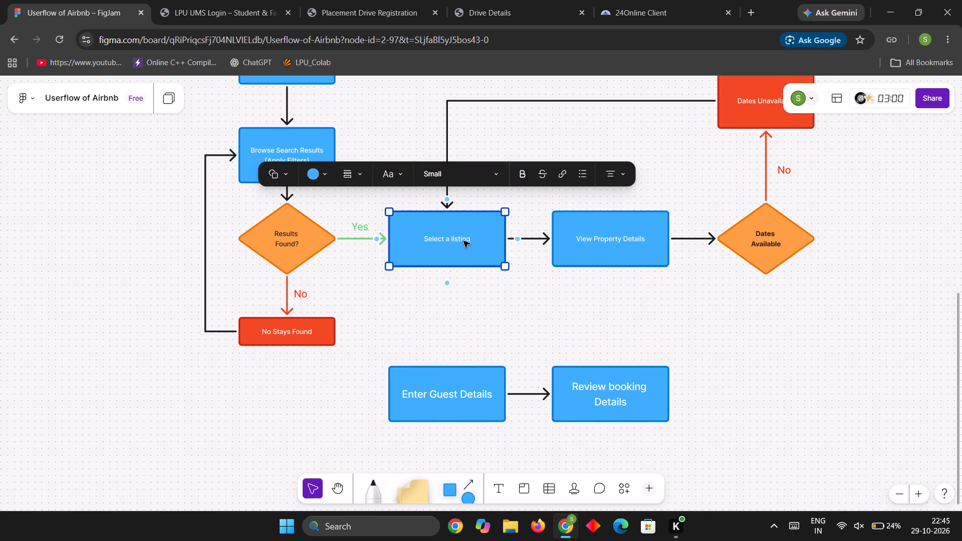
pyautogui.click(463, 241)
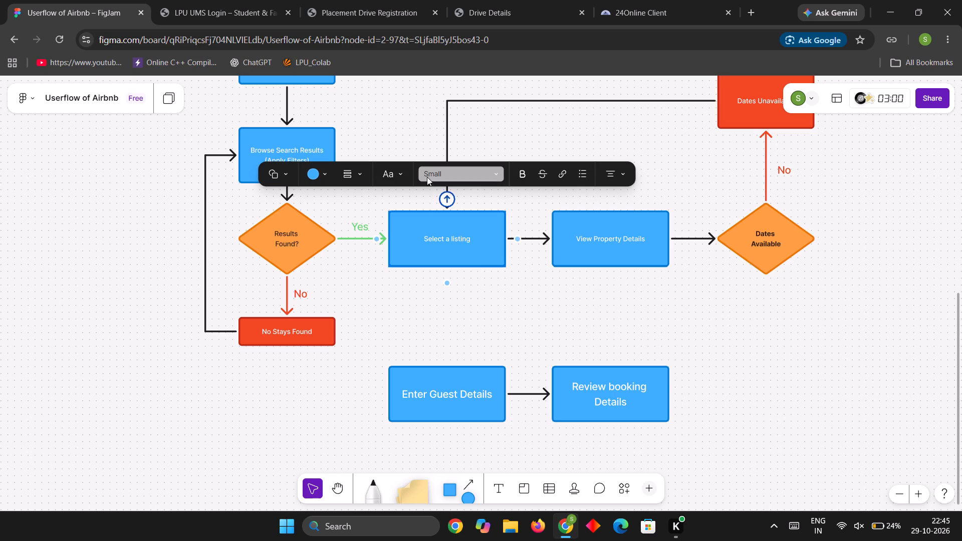
pyautogui.click(441, 178)
pyautogui.click(453, 224)
pyautogui.click(603, 238)
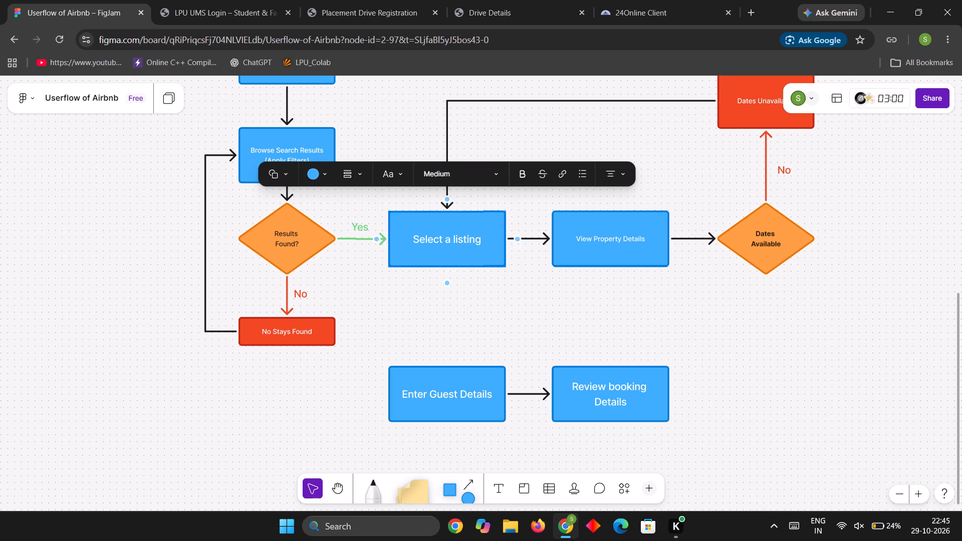
pyautogui.click(603, 177)
pyautogui.click(604, 212)
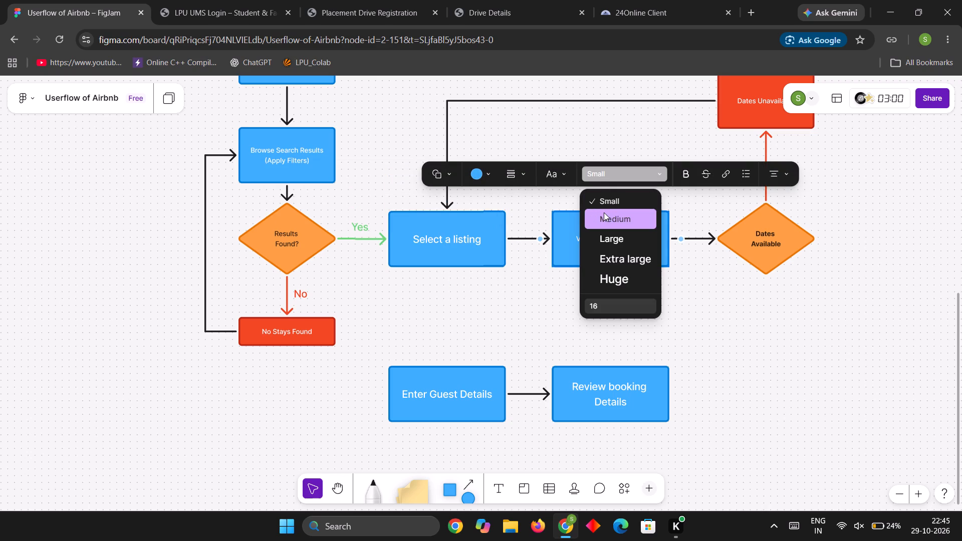
# Set the text size of the "Dates Available" diamond and the "Dates Unavailable" box to Medium.
pyautogui.click(760, 238)
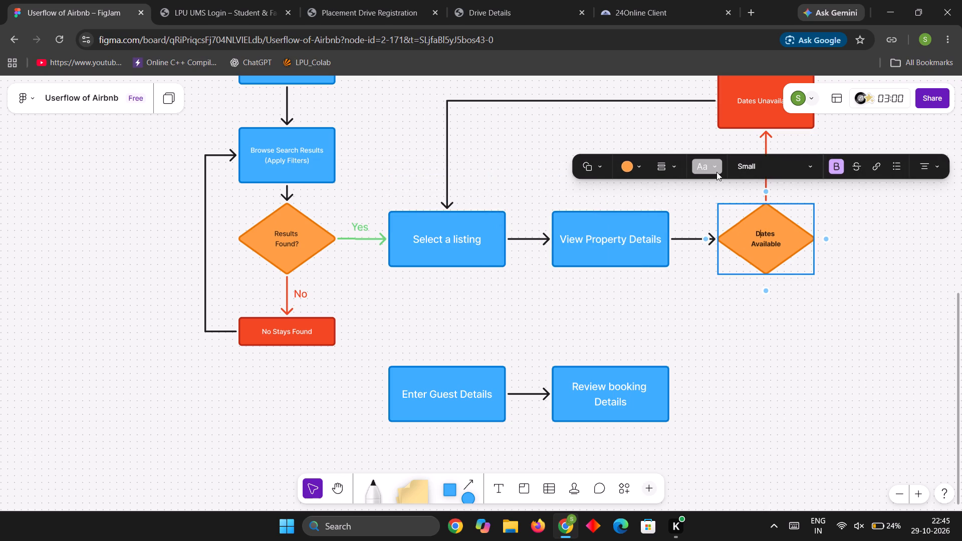
pyautogui.click(745, 166)
pyautogui.click(742, 206)
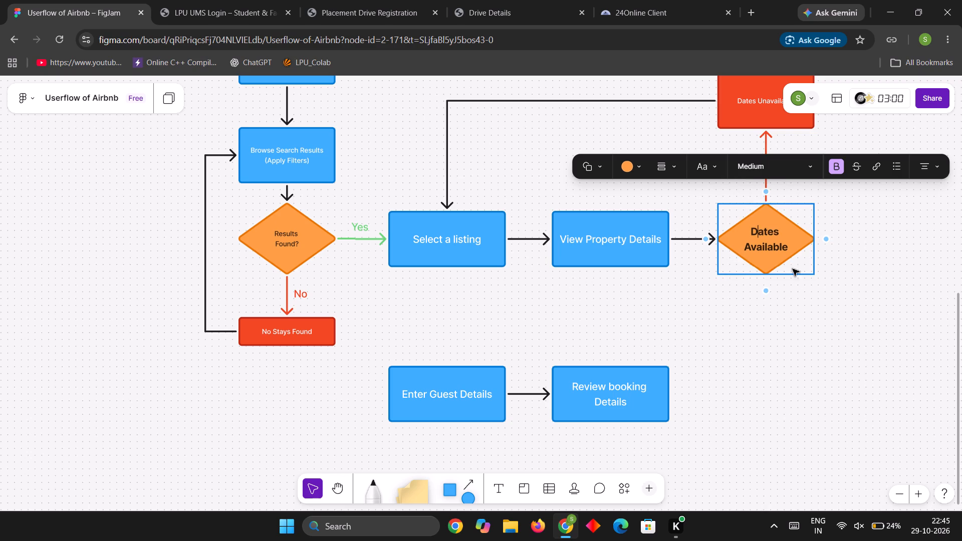
pyautogui.click(794, 319)
pyautogui.scroll(7, 734, 320)
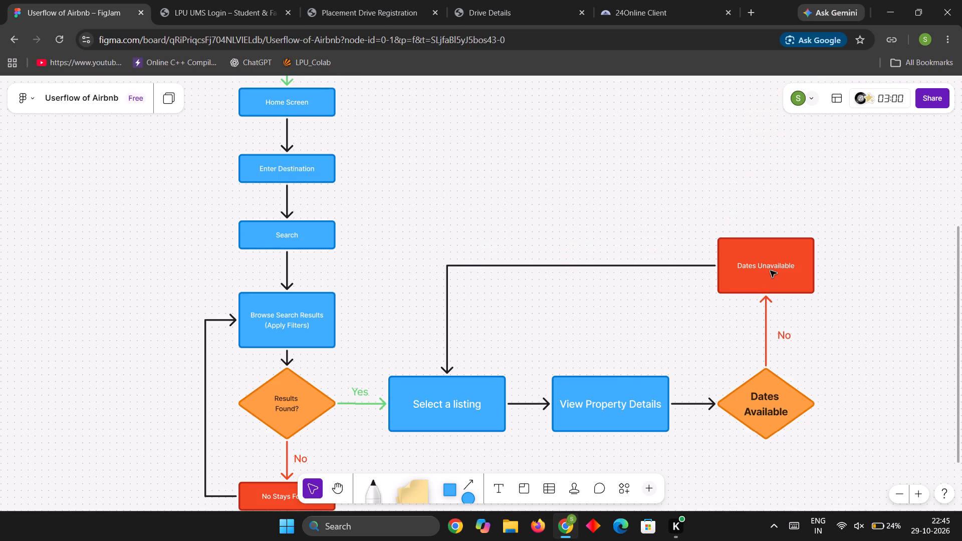
pyautogui.click(772, 263)
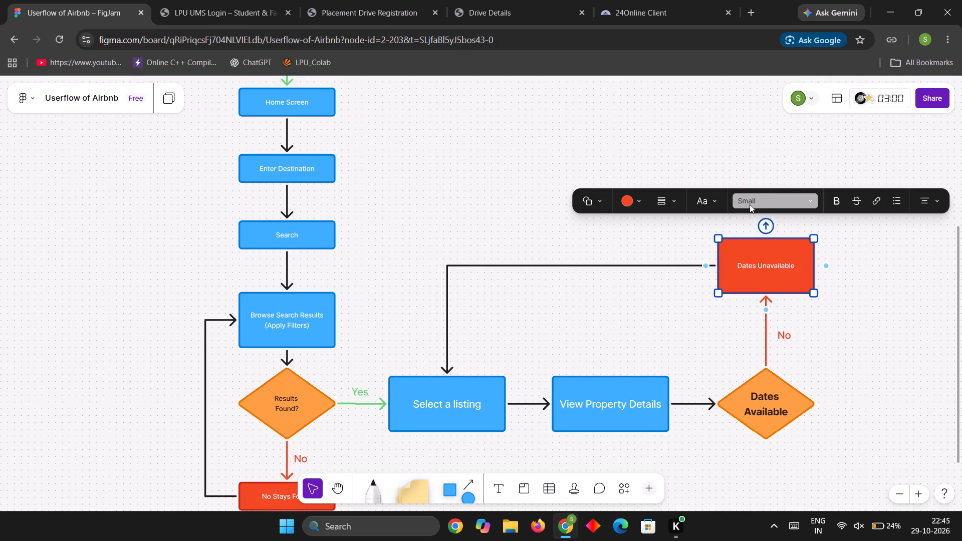
pyautogui.click(750, 204)
pyautogui.click(747, 246)
# Set the text size of the "No Stays Found" box and the "Results Found?" diamond to Medium.
pyautogui.scroll(-4, 635, 302)
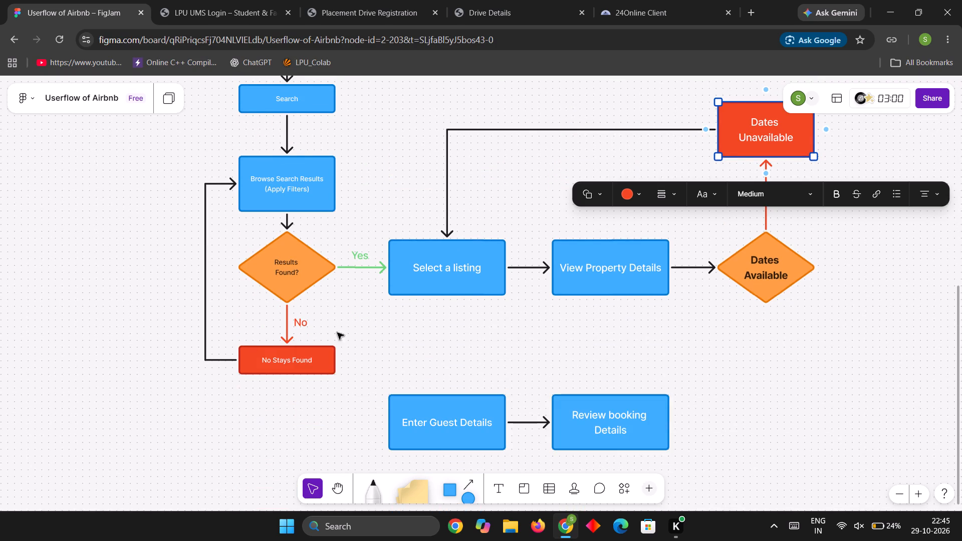
pyautogui.click(288, 359)
pyautogui.click(294, 359)
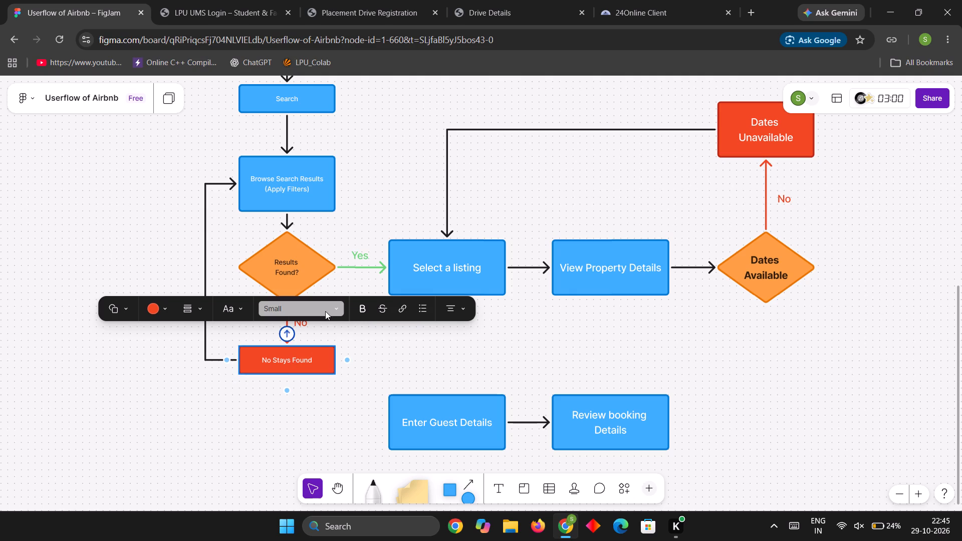
pyautogui.click(325, 311)
pyautogui.click(292, 354)
pyautogui.scroll(2, 363, 369)
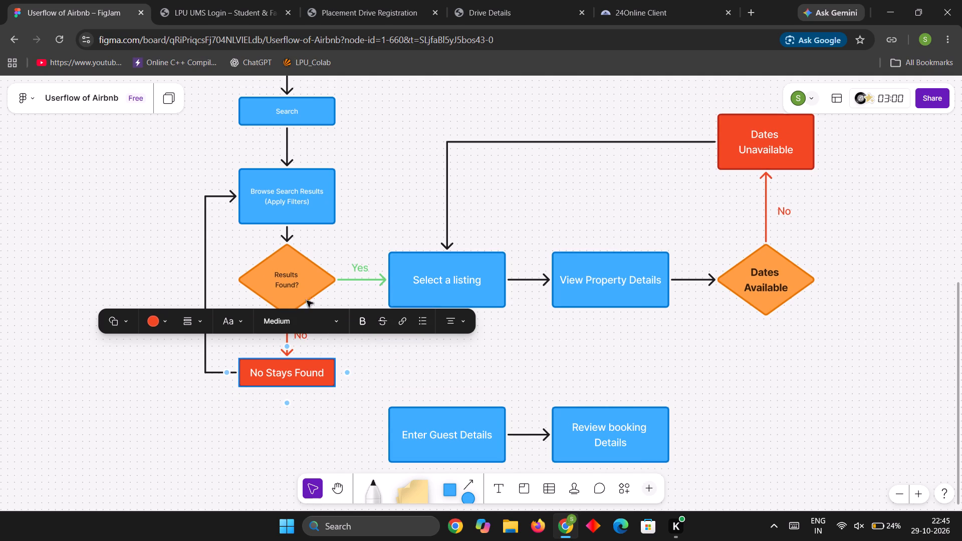
pyautogui.click(298, 275)
pyautogui.click(291, 209)
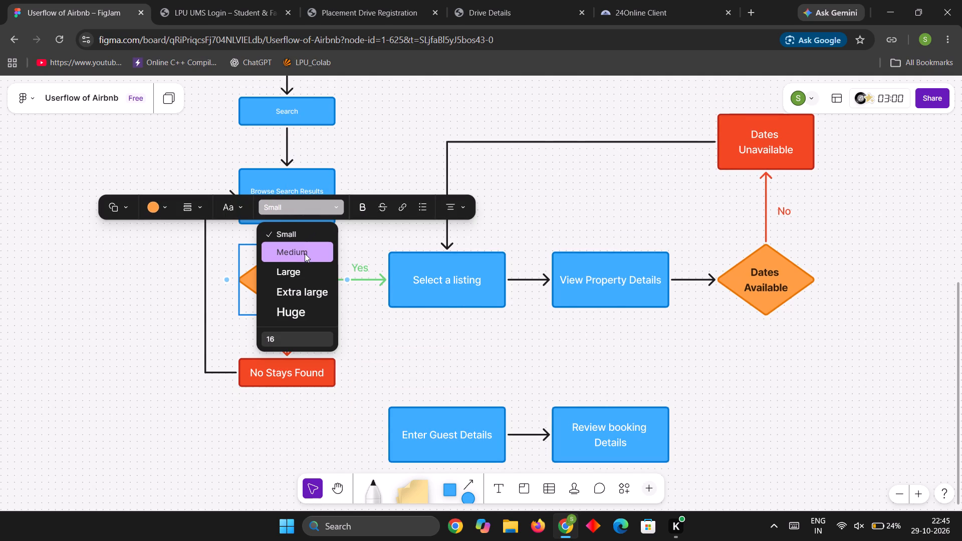
pyautogui.click(305, 256)
pyautogui.scroll(3, 389, 339)
pyautogui.click(378, 179)
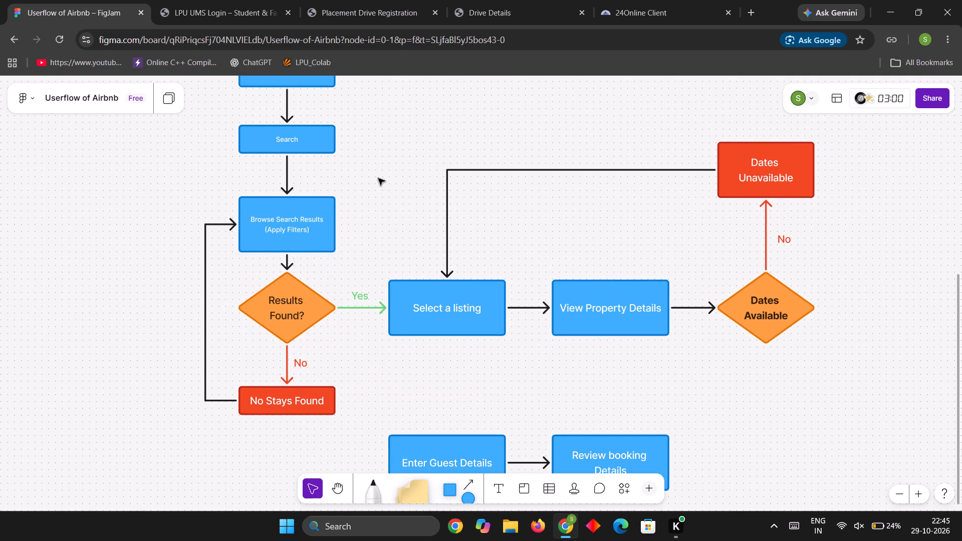
# Set the "(Apply Filters)" line in the "Browse Search Results" box to Medium text size.
pyautogui.scroll(2, 357, 263)
pyautogui.click(299, 242)
pyautogui.click(299, 242)
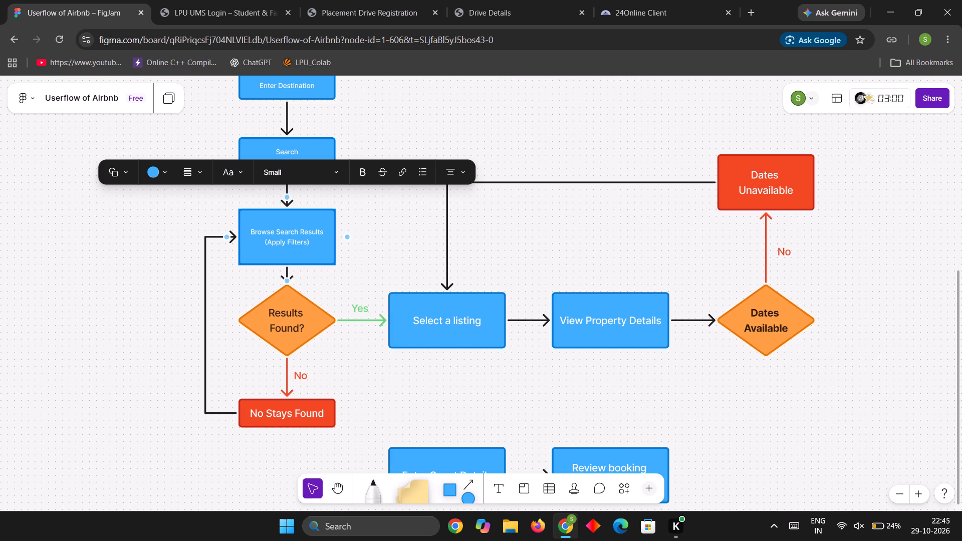
pyautogui.click(286, 179)
pyautogui.click(298, 212)
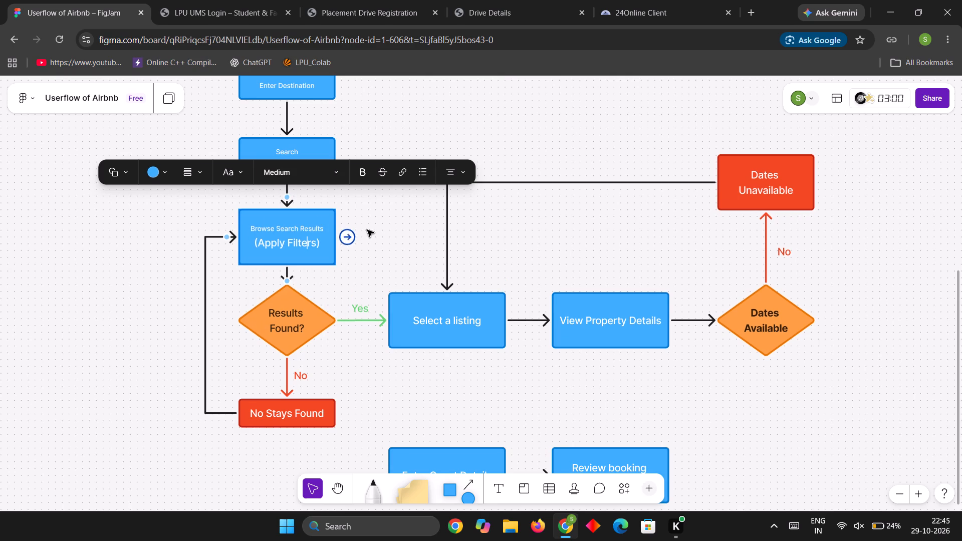
pyautogui.click(407, 230)
# Set the text size of the "Search" box to Medium.
pyautogui.scroll(6, 394, 235)
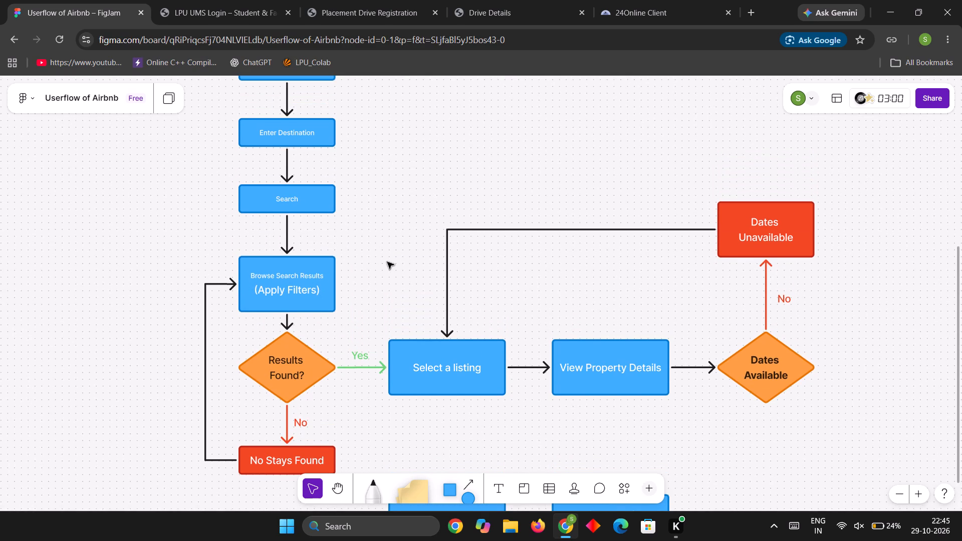
pyautogui.scroll(3, 387, 262)
pyautogui.click(284, 256)
pyautogui.click(292, 257)
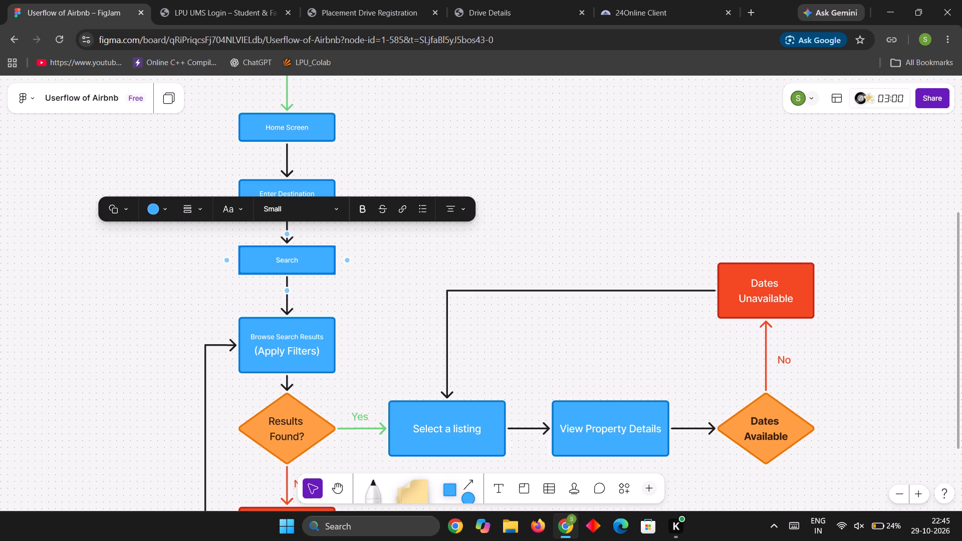
pyautogui.click(302, 213)
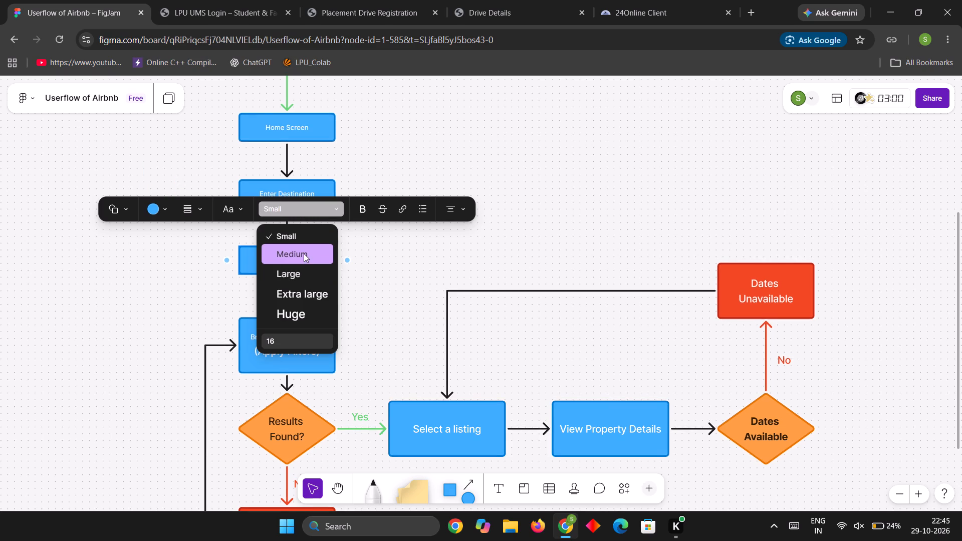
pyautogui.click(304, 253)
pyautogui.click(381, 276)
# Set the text size of the "Enter Destination" and "Home Screen" boxes to Medium.
pyautogui.scroll(3, 374, 281)
pyautogui.click(281, 259)
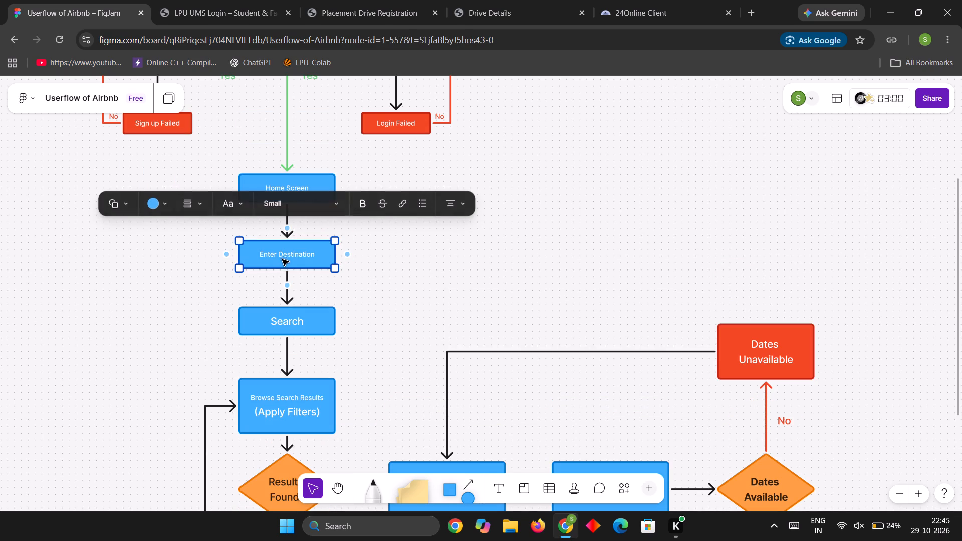
pyautogui.click(289, 256)
pyautogui.click(314, 207)
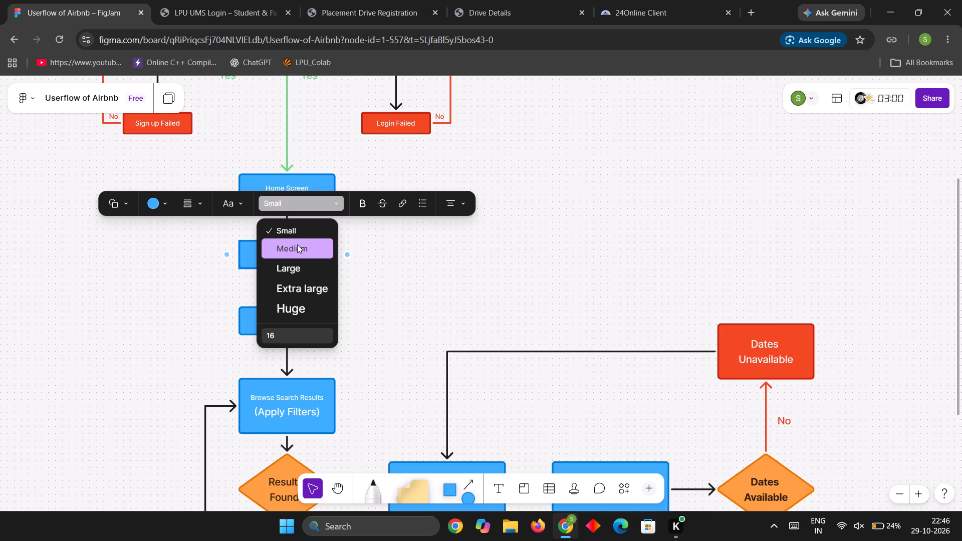
pyautogui.click(297, 244)
pyautogui.scroll(3, 384, 291)
pyautogui.click(395, 308)
pyautogui.click(296, 217)
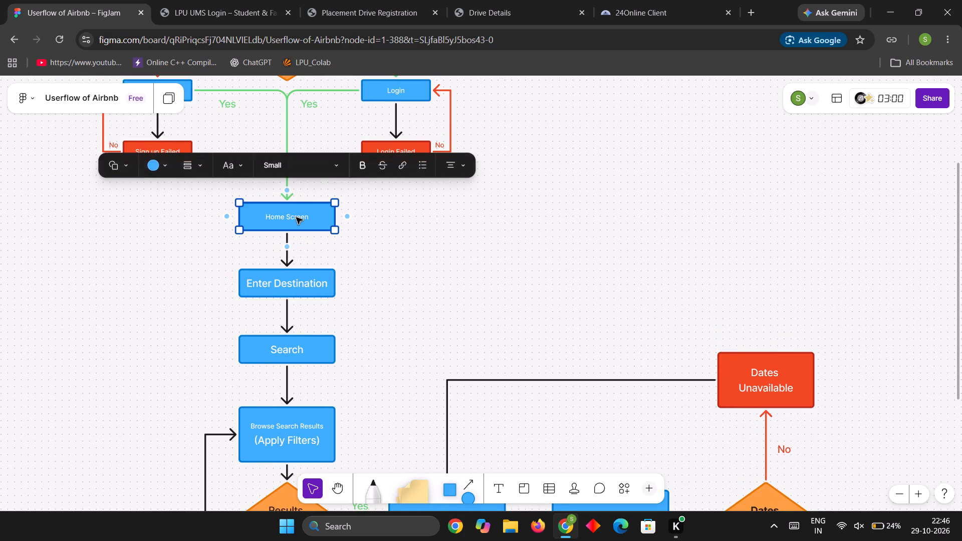
pyautogui.click(314, 169)
pyautogui.click(298, 205)
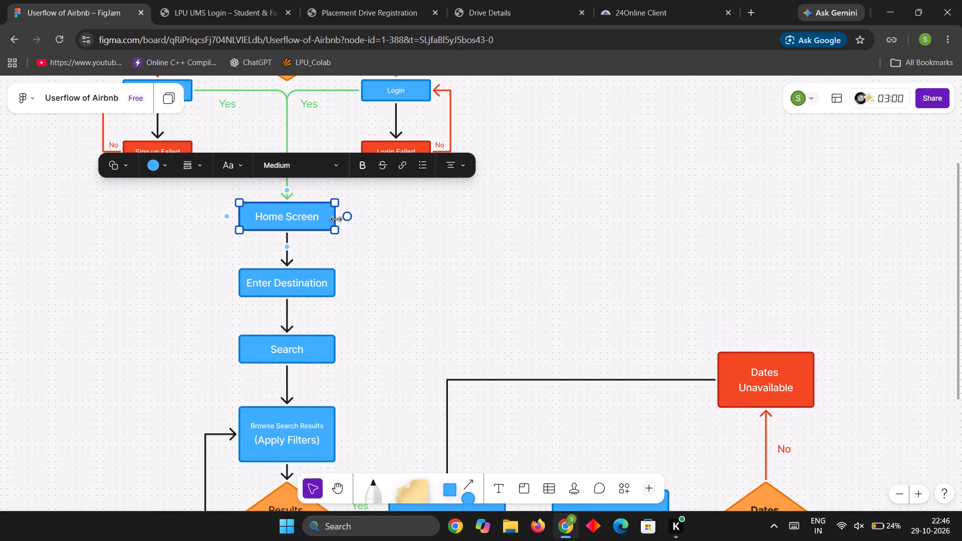
pyautogui.click(383, 242)
# Set the text size of the "Login Failed" and "Sign up Failed" boxes to Medium.
pyautogui.scroll(4, 418, 266)
pyautogui.click(406, 285)
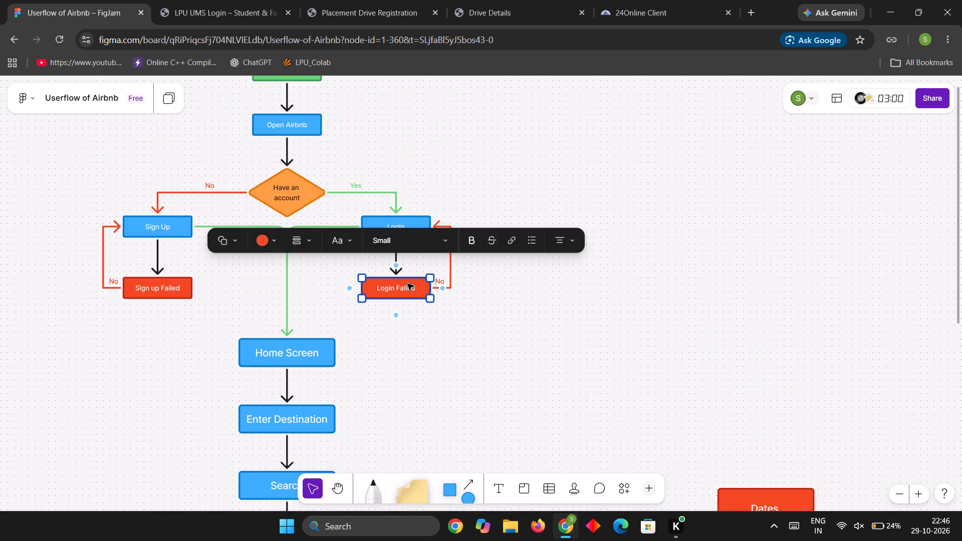
pyautogui.click(388, 242)
pyautogui.click(398, 278)
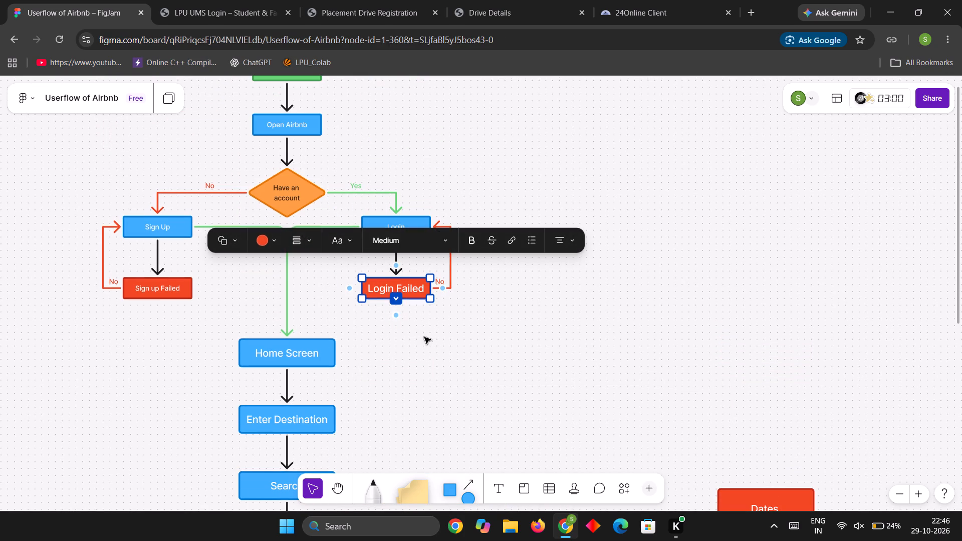
pyautogui.click(424, 337)
pyautogui.click(159, 289)
pyautogui.click(211, 244)
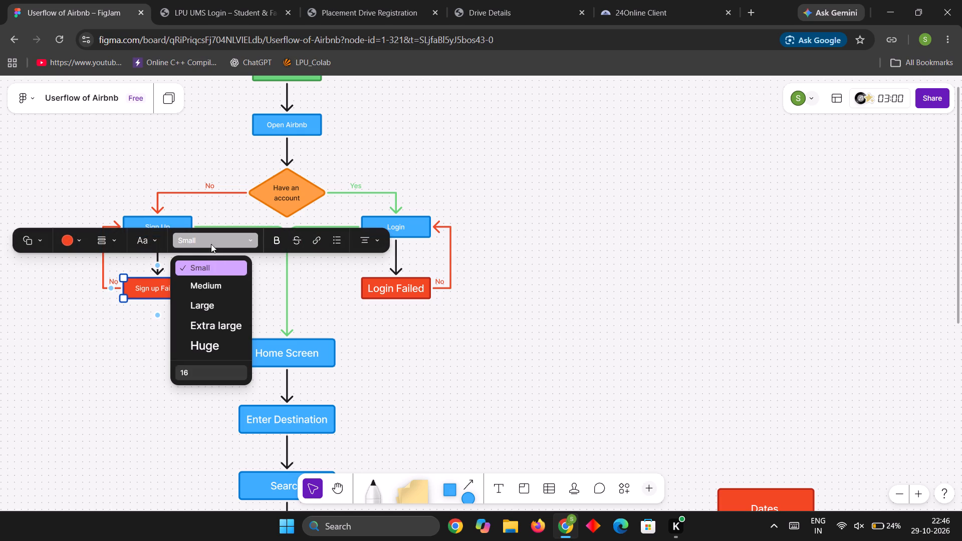
pyautogui.click(209, 281)
pyautogui.click(400, 330)
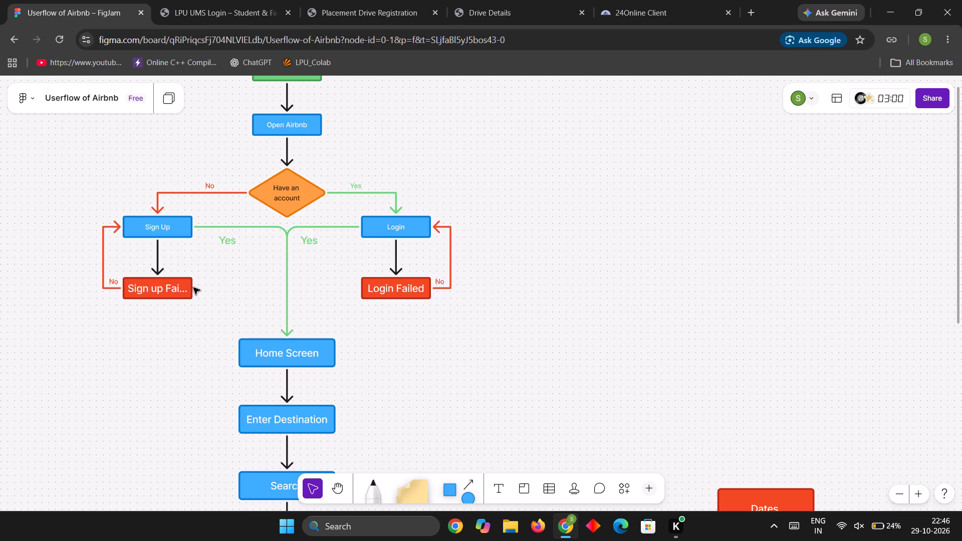
# Widen the "Sign up Failed" box slightly so that its whole label fits on one line.
pyautogui.click(181, 288)
pyautogui.click(177, 298)
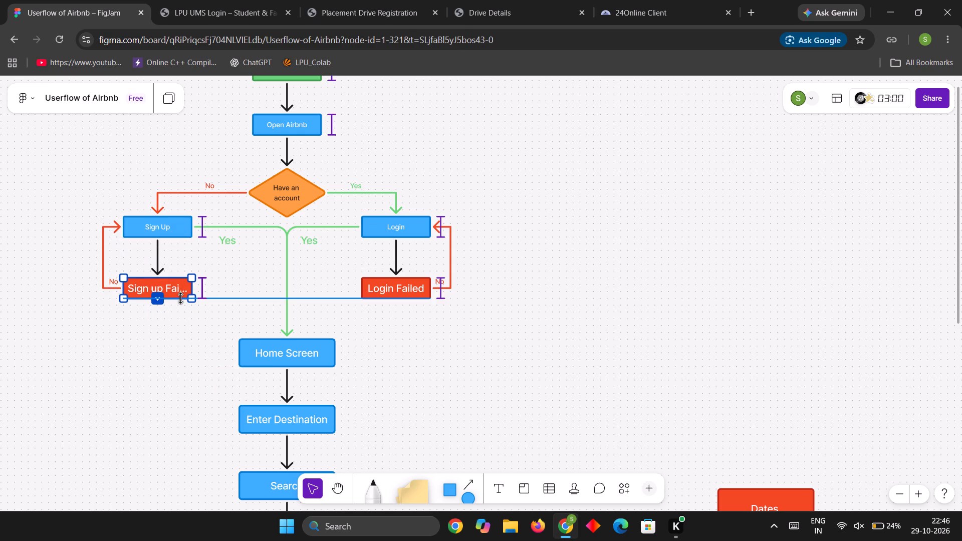
pyautogui.moveTo(192, 287); pyautogui.dragTo(198, 291)
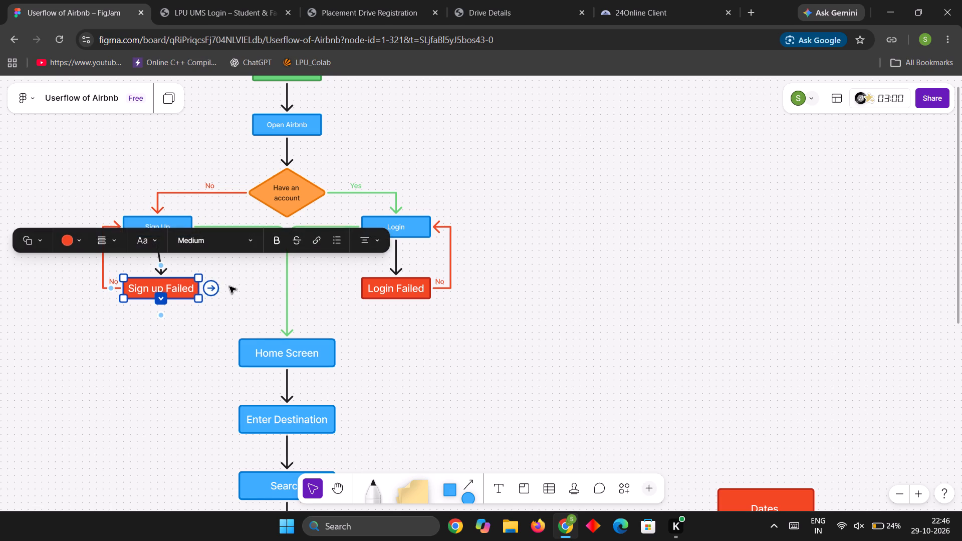
pyautogui.click(240, 298)
# Widen the "Sign Up" box to match the width of the "Sign up Failed" box beneath it.
pyautogui.click(155, 260)
pyautogui.click(161, 261)
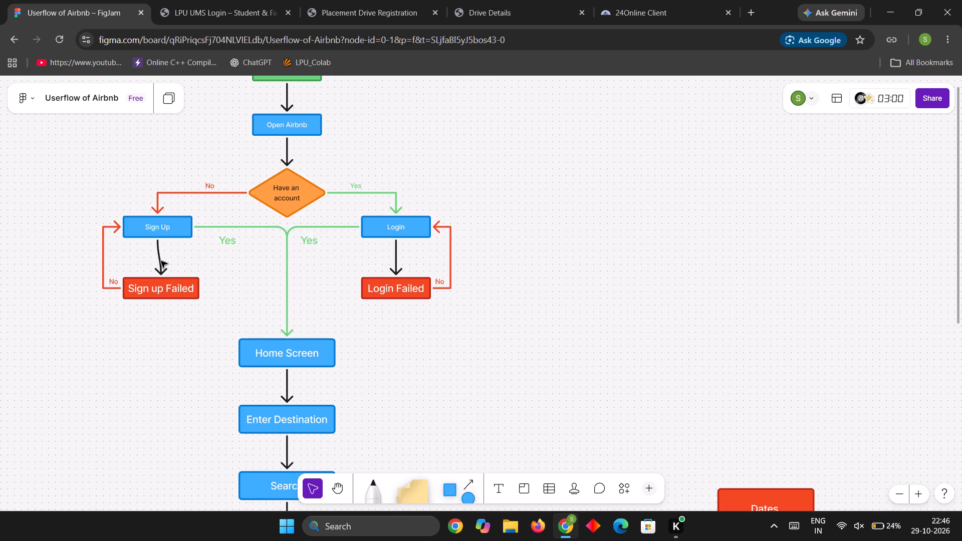
pyautogui.click(160, 259)
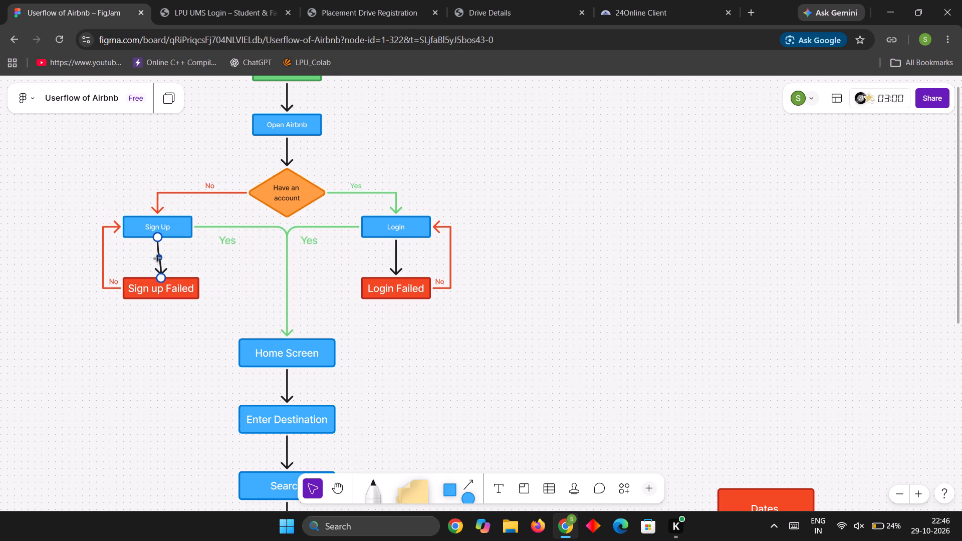
pyautogui.click(180, 252)
pyautogui.click(184, 230)
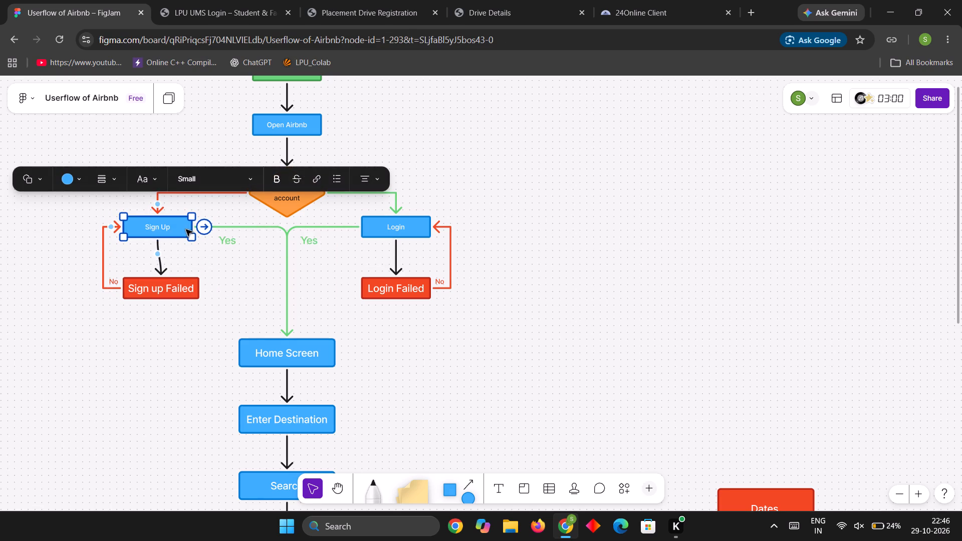
pyautogui.moveTo(191, 228); pyautogui.dragTo(195, 227)
pyautogui.click(223, 268)
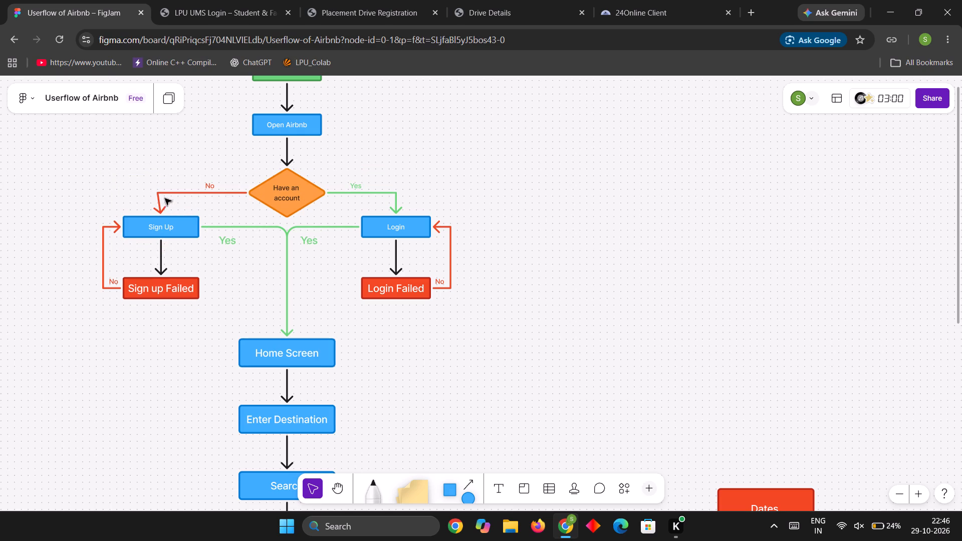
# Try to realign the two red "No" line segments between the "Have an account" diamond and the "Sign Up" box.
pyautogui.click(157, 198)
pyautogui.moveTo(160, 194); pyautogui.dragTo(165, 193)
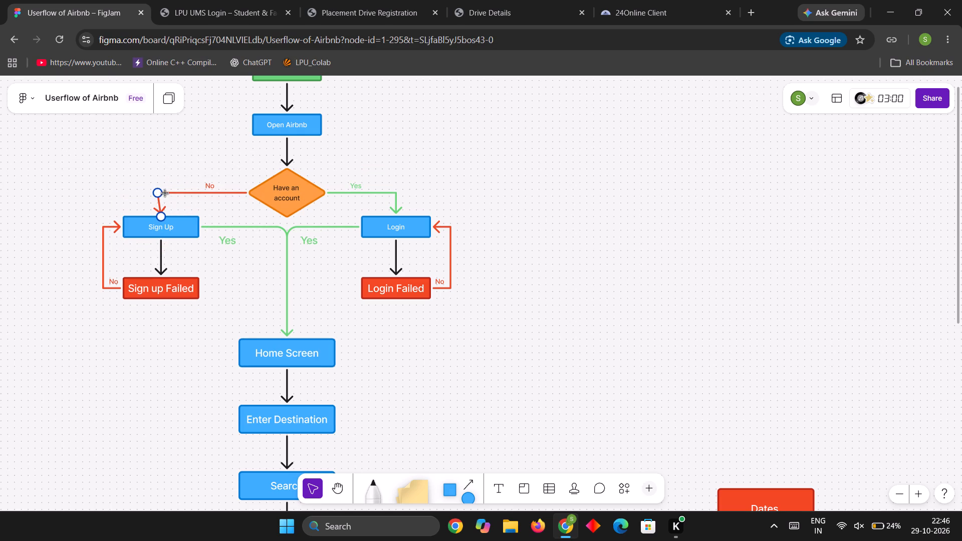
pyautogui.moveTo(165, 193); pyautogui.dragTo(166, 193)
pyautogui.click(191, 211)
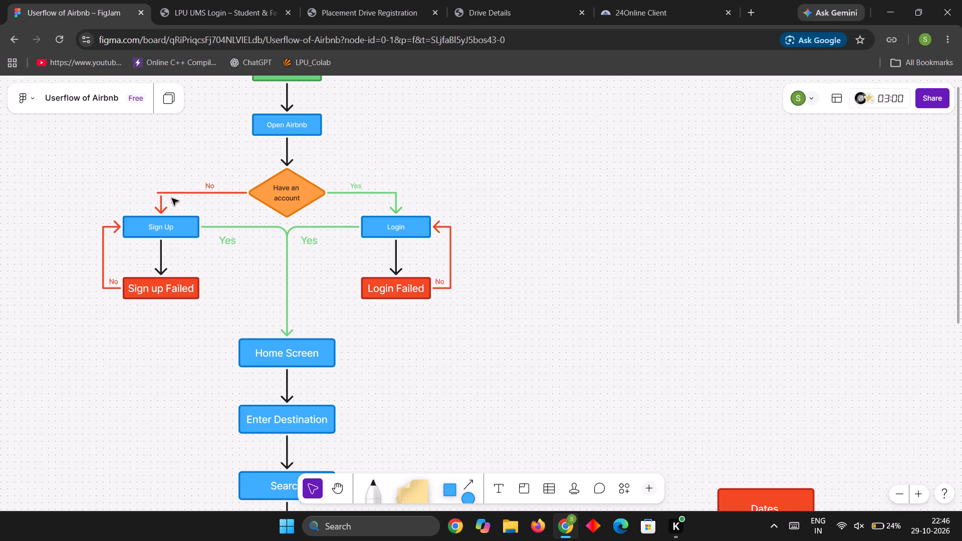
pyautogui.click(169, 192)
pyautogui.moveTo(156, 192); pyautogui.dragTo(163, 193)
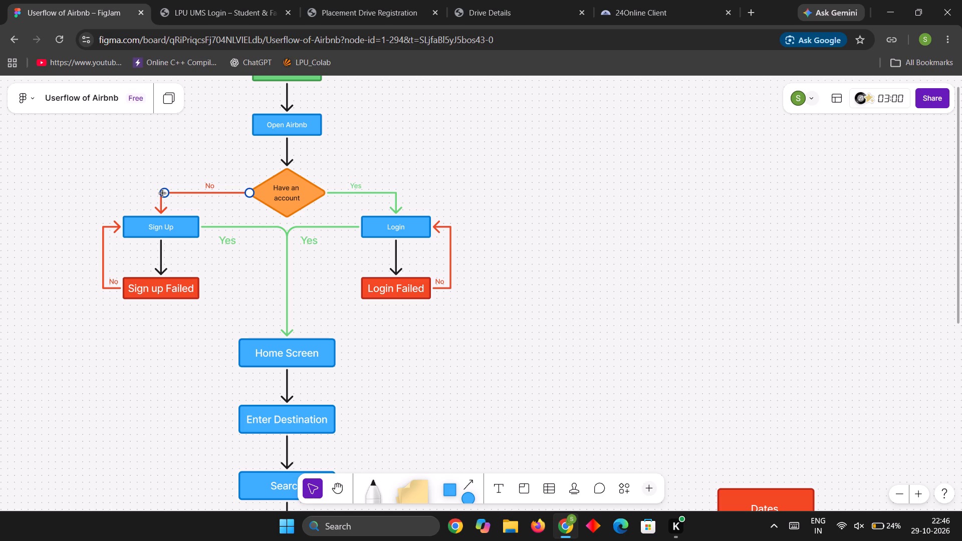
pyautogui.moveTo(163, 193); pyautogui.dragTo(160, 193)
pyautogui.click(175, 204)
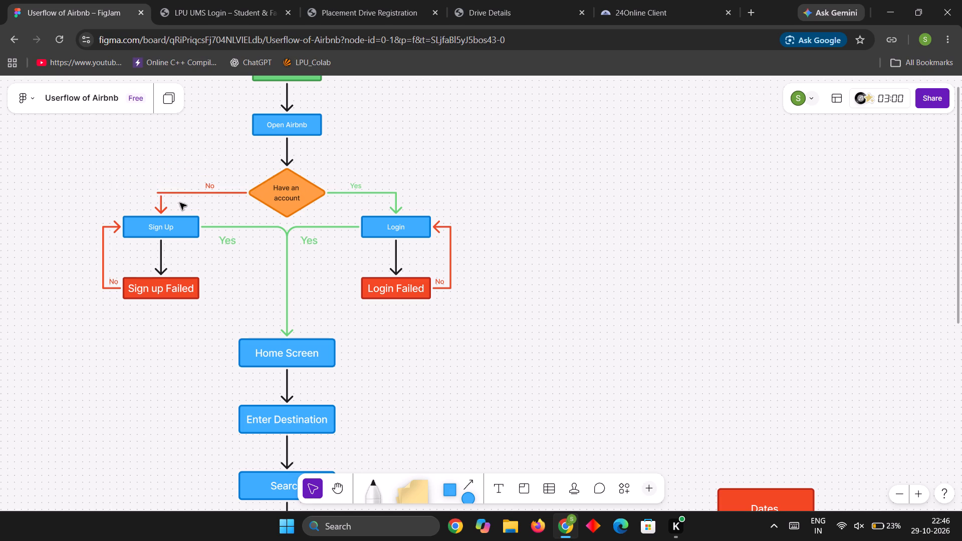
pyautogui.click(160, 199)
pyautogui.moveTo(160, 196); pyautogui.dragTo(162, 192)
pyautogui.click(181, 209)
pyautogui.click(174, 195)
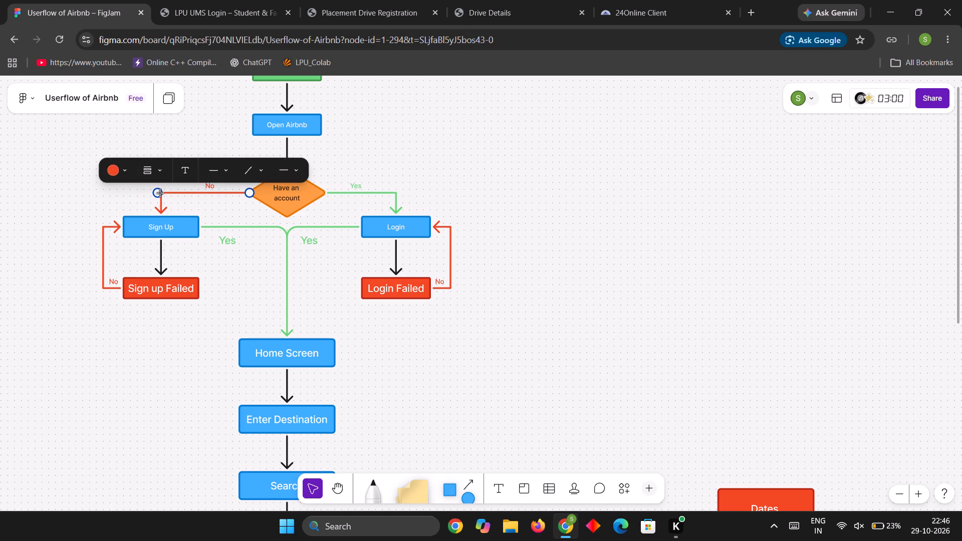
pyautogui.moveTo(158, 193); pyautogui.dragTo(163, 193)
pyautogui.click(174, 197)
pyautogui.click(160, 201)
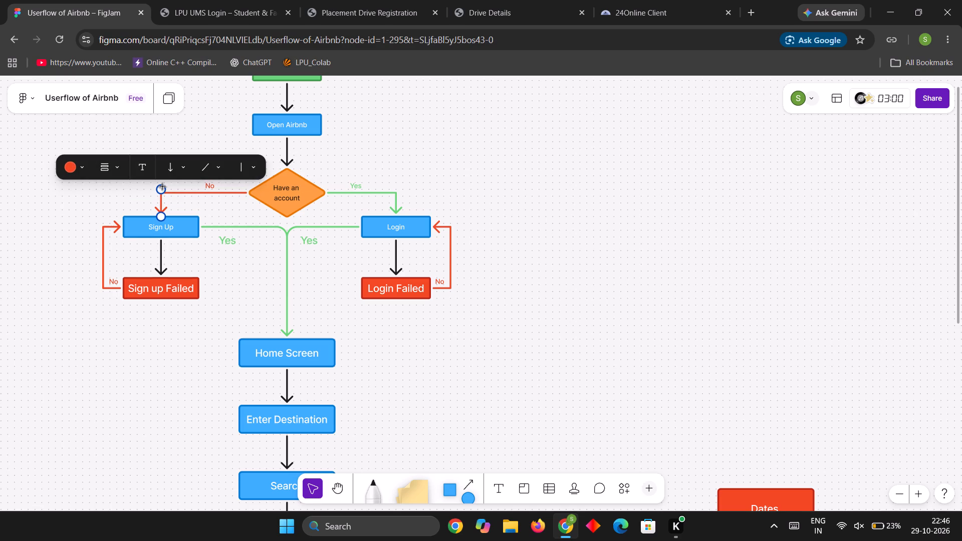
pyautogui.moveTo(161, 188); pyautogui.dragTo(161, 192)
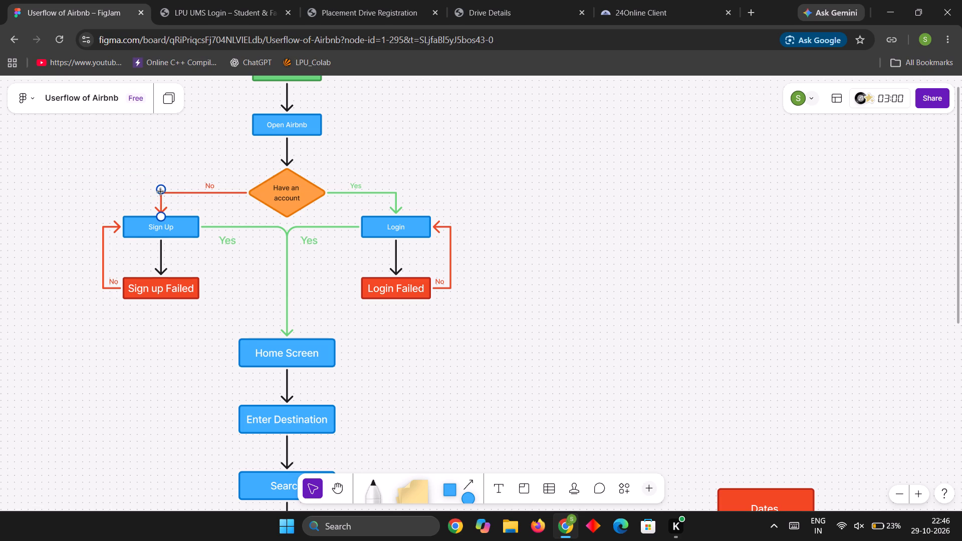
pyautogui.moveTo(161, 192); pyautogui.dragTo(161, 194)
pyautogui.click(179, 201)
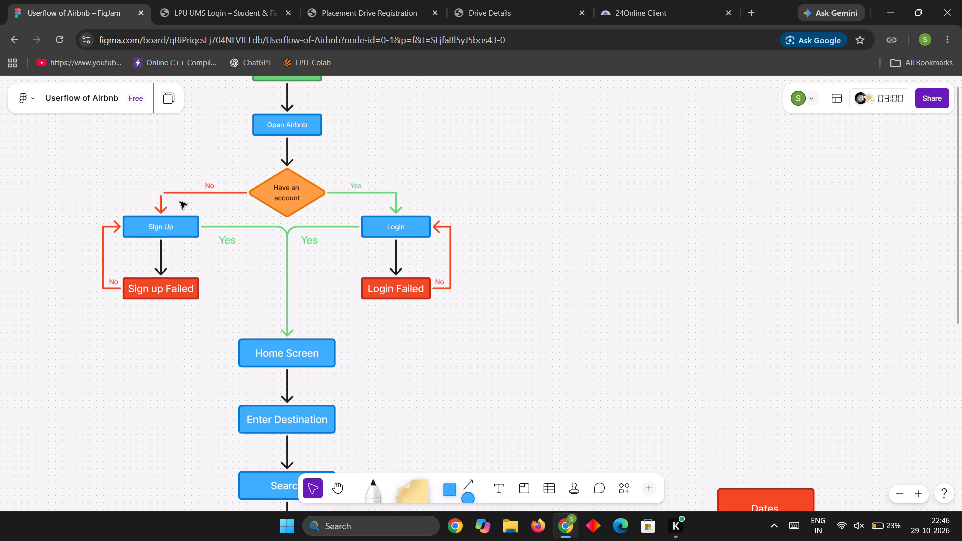
# Delete both red line segments between "Have an account" and "Sign Up" together with their "No" label.
pyautogui.click(190, 195)
pyautogui.press('BackSpace')
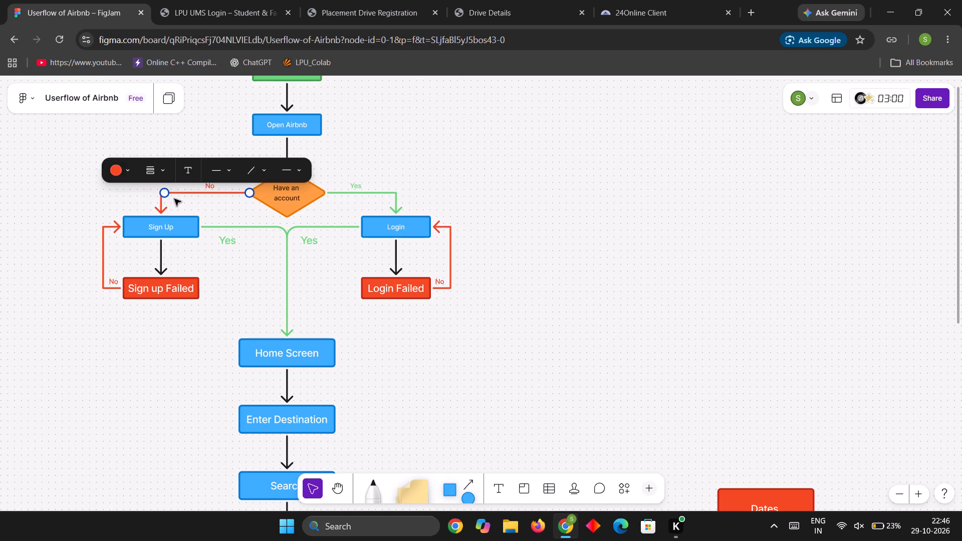
pyautogui.click(162, 200)
pyautogui.press('BackSpace')
pyautogui.click(207, 185)
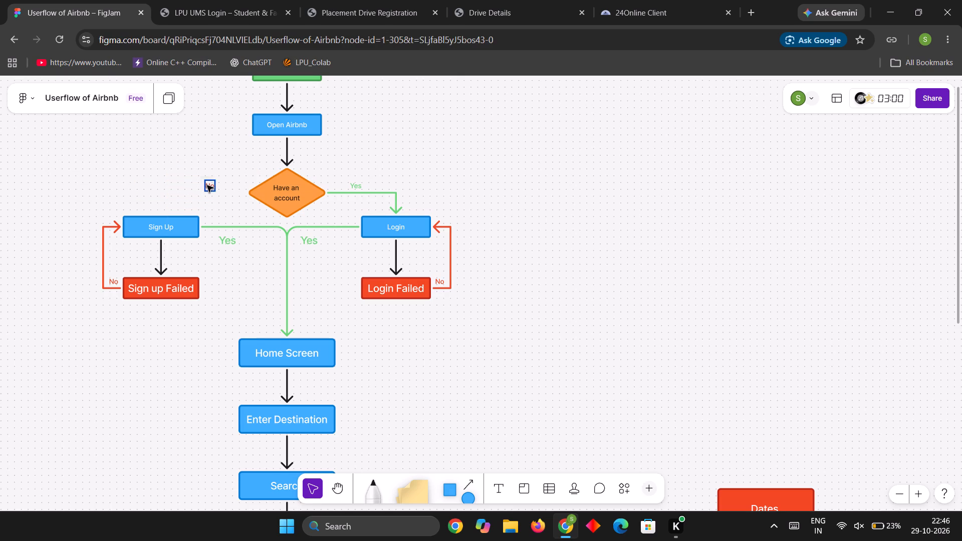
pyautogui.press('BackSpace')
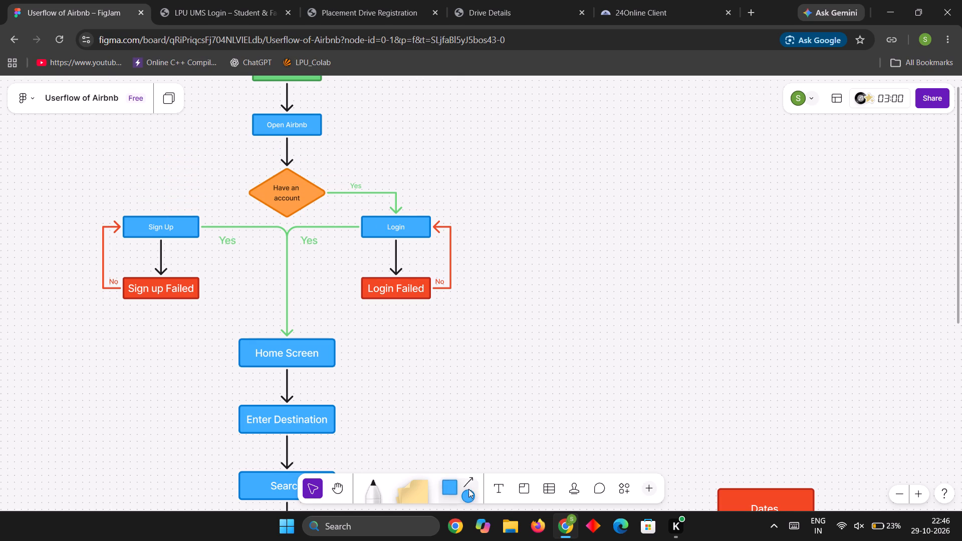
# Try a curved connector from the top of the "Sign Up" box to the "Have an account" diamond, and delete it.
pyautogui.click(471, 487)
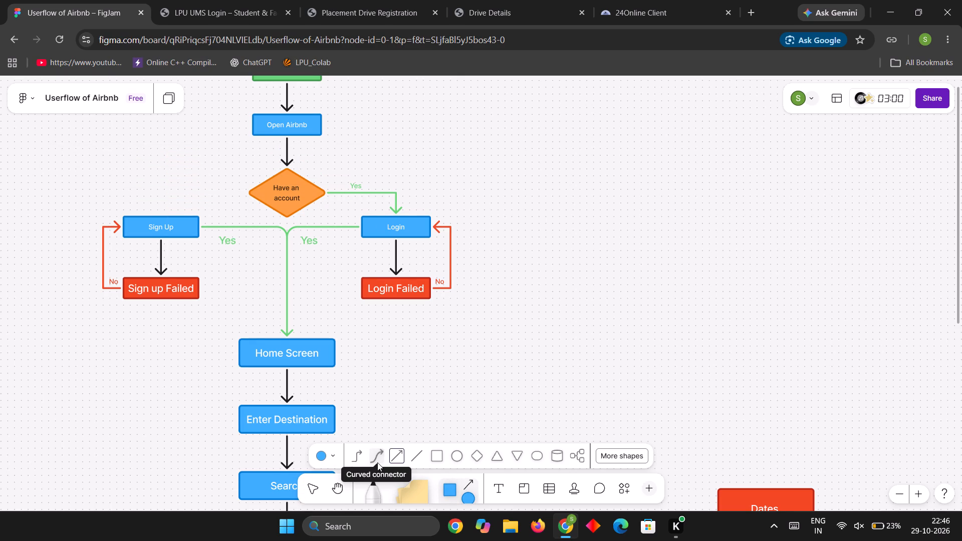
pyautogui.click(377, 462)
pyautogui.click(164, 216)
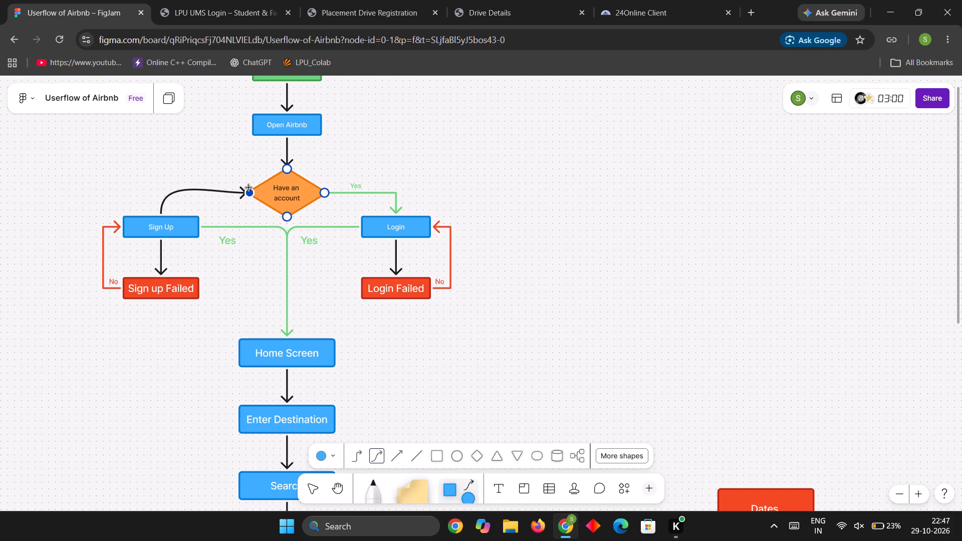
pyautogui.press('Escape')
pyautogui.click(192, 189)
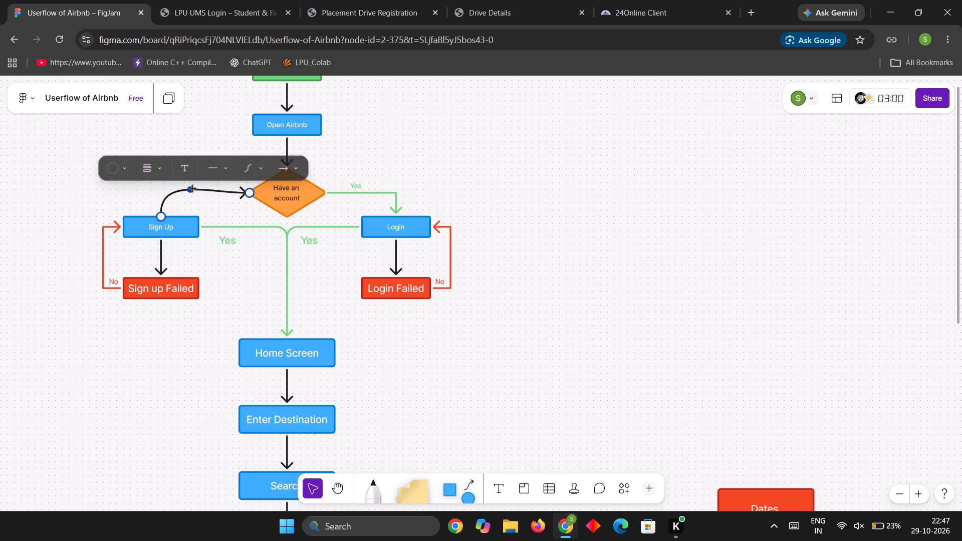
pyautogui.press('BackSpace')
# Draw an elbow connector from the "Have an account" diamond's left corner to the top of the "Sign Up" box.
pyautogui.click(473, 479)
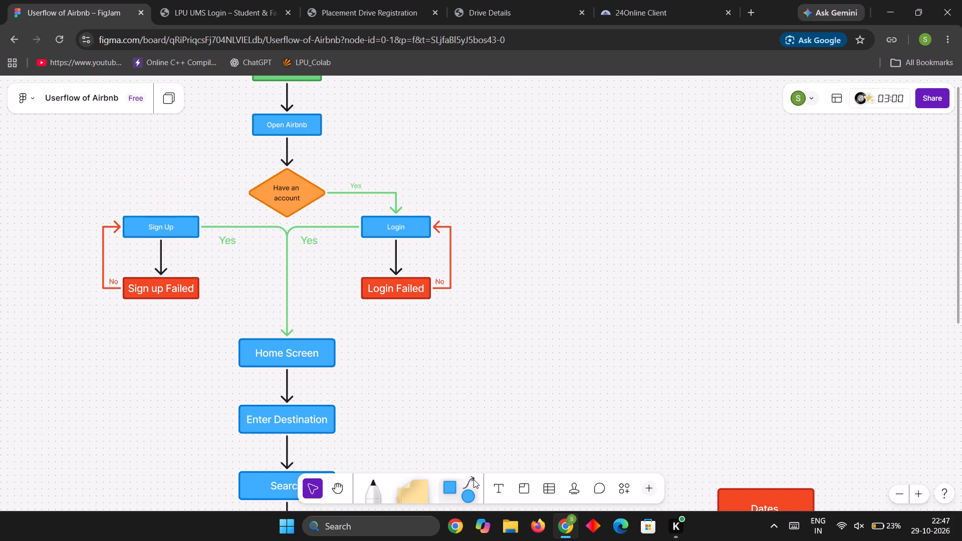
pyautogui.click(354, 459)
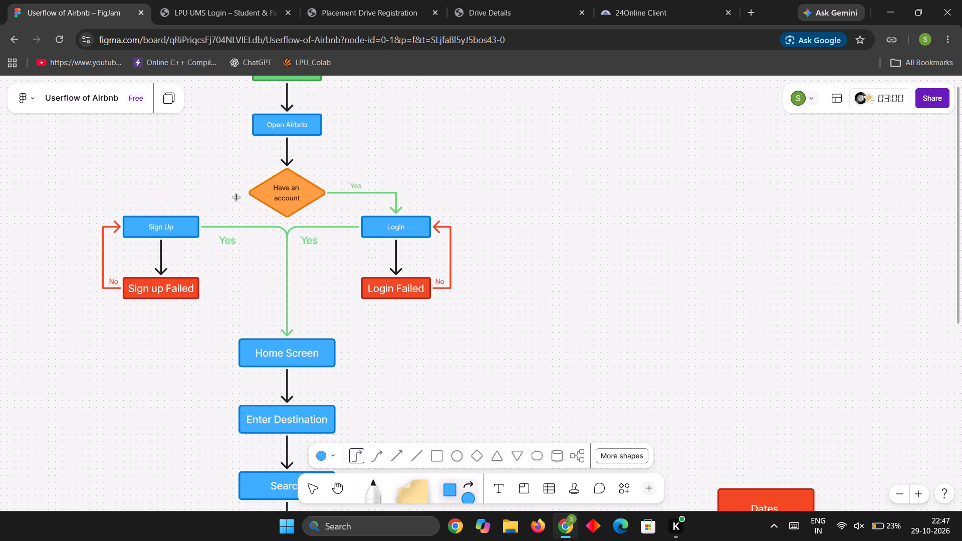
pyautogui.click(250, 193)
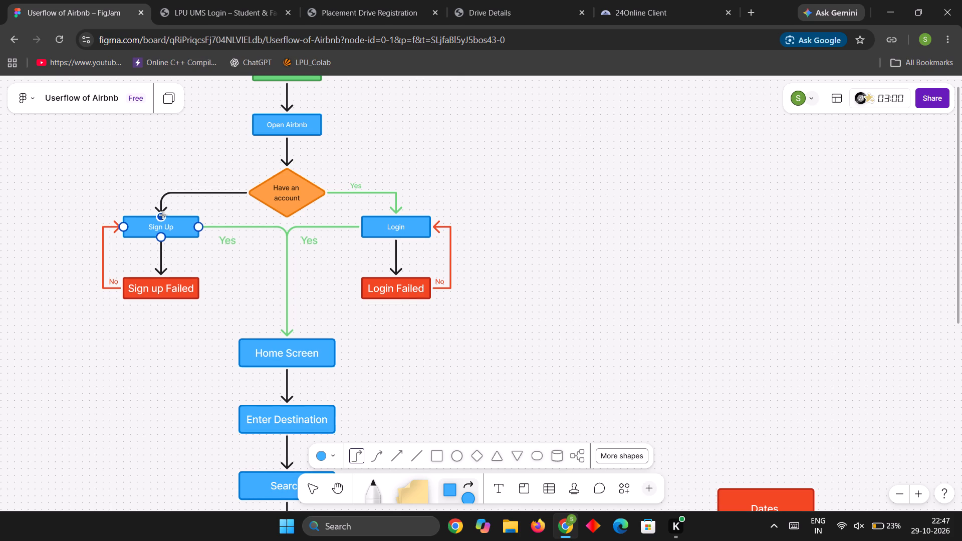
pyautogui.click(163, 216)
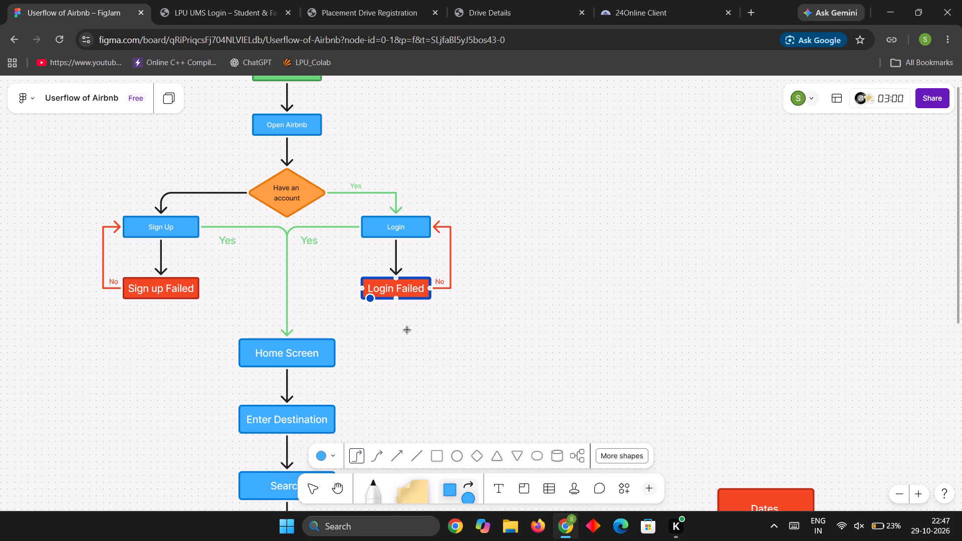
pyautogui.press('Escape')
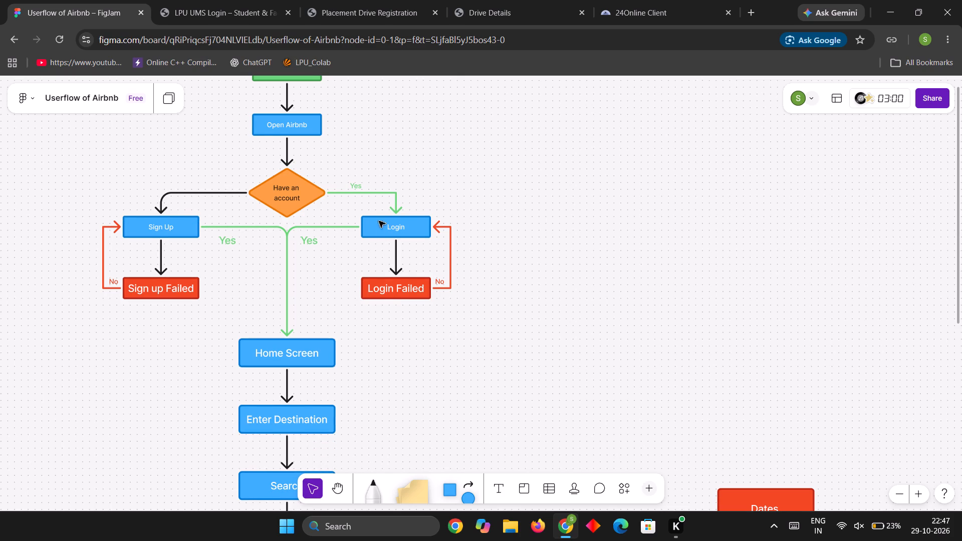
# Delete both green line segments between "Have an account" and "Login" together with their "Yes" label.
pyautogui.scroll(6, 421, 235)
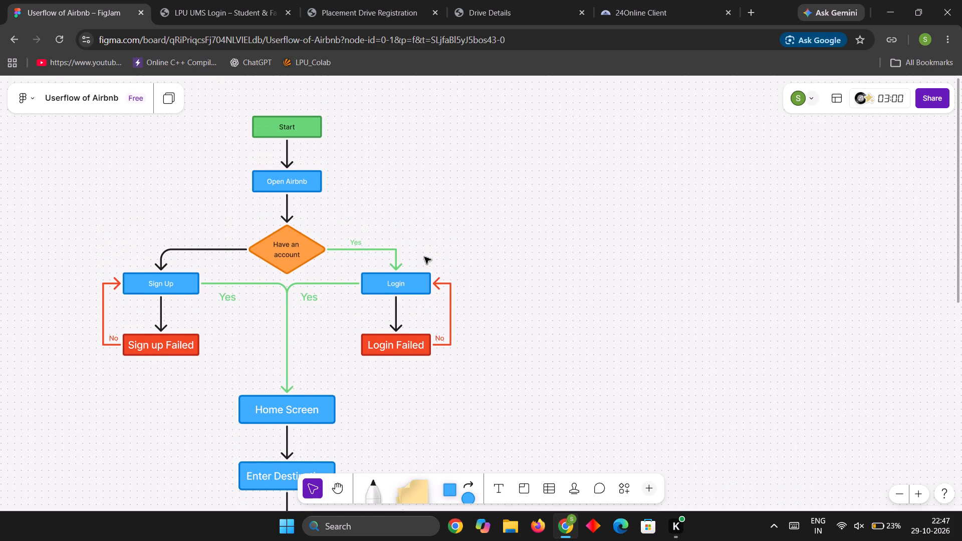
pyautogui.click(397, 257)
pyautogui.press('BackSpace')
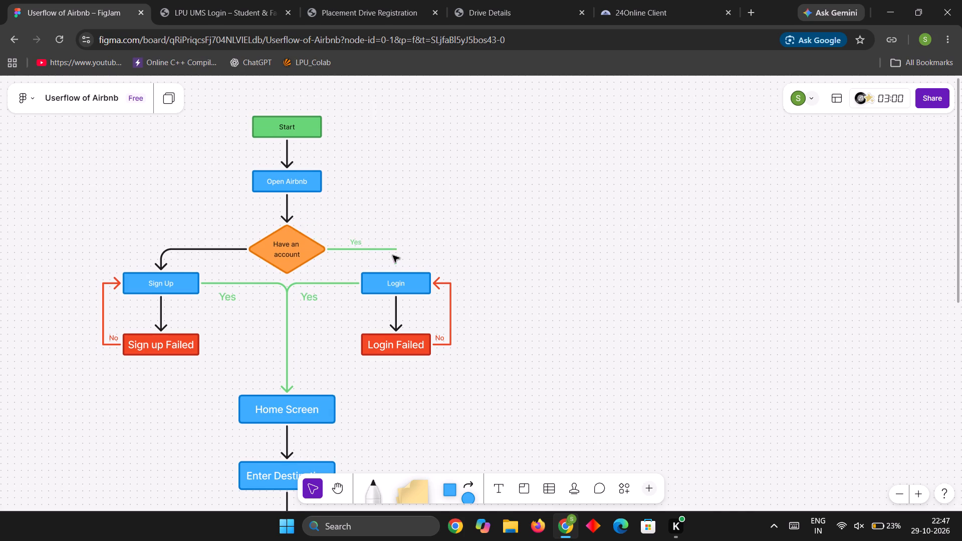
pyautogui.click(382, 252)
pyautogui.click(381, 249)
pyautogui.press('BackSpace')
pyautogui.click(358, 245)
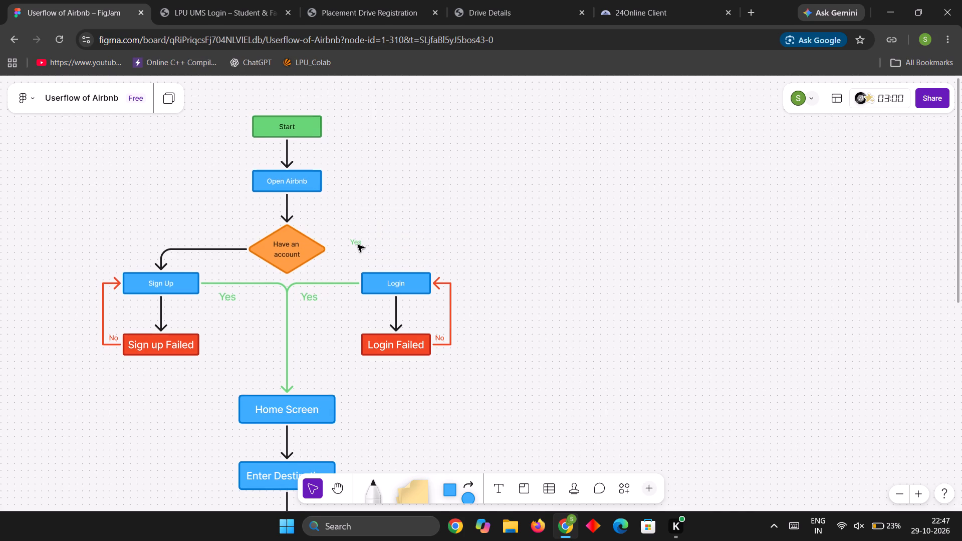
pyautogui.press('BackSpace')
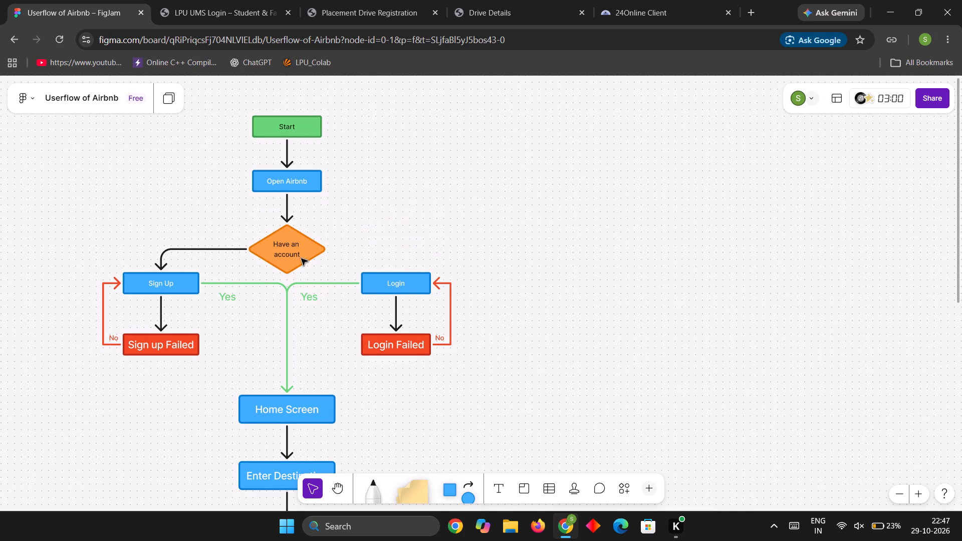
# Set the text size of the "Sign Up" and "Login" boxes to Medium.
pyautogui.click(157, 288)
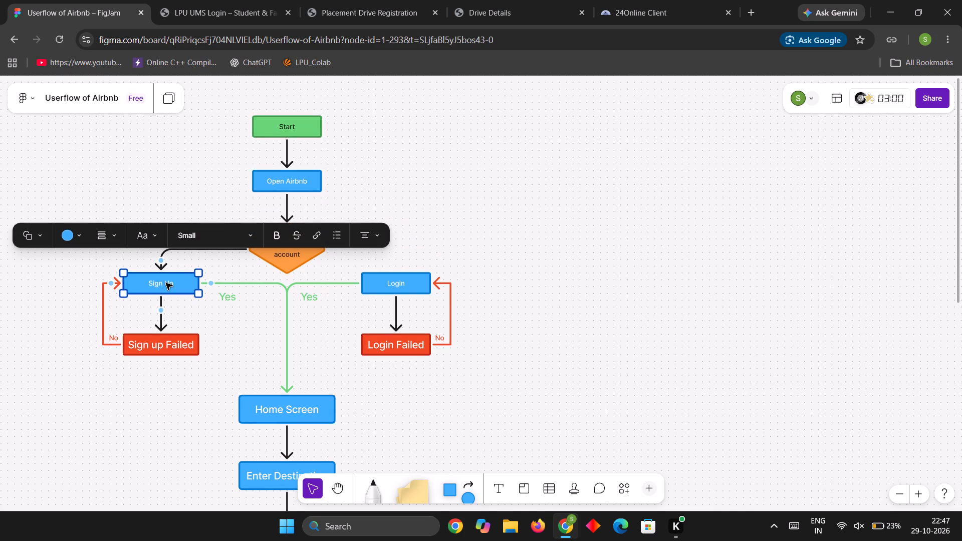
pyautogui.click(166, 283)
pyautogui.click(225, 235)
pyautogui.click(212, 275)
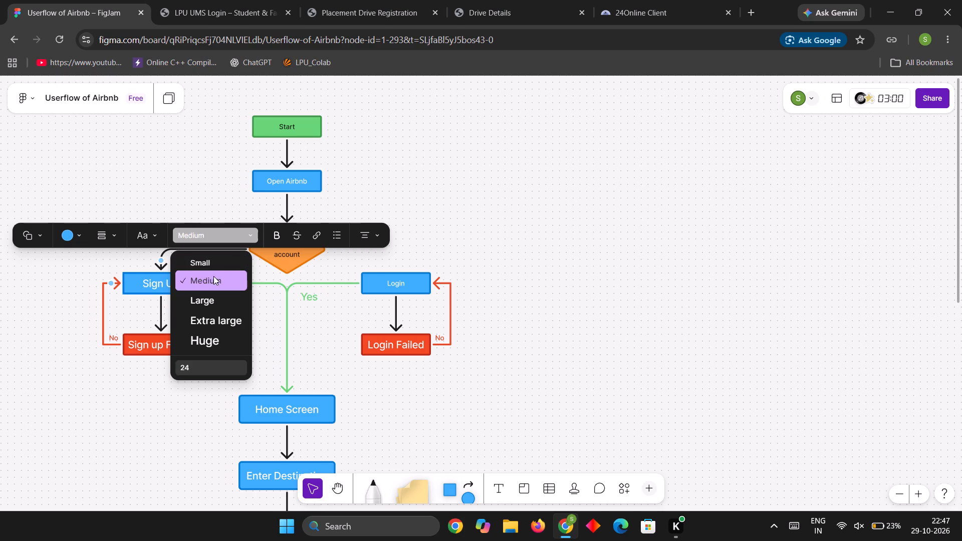
pyautogui.click(390, 284)
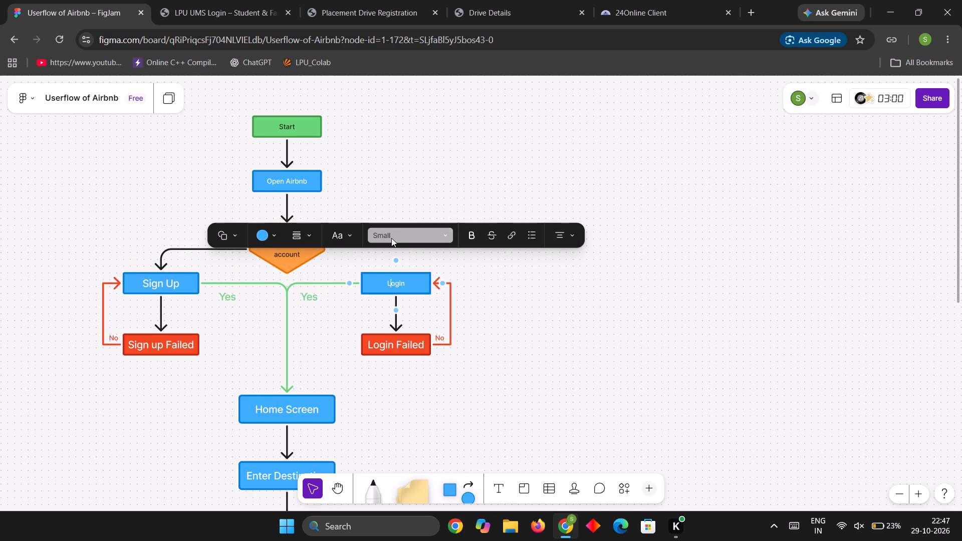
pyautogui.click(391, 238)
pyautogui.click(389, 278)
# Set the text size of the "Start" box to Medium.
pyautogui.click(285, 129)
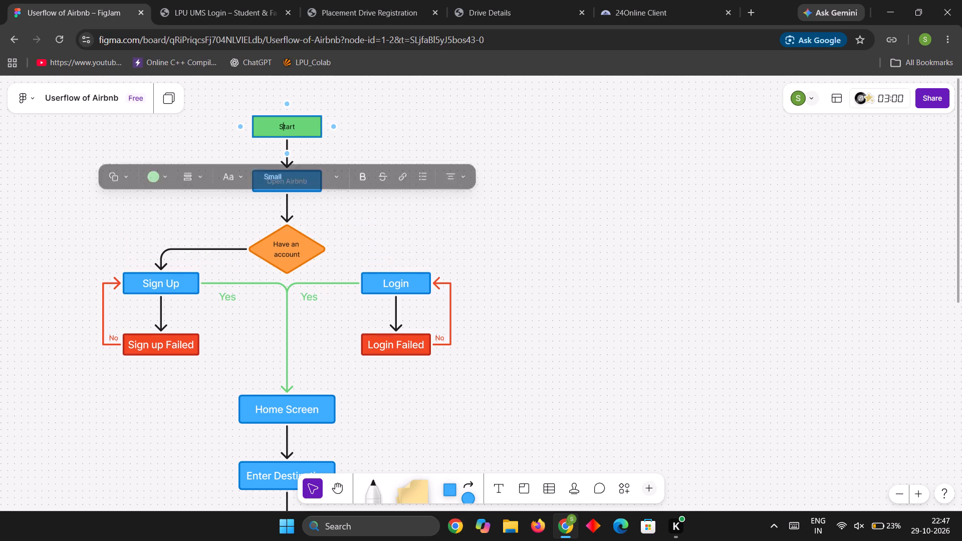
pyautogui.click(292, 172)
pyautogui.click(284, 217)
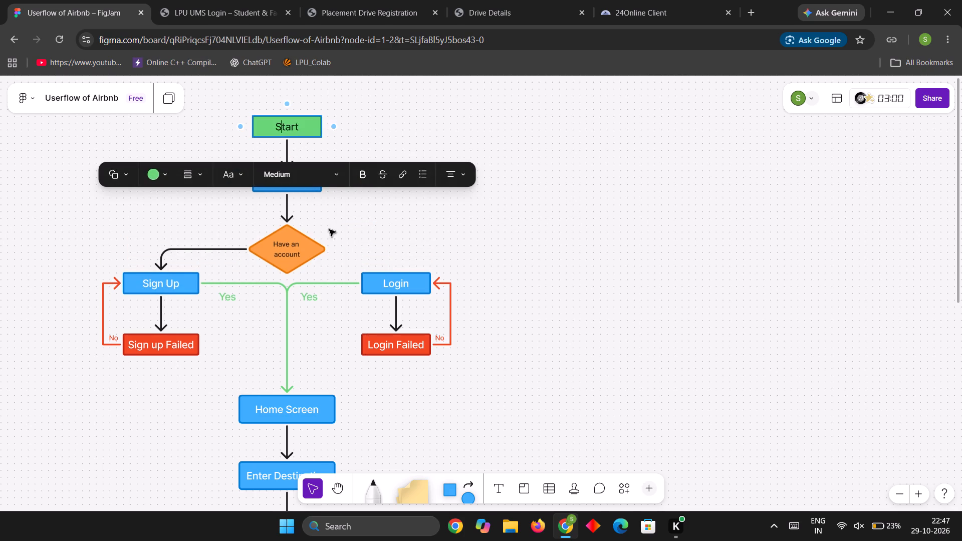
pyautogui.click(398, 243)
# Set the text size of the "Open Airbnb" box to Medium.
pyautogui.click(296, 180)
pyautogui.click(295, 225)
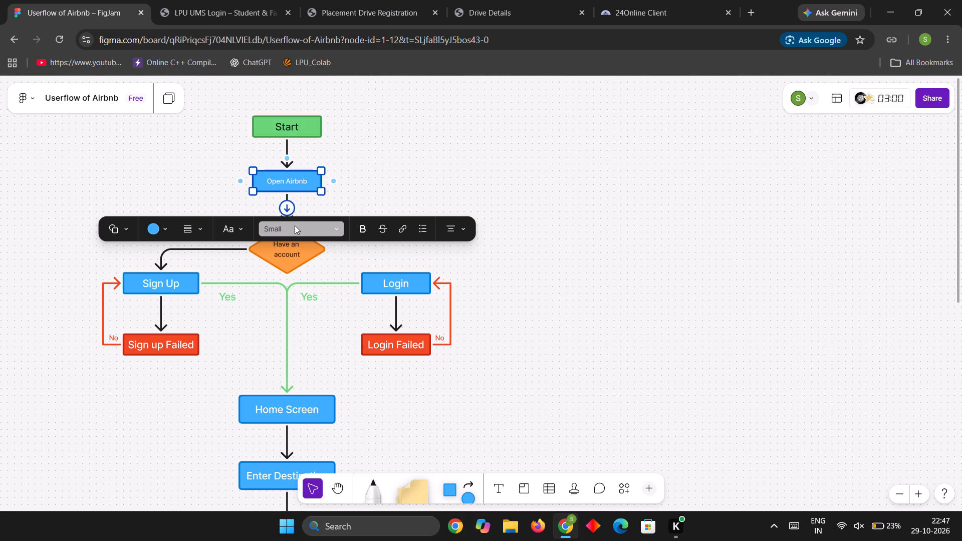
pyautogui.click(293, 268)
pyautogui.click(357, 257)
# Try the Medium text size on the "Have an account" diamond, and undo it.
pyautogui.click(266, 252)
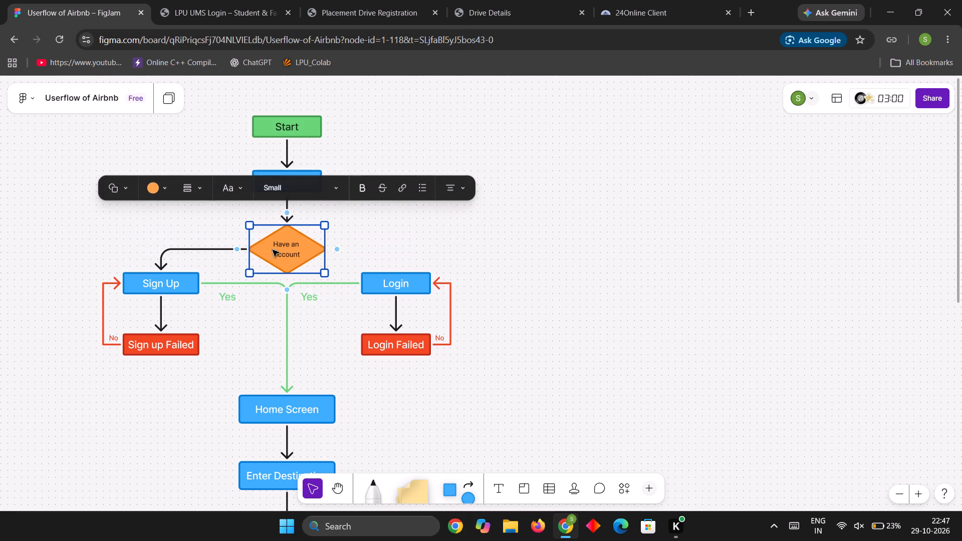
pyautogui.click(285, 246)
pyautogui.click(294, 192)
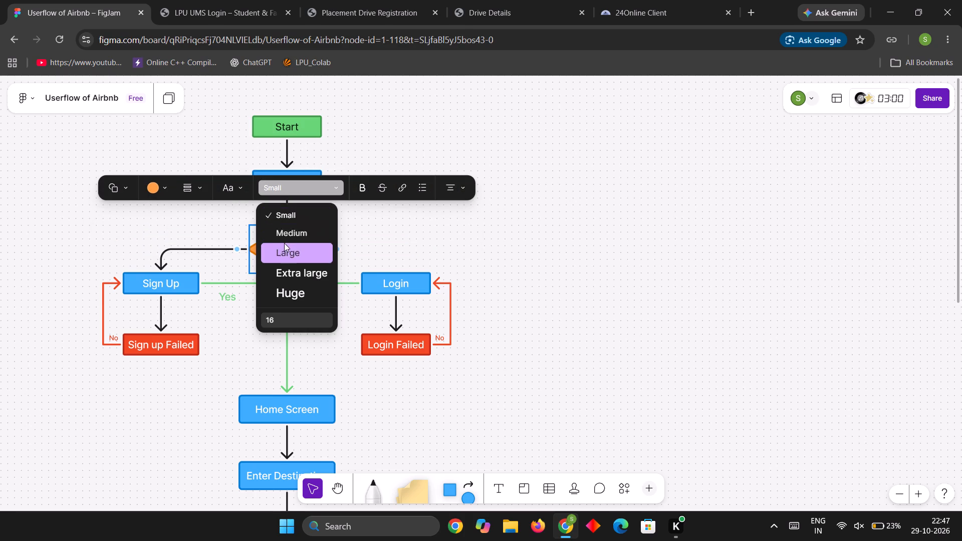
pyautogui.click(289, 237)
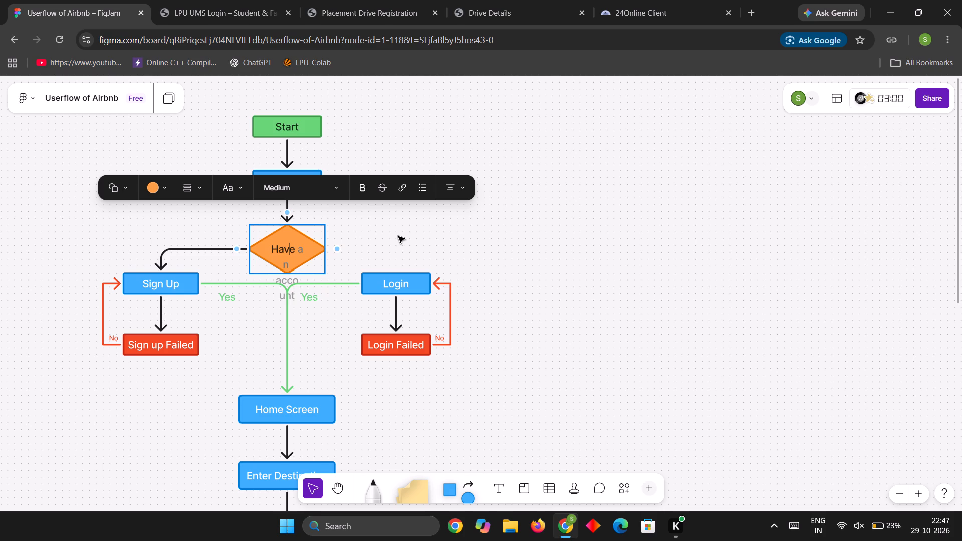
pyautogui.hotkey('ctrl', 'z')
# Set a custom text size of 24 for the "Have an account" diamond.
pyautogui.click(315, 195)
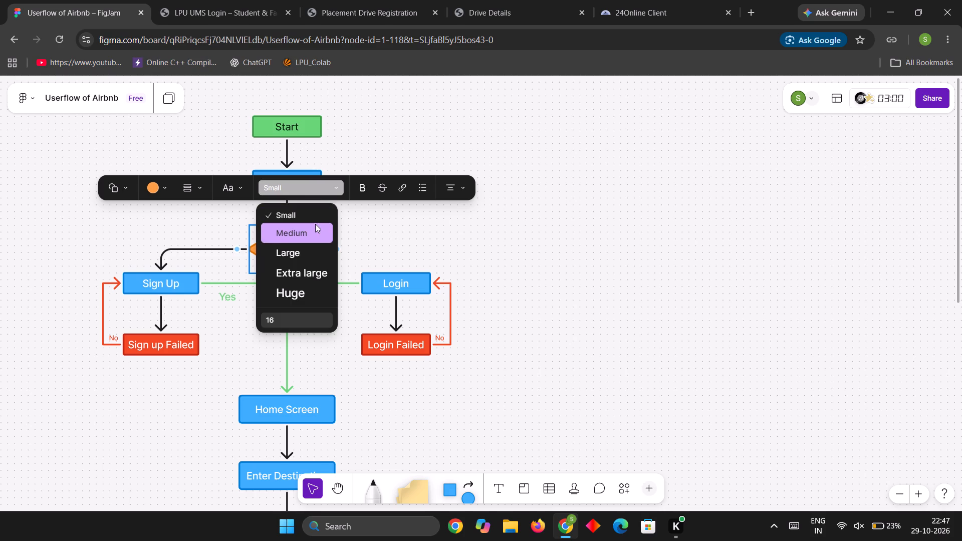
pyautogui.click(302, 315)
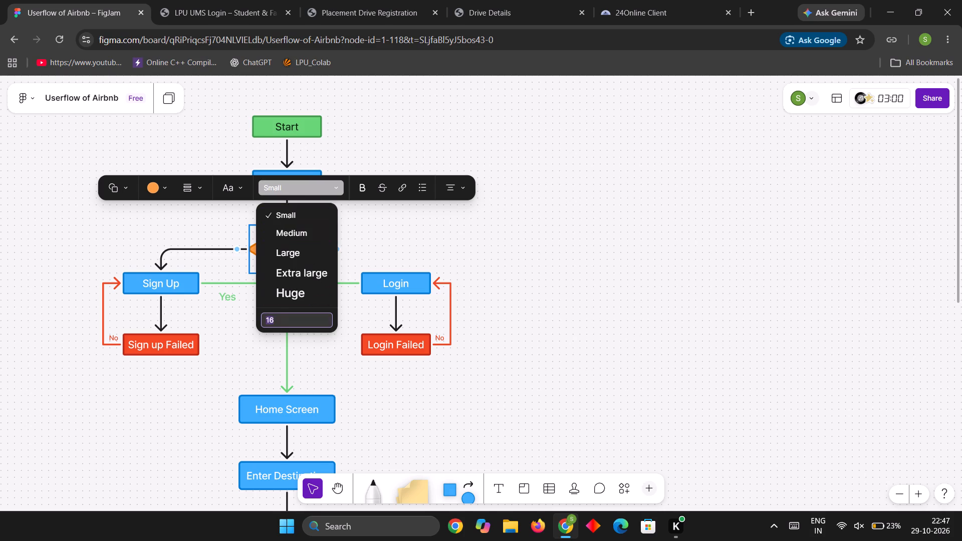
pyautogui.press('BackSpace')
pyautogui.press('BackSpace')
pyautogui.write('24')
pyautogui.press('Return')
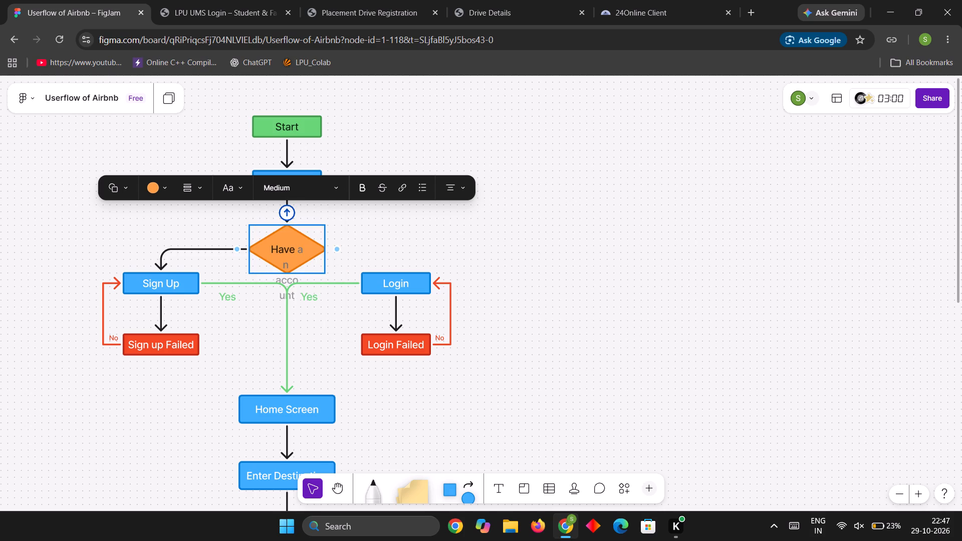
pyautogui.click(331, 327)
pyautogui.click(303, 250)
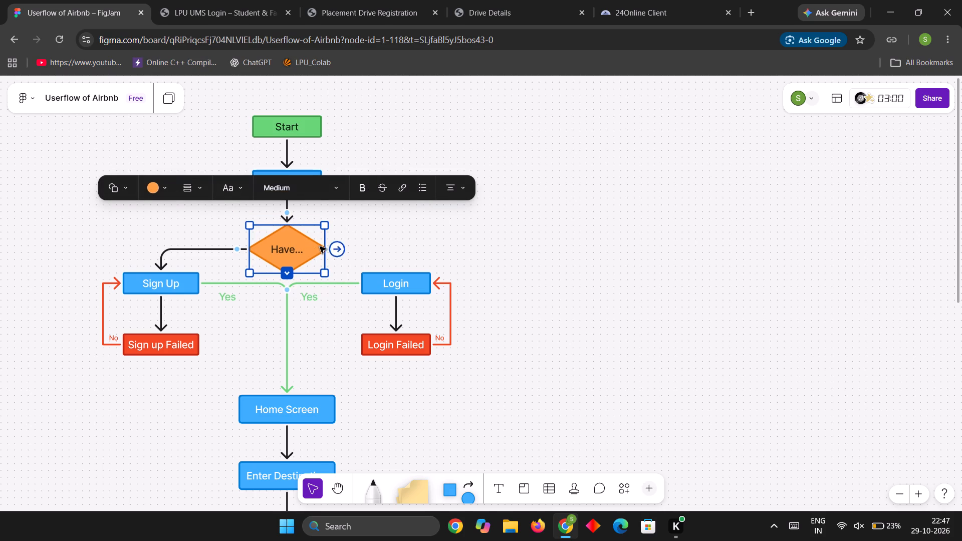
pyautogui.click(395, 229)
# Move the "Start" and "Open Airbnb" boxes up together to make room above the "Have an account" diamond.
pyautogui.scroll(5, 395, 234)
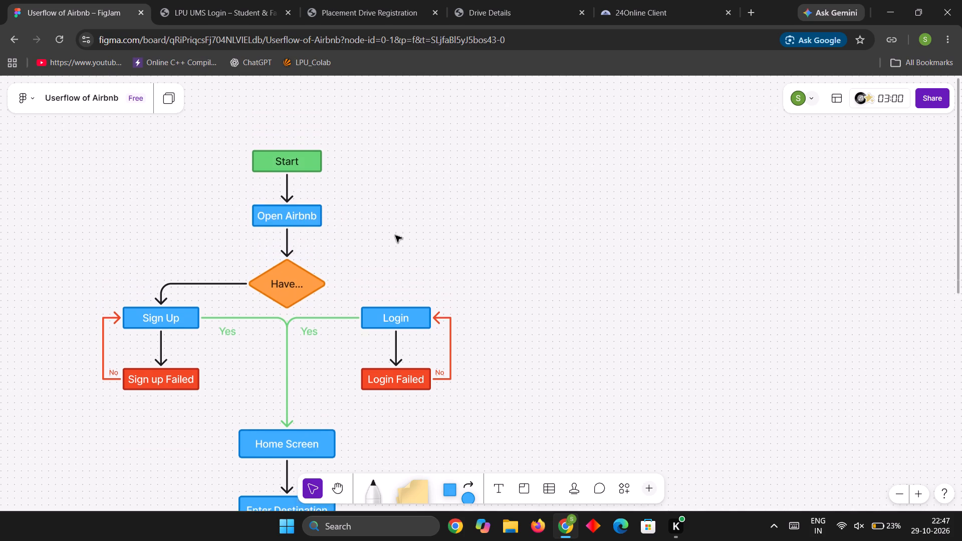
pyautogui.scroll(2, 395, 235)
pyautogui.moveTo(219, 267); pyautogui.dragTo(339, 373)
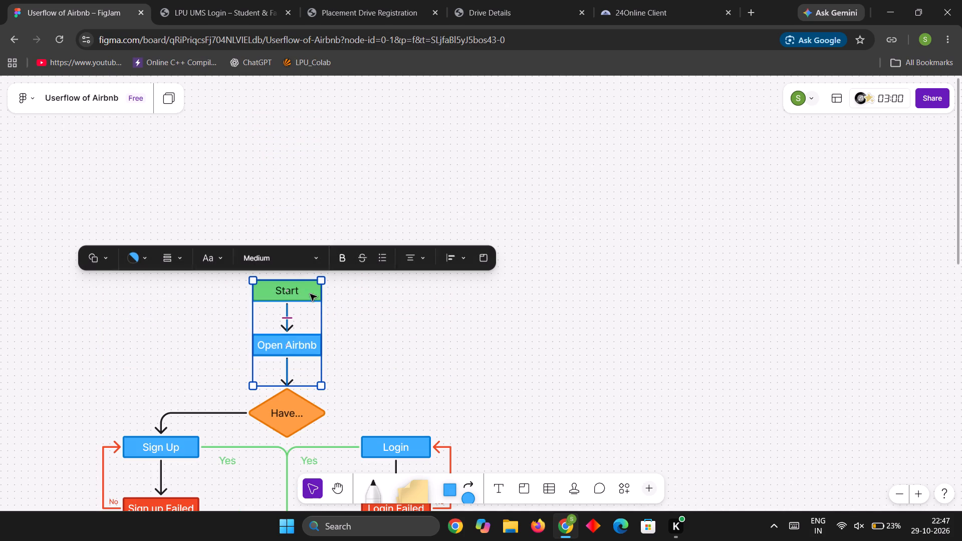
pyautogui.moveTo(306, 316); pyautogui.dragTo(312, 249)
pyautogui.click(428, 344)
# Enlarge the "Have an account" diamond upwards and sideways until its full label fits on two lines.
pyautogui.click(297, 404)
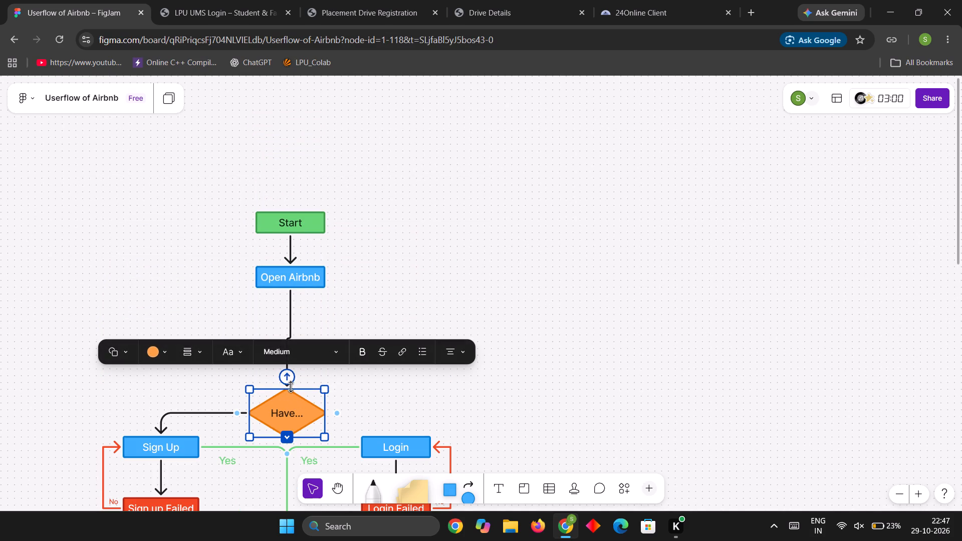
pyautogui.moveTo(291, 387); pyautogui.dragTo(296, 315)
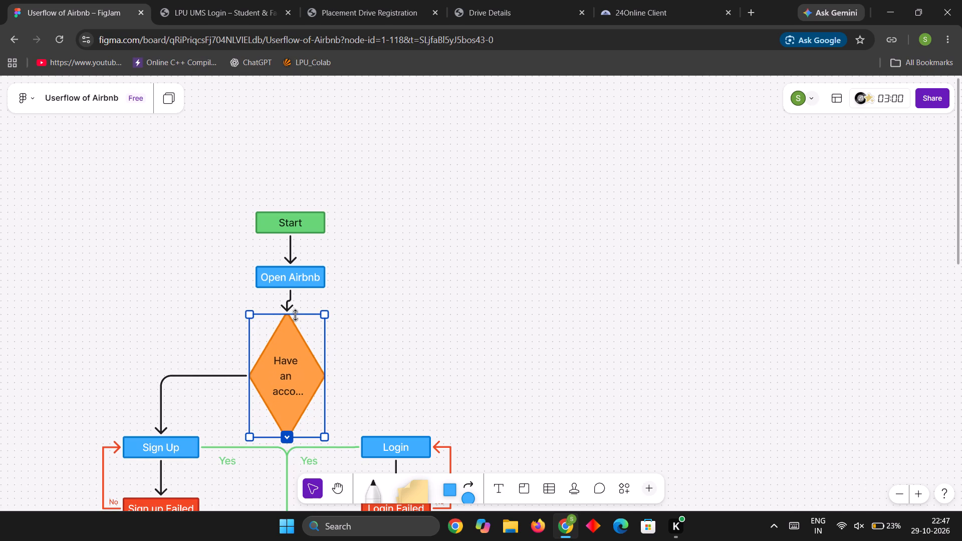
pyautogui.moveTo(296, 315); pyautogui.dragTo(296, 359)
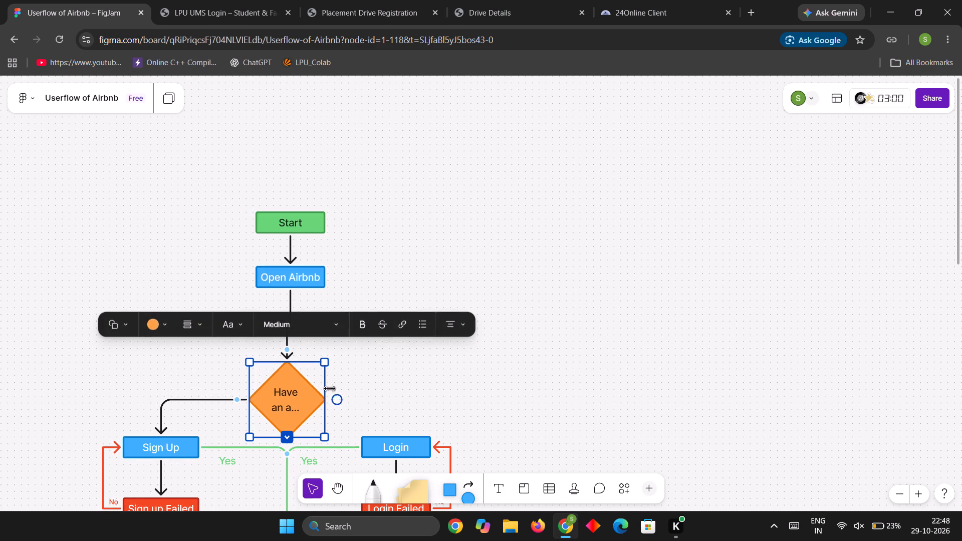
pyautogui.moveTo(324, 403); pyautogui.dragTo(348, 404)
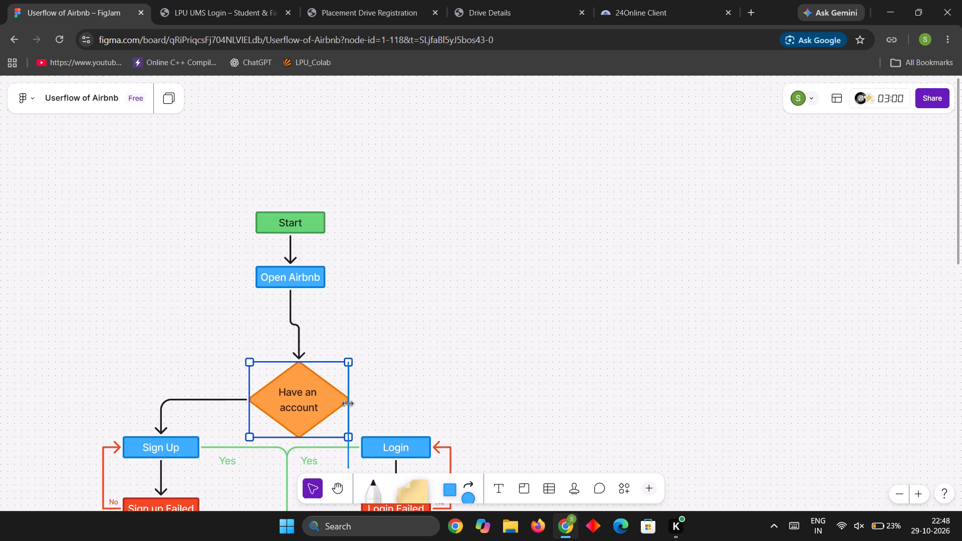
pyautogui.moveTo(348, 404); pyautogui.dragTo(337, 404)
pyautogui.click(302, 401)
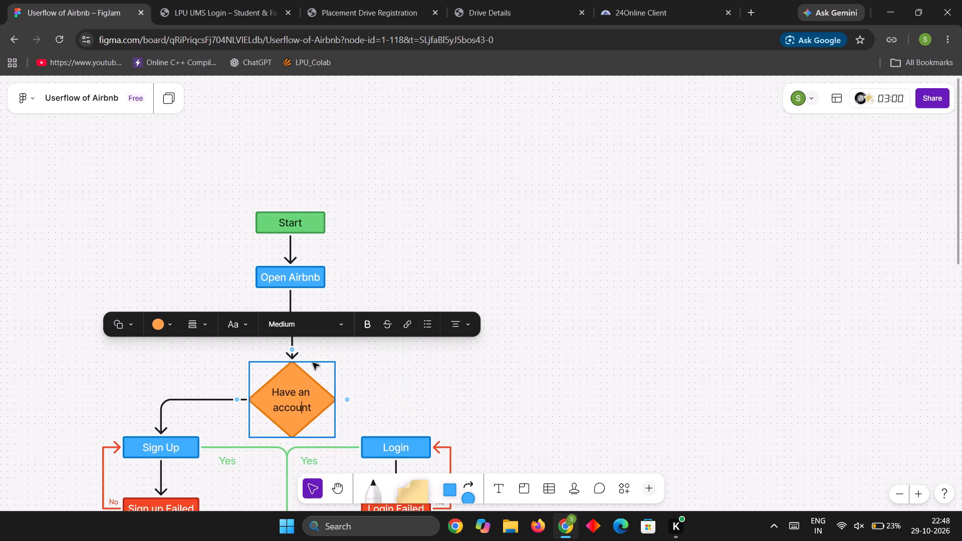
pyautogui.click(378, 386)
# Nudge the "Have an account" diamond up, away from the green lines between "Sign Up" and "Login".
pyautogui.scroll(-1, 420, 386)
pyautogui.scroll(-2, 336, 347)
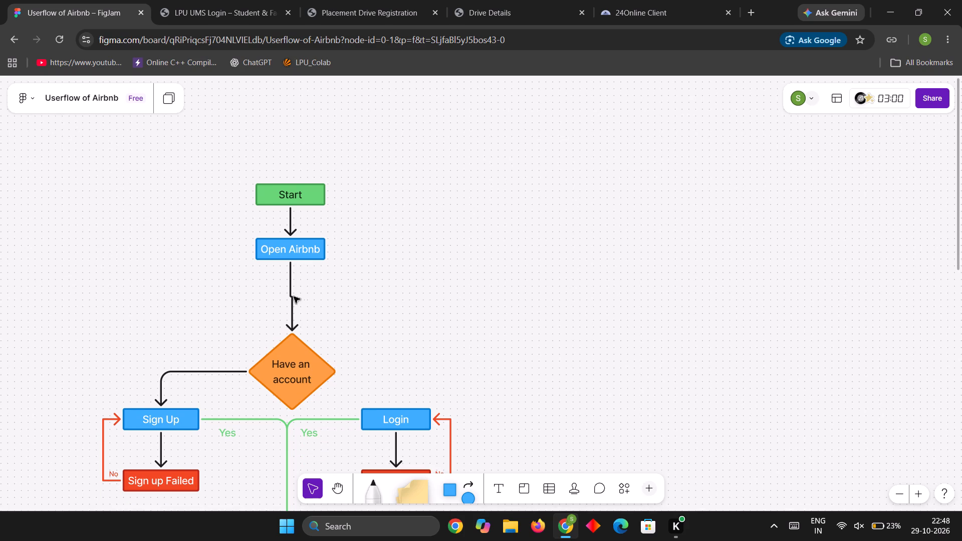
pyautogui.click(291, 299)
pyautogui.scroll(-1, 412, 325)
pyautogui.click(414, 323)
pyautogui.scroll(-2, 437, 330)
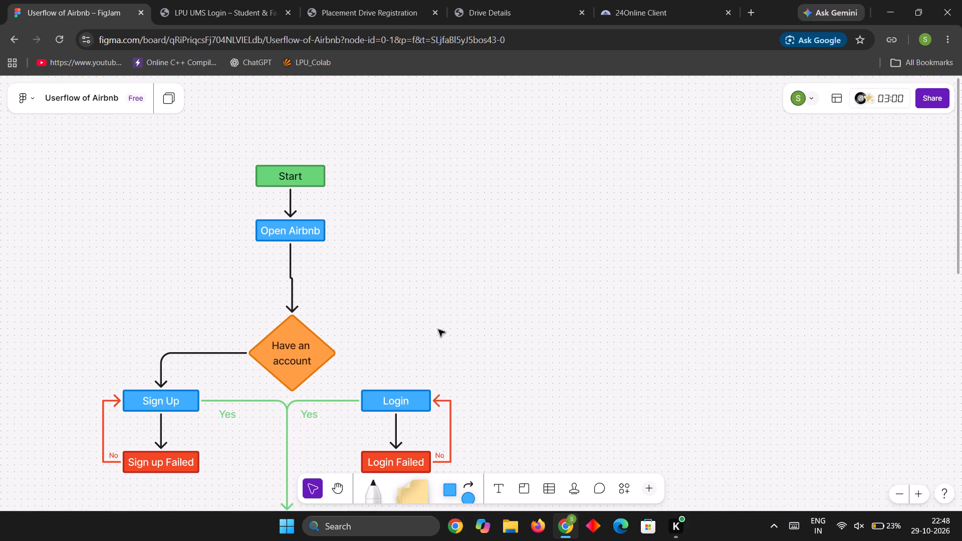
pyautogui.scroll(-2, 438, 330)
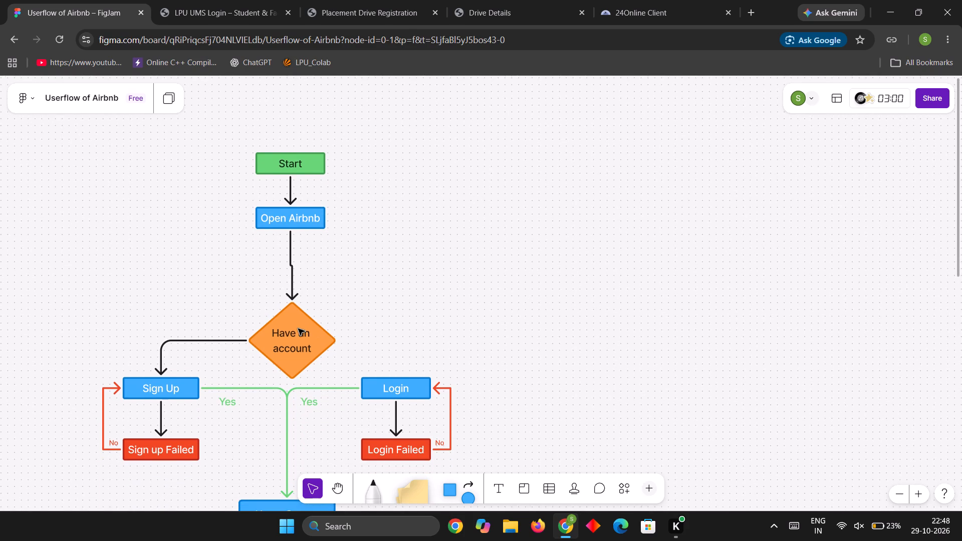
pyautogui.click(298, 327)
pyautogui.press('Up')
pyautogui.press('Up')
pyautogui.press('Up')
pyautogui.press('Up')
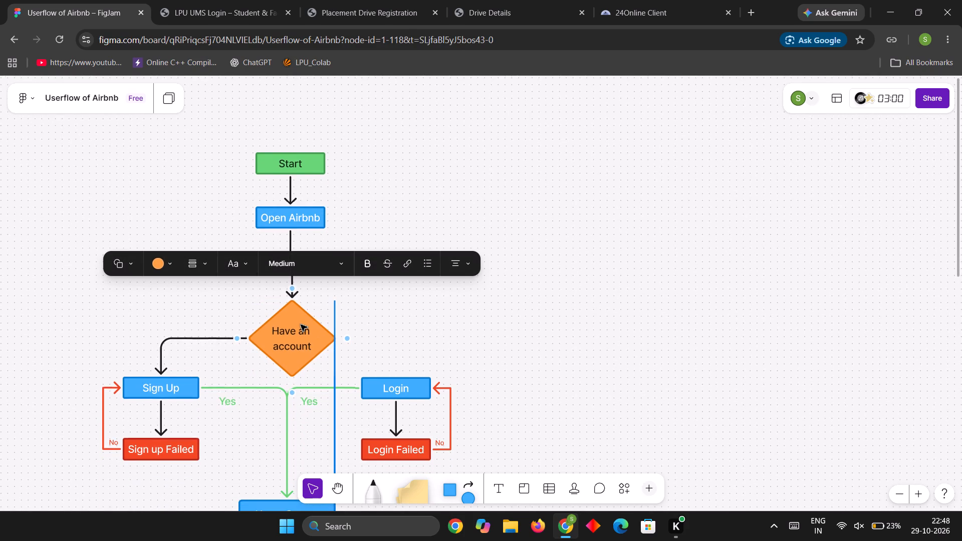
pyautogui.press('Up')
pyautogui.press('Up')
pyautogui.press('Up')
pyautogui.press('Up')
pyautogui.press('Up')
pyautogui.press('Up')
pyautogui.press('Up')
pyautogui.press('Up')
pyautogui.press('Up')
pyautogui.press('Up')
pyautogui.press('Up')
pyautogui.press('Up')
pyautogui.press('Up')
pyautogui.press('Up')
pyautogui.press('Up')
pyautogui.press('Up')
pyautogui.press('Up')
pyautogui.press('Up')
pyautogui.press('Up')
pyautogui.press('Up')
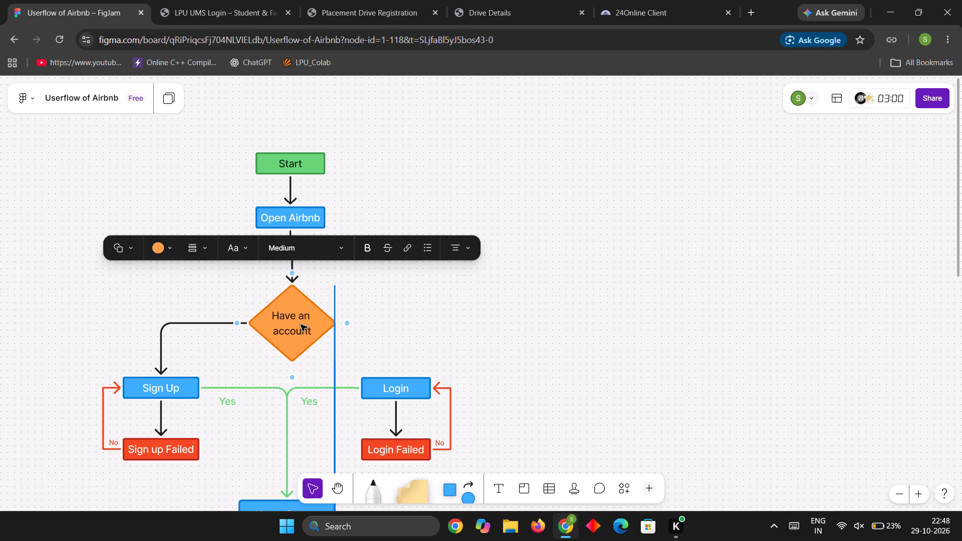
# Nudge the "Have an account" diamond left until it is centred over the green line to "Home Screen".
pyautogui.press('Left')
pyautogui.press('Left')
pyautogui.press('Left')
pyautogui.press('Left')
pyautogui.press('Left')
pyautogui.press('Left')
pyautogui.press('Left')
pyautogui.press('Left')
pyautogui.press('Left')
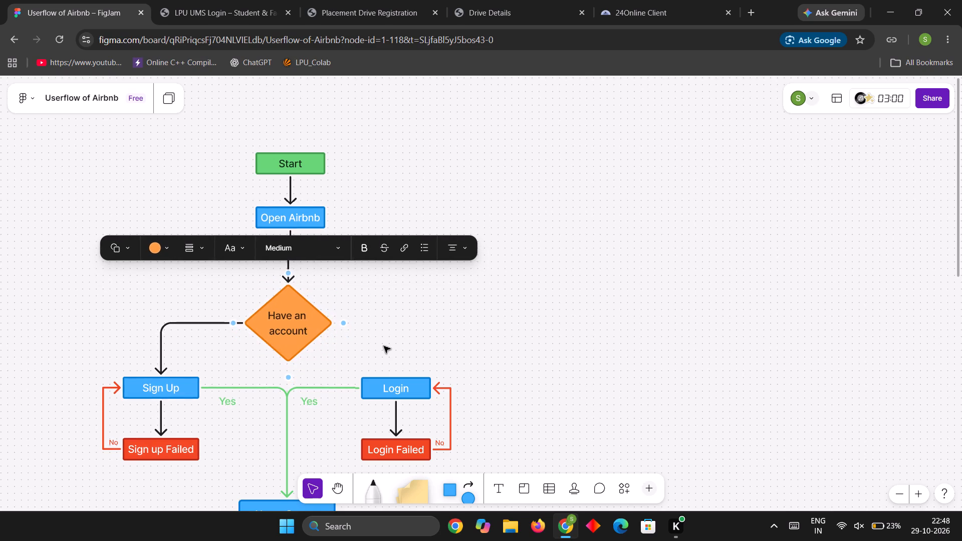
pyautogui.press('Left')
pyautogui.press('Left')
pyautogui.press('Left')
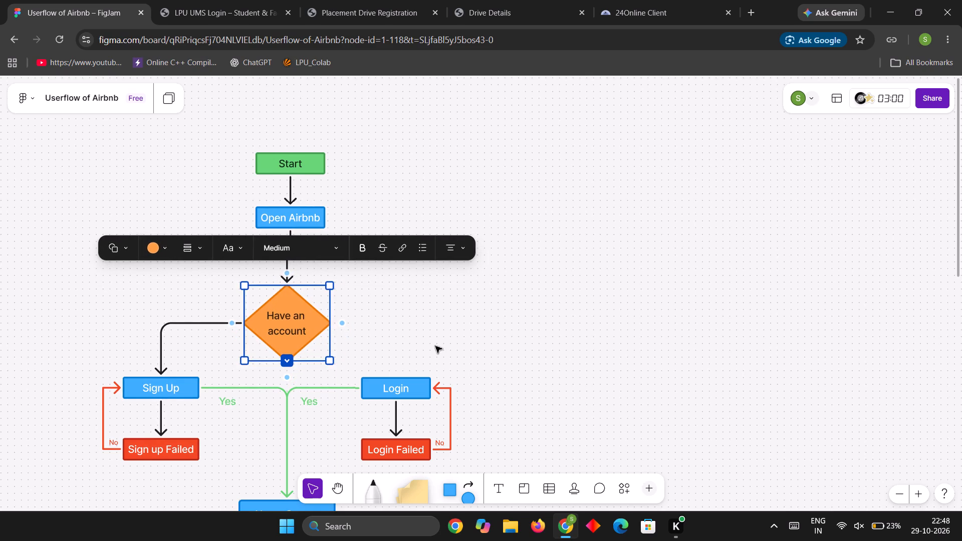
pyautogui.click(435, 346)
# Draw an elbow connector from the "Have an account" diamond's right corner to the top of the "Login" box.
pyautogui.scroll(-3, 436, 345)
pyautogui.scroll(3, 435, 345)
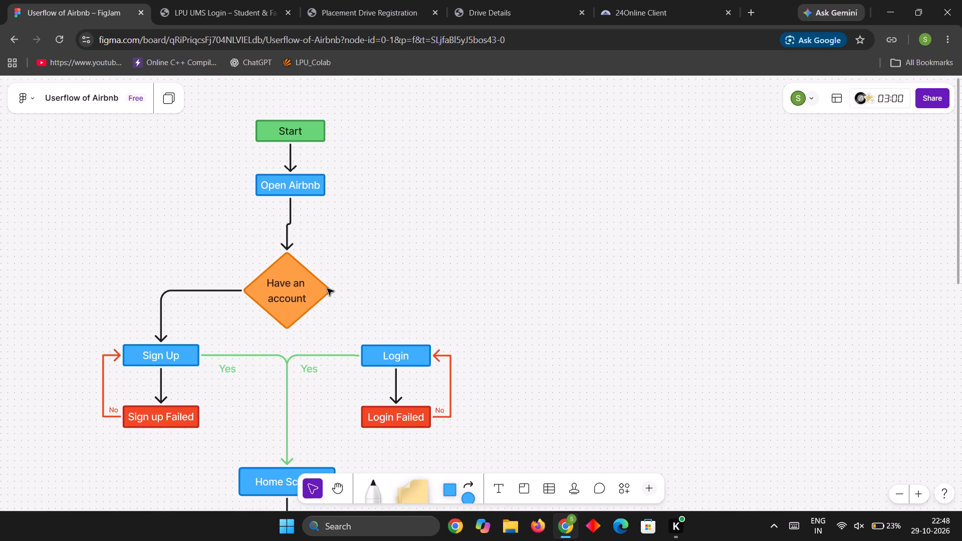
pyautogui.click(461, 486)
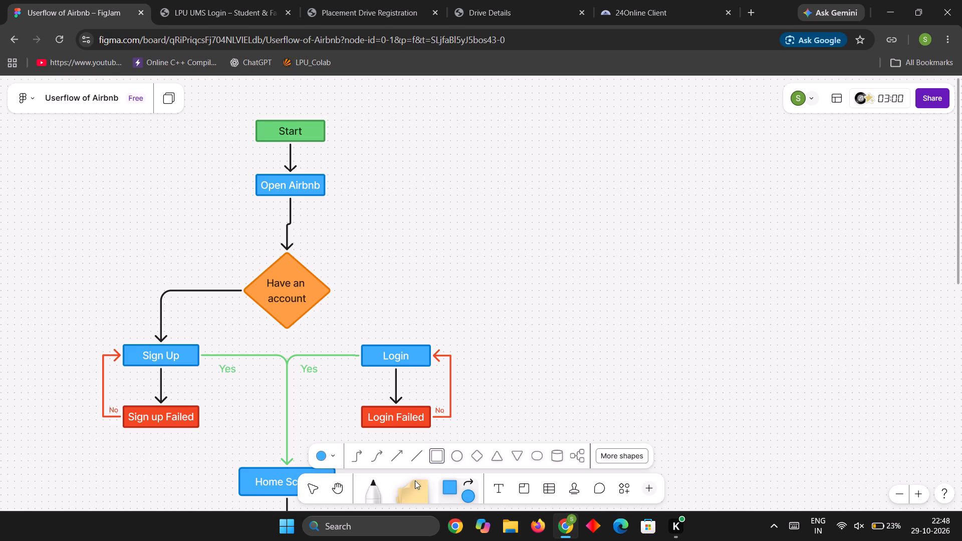
pyautogui.click(353, 454)
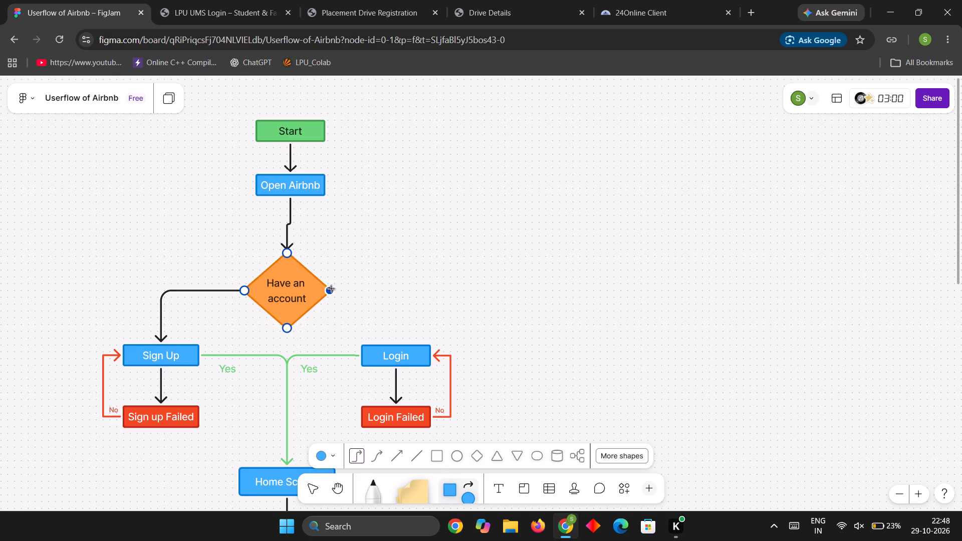
pyautogui.click(332, 289)
pyautogui.click(397, 347)
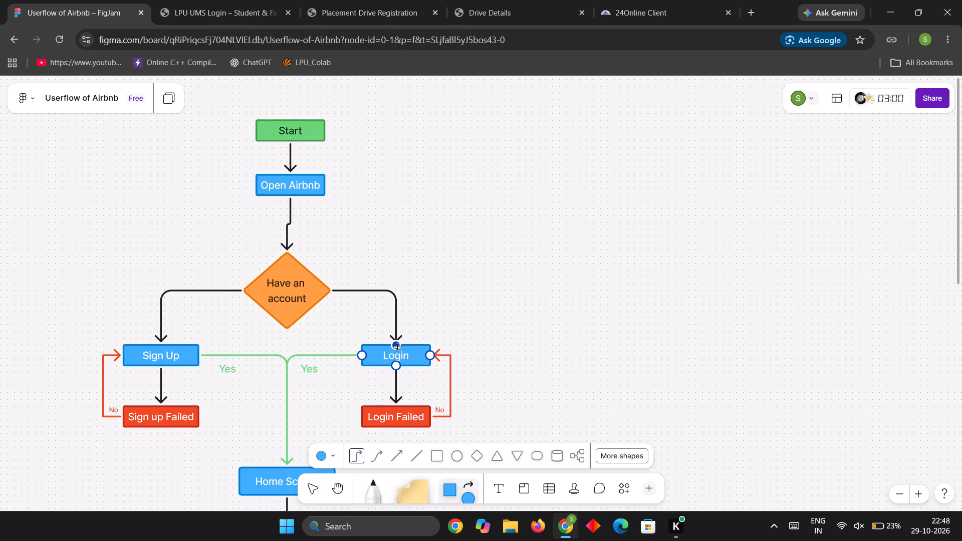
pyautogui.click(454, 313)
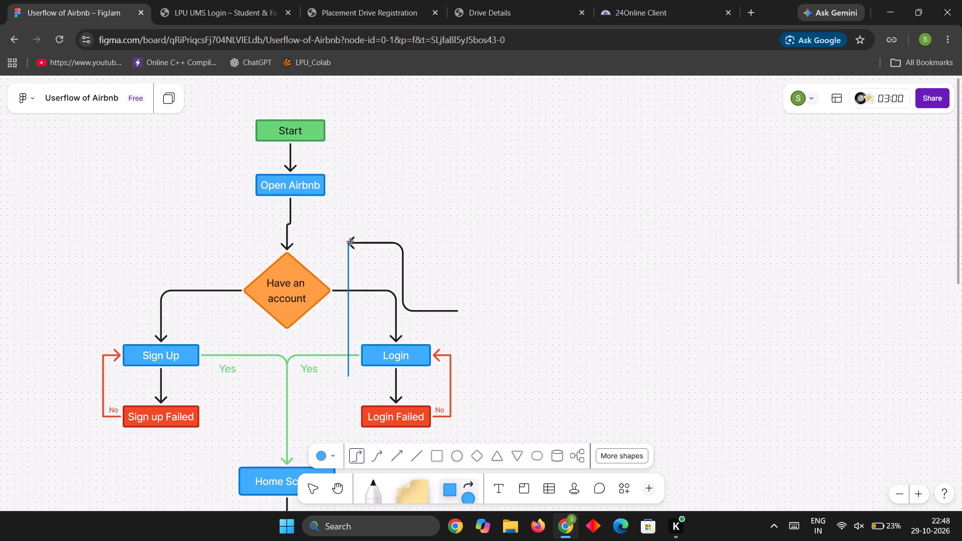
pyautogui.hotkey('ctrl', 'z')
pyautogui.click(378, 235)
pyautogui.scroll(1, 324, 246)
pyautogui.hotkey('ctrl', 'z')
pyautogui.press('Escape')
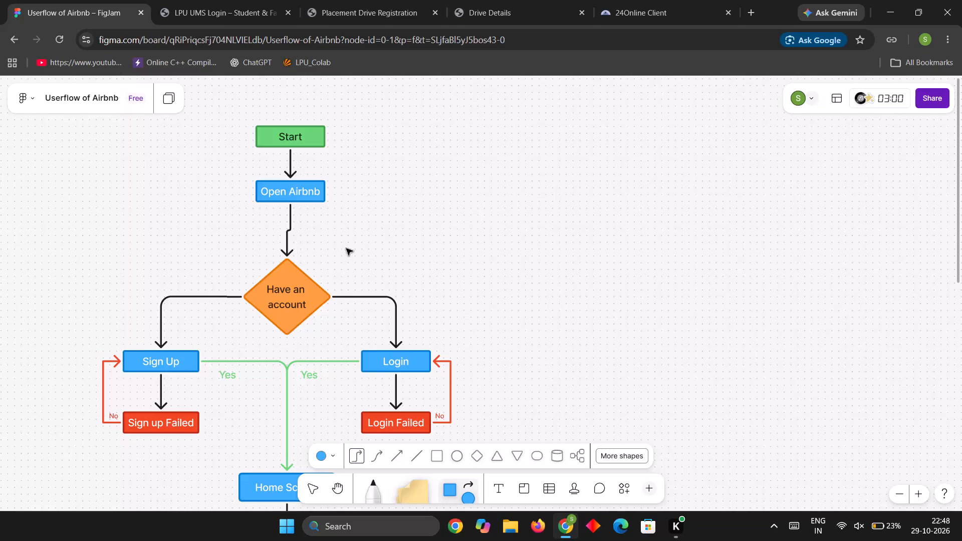
# Nudge the "Open Airbnb" box left so its connector runs straight down to the "Have an account" diamond.
pyautogui.click(289, 233)
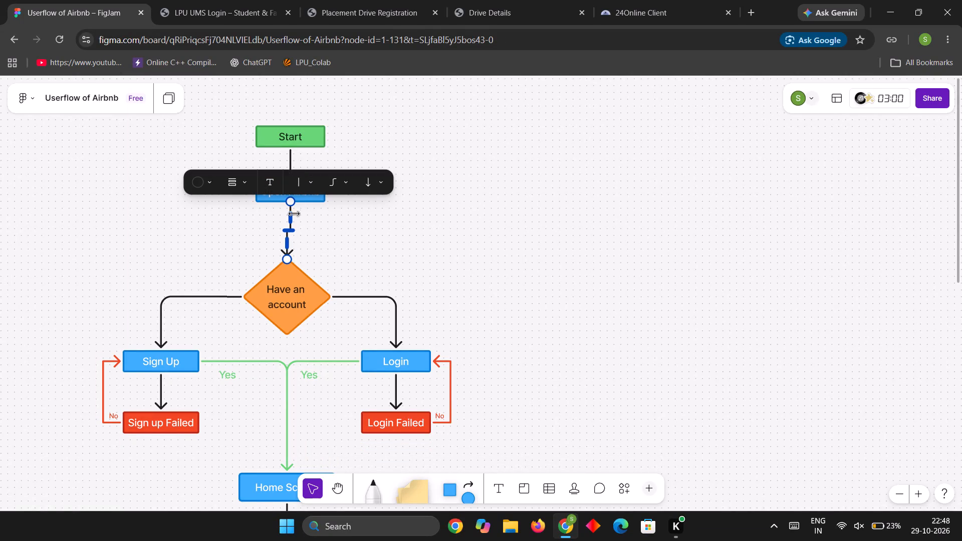
pyautogui.click(326, 224)
pyautogui.click(312, 198)
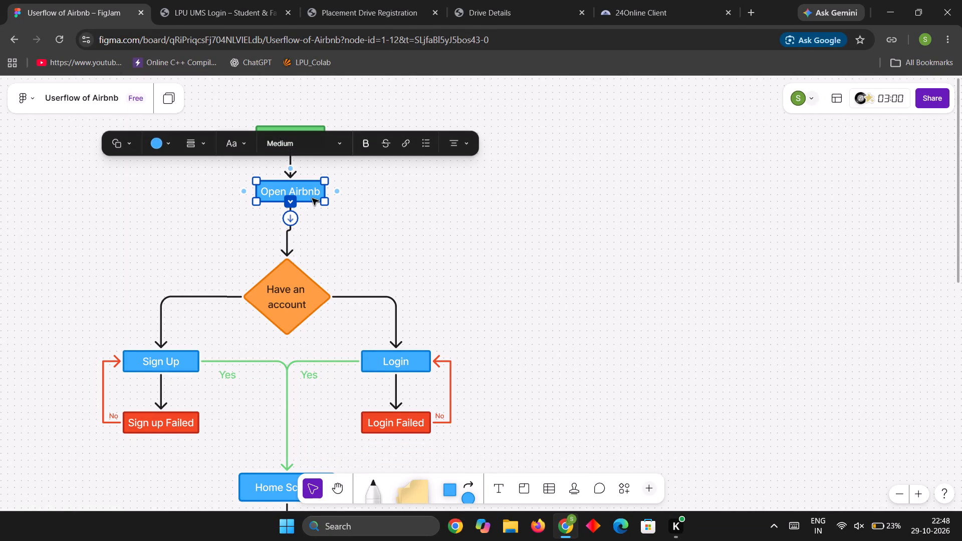
pyautogui.press('Left')
pyautogui.press('Left')
pyautogui.press('Left')
pyautogui.press('Left')
pyautogui.press('Left')
pyautogui.press('Left')
pyautogui.press('Left')
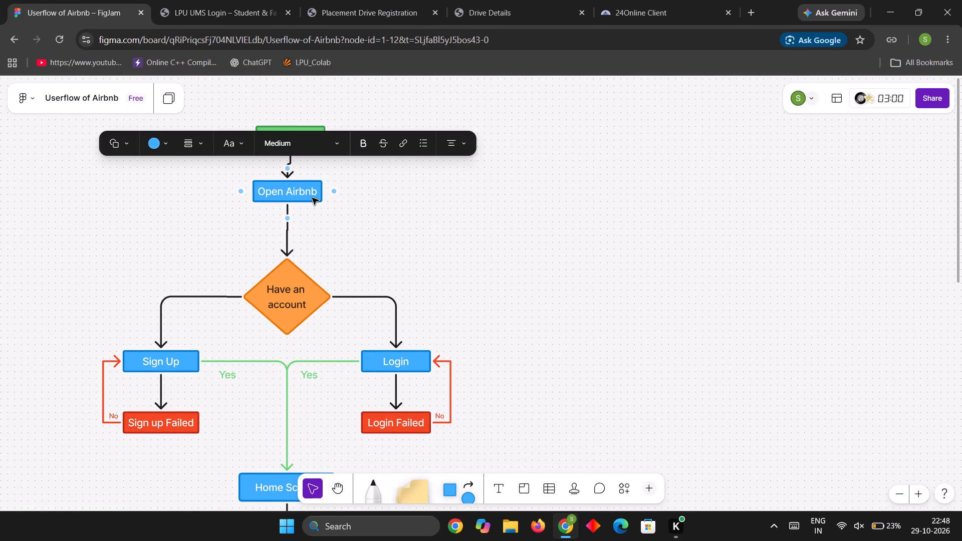
pyautogui.press('Left')
pyautogui.scroll(3, 333, 240)
pyautogui.scroll(2, 379, 268)
pyautogui.click(380, 269)
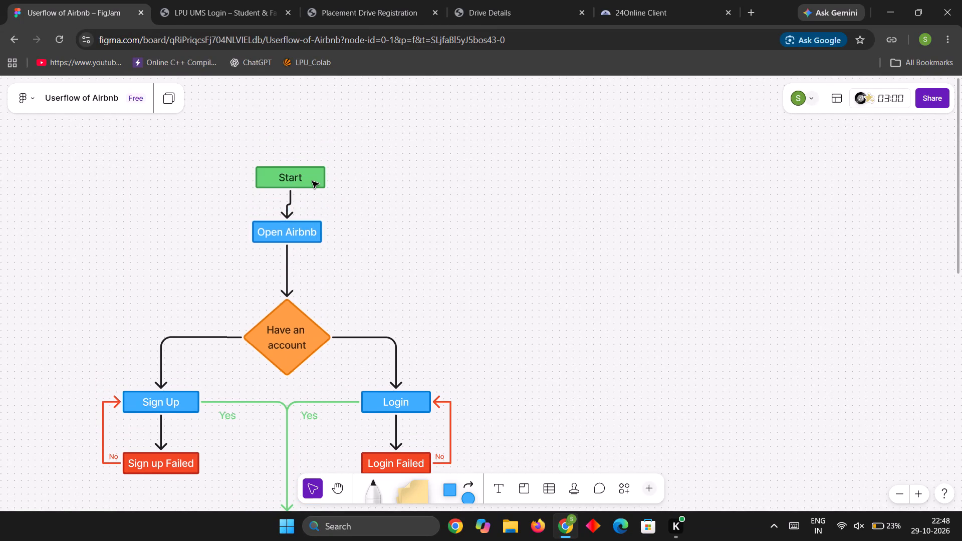
# Nudge the "Start" box left so its connector runs straight down to the "Open Airbnb" box.
pyautogui.click(312, 181)
pyautogui.press('Left')
pyautogui.press('Left')
pyautogui.press('Left')
pyautogui.press('Left')
pyautogui.press('Left')
pyautogui.press('Left')
pyautogui.press('Left')
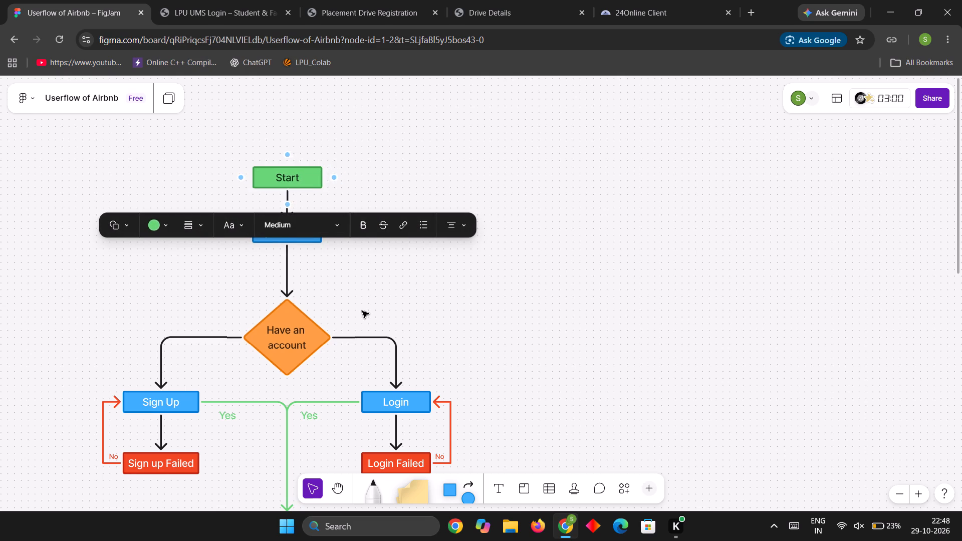
pyautogui.press('Left')
pyautogui.click(363, 311)
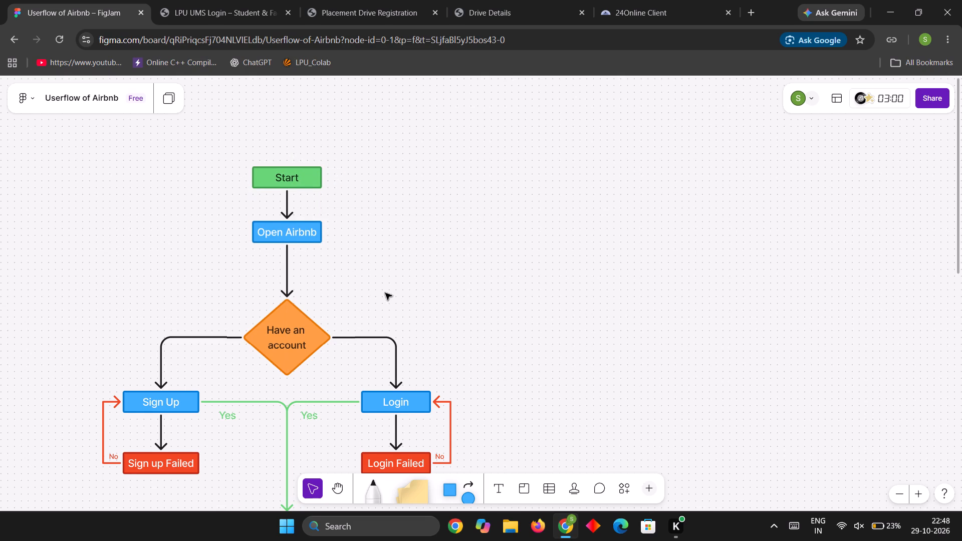
# Nudge the "Open Airbnb" box down until it sits midway between "Start" and the "Have an account" diamond.
pyautogui.scroll(-1, 385, 293)
pyautogui.click(309, 229)
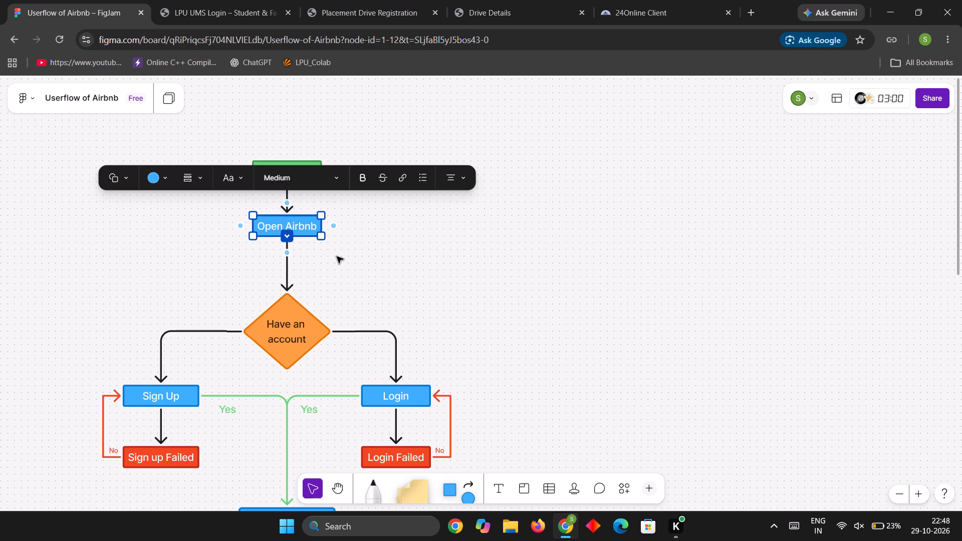
pyautogui.press('Left')
pyautogui.press('Left')
pyautogui.press('Right')
pyautogui.press('Right')
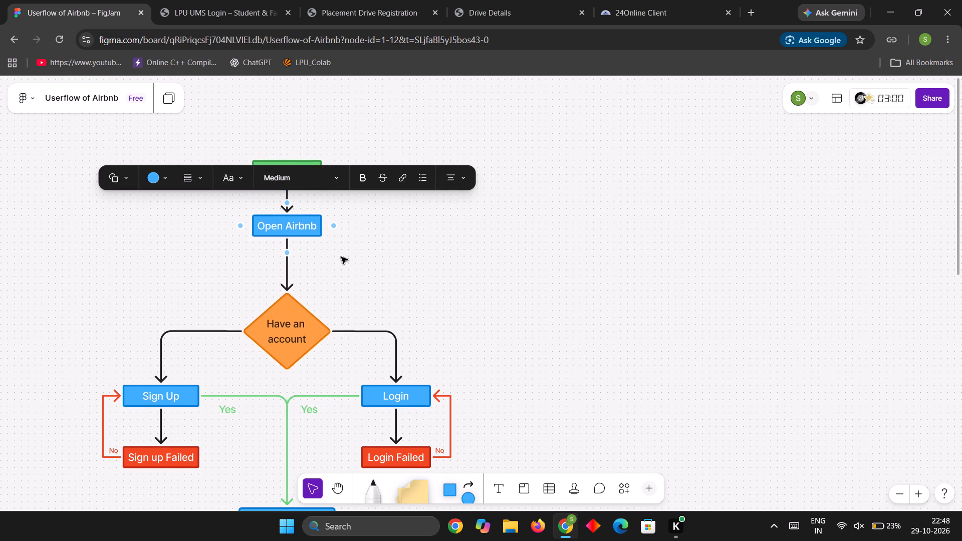
pyautogui.press('Down')
pyautogui.press('Down')
pyautogui.press('Down')
pyautogui.press('Down')
pyautogui.press('Down')
pyautogui.press('Down')
pyautogui.press('Down')
pyautogui.press('Down')
pyautogui.press('Down')
pyautogui.press('Down')
pyautogui.press('Down')
pyautogui.press('Down')
pyautogui.press('Down')
pyautogui.press('Down')
pyautogui.press('Down')
pyautogui.click(367, 264)
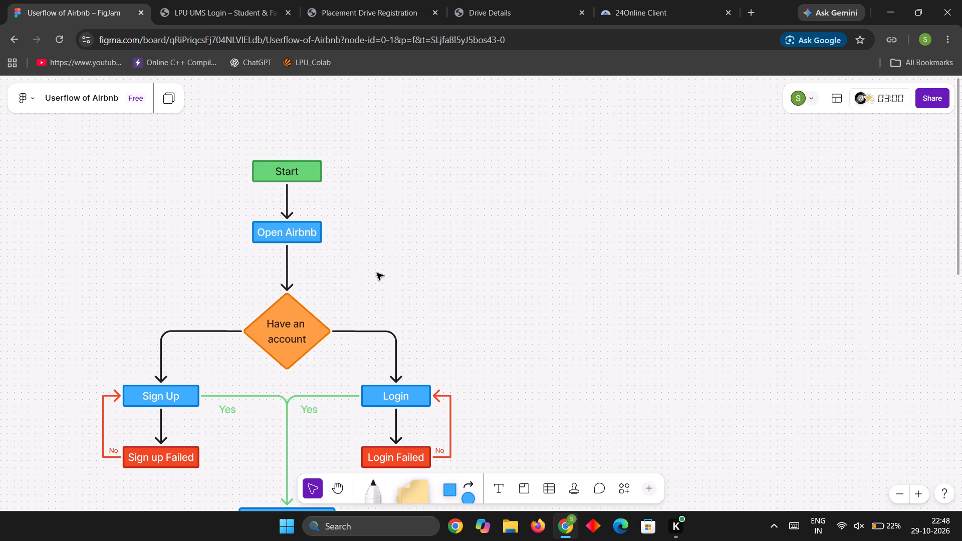
pyautogui.click(295, 247)
pyautogui.click(288, 246)
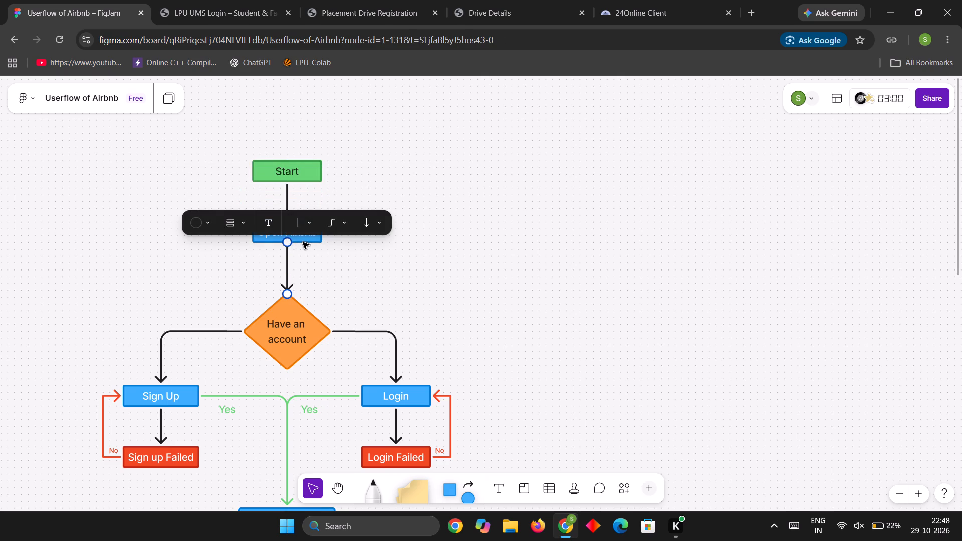
pyautogui.click(288, 242)
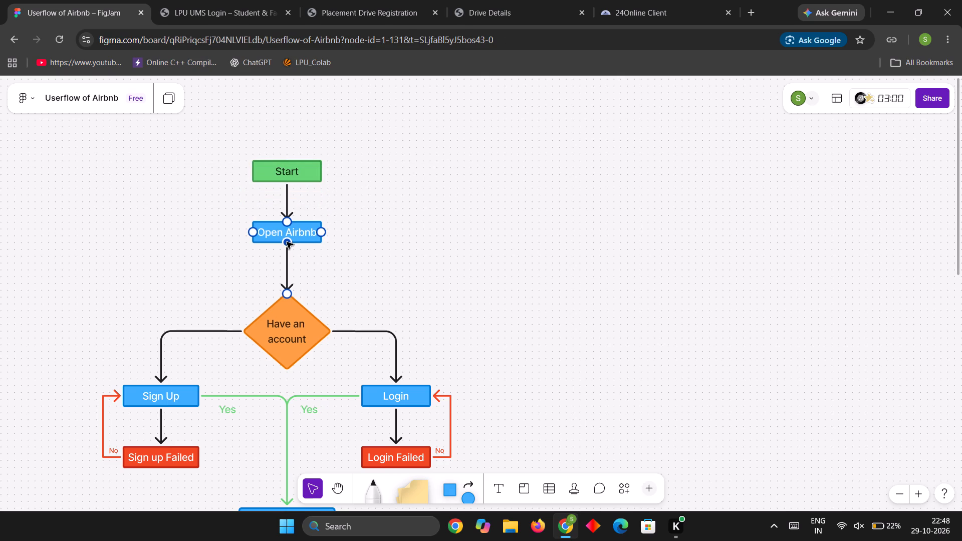
pyautogui.click(348, 275)
pyautogui.click(312, 241)
pyautogui.press('Down')
pyautogui.press('Down')
pyautogui.press('Down')
pyautogui.press('Down')
pyautogui.press('Down')
pyautogui.press('Down')
pyautogui.press('Down')
pyautogui.press('Down')
pyautogui.press('Down')
pyautogui.press('Down')
pyautogui.press('Down')
pyautogui.press('Down')
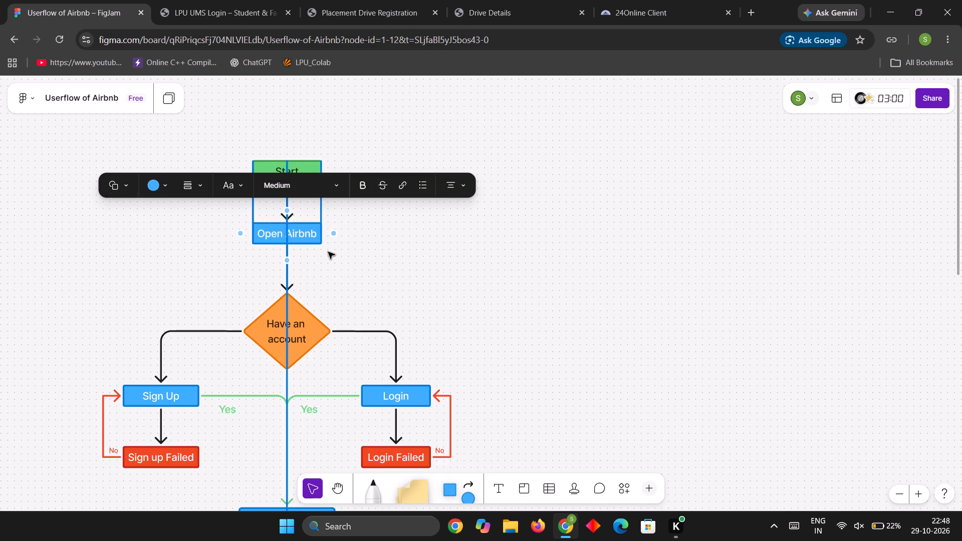
pyautogui.click(337, 266)
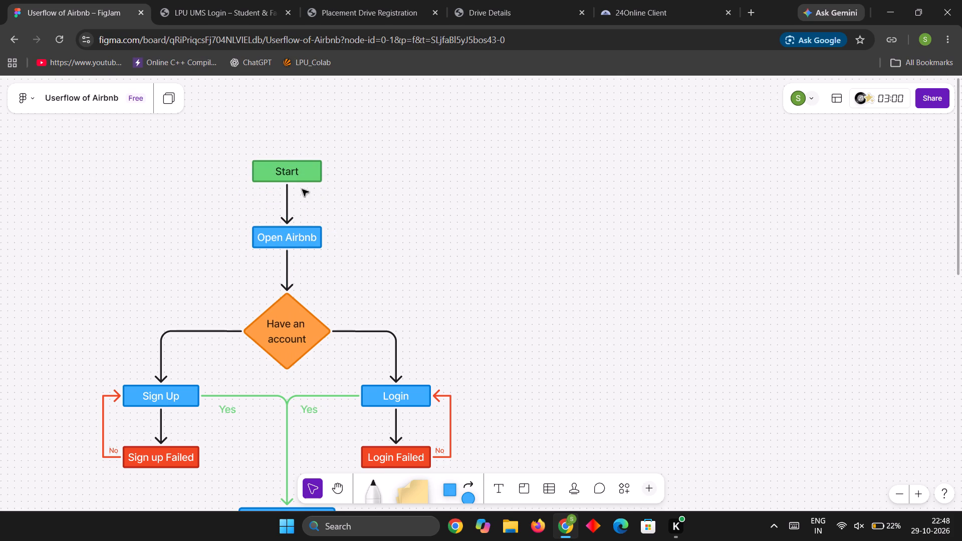
# Nudge the "Start" box down to shorten its connector to the "Open Airbnb" box.
pyautogui.click(305, 180)
pyautogui.press('Down')
pyautogui.press('Down')
pyautogui.press('Down')
pyautogui.press('Down')
pyautogui.press('Down')
pyautogui.press('Down')
pyautogui.press('Down')
pyautogui.press('Down')
pyautogui.press('Down')
pyautogui.press('Down')
pyautogui.press('Down')
pyautogui.press('Down')
pyautogui.press('Down')
pyautogui.press('Down')
pyautogui.press('Down')
pyautogui.press('Down')
pyautogui.press('Down')
pyautogui.press('Down')
pyautogui.press('Down')
pyautogui.press('Down')
pyautogui.press('Down')
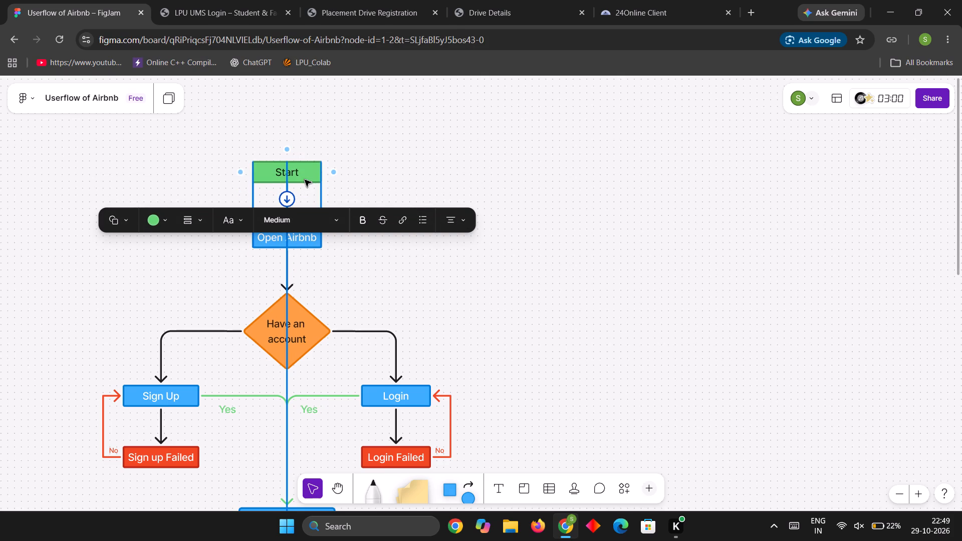
# Nudge the "Open Airbnb" box further down so only a short arrow separates it from the "Have an account" diamond.
pyautogui.click(291, 241)
pyautogui.press('Down')
pyautogui.press('Down')
pyautogui.press('Down')
pyautogui.press('Down')
pyautogui.press('Down')
pyautogui.press('Down')
pyautogui.press('Down')
pyautogui.press('Down')
pyautogui.press('Down')
pyautogui.press('Down')
pyautogui.press('Down')
pyautogui.press('Down')
pyautogui.press('Down')
pyautogui.press('Down')
pyautogui.press('Down')
pyautogui.press('Down')
pyautogui.press('Down')
pyautogui.press('Down')
pyautogui.press('Down')
pyautogui.press('Down')
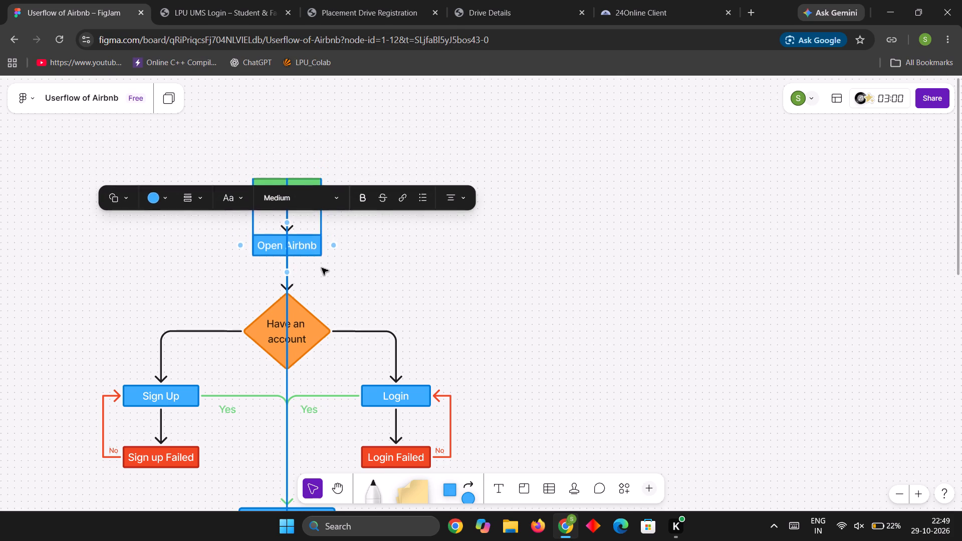
pyautogui.press('Down')
pyautogui.press('Down')
pyautogui.press('Down')
pyautogui.press('Down')
pyautogui.press('Down')
pyautogui.press('Down')
pyautogui.click(337, 283)
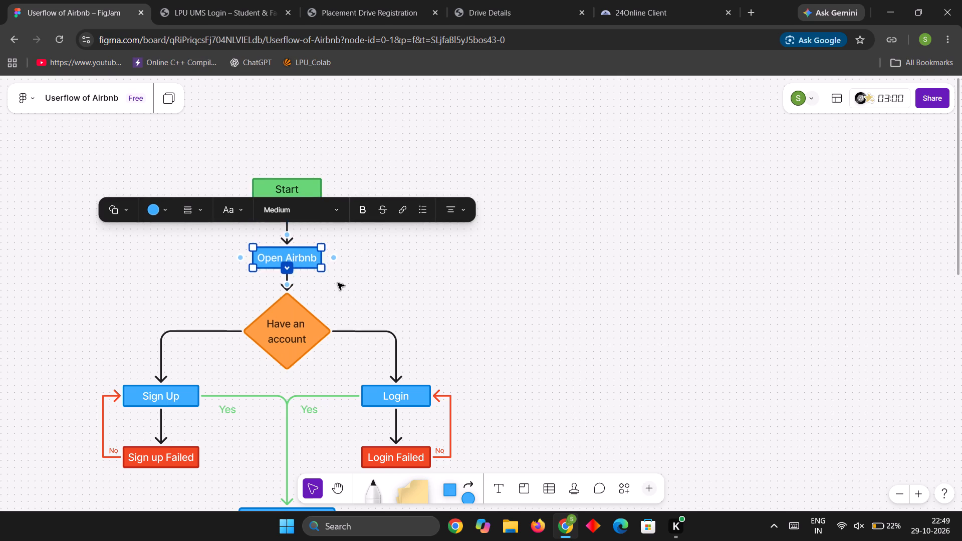
# Nudge the "Start" box down close above the "Open Airbnb" box, leaving a short arrow between them.
pyautogui.click(311, 199)
pyautogui.press('Down')
pyautogui.press('Down')
pyautogui.press('Down')
pyautogui.press('Down')
pyautogui.press('Down')
pyautogui.press('Down')
pyautogui.press('Down')
pyautogui.press('Down')
pyautogui.press('Down')
pyautogui.press('Down')
pyautogui.press('Down')
pyautogui.press('Down')
pyautogui.press('Down')
pyautogui.press('Down')
pyautogui.press('Down')
pyautogui.press('Down')
pyautogui.press('Down')
pyautogui.press('Down')
pyautogui.press('Down')
pyautogui.press('Down')
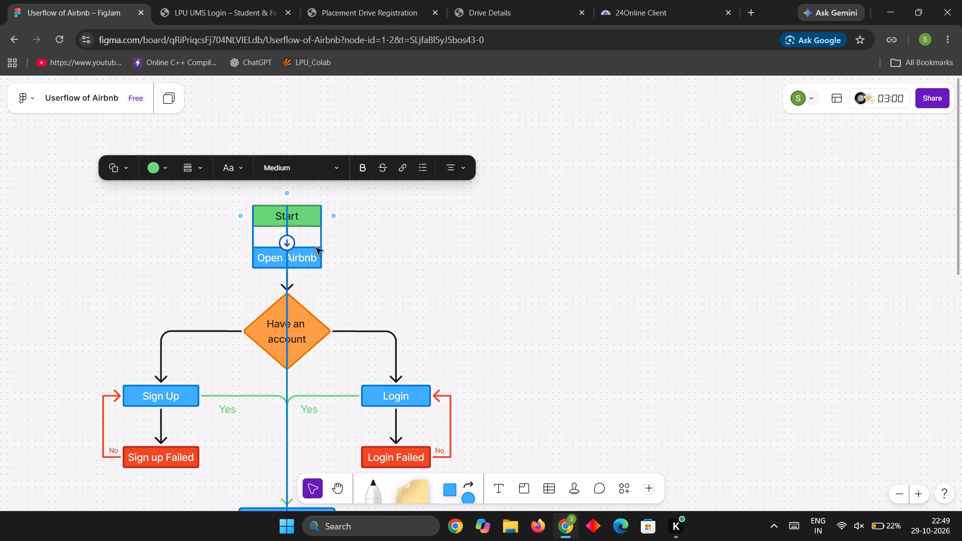
pyautogui.press('Down')
pyautogui.press('Down')
pyautogui.click(360, 260)
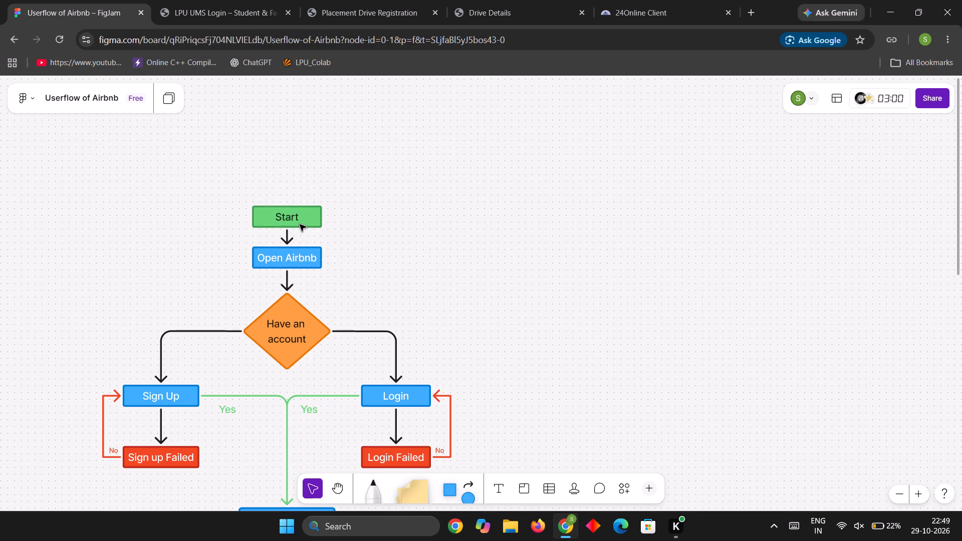
# Nudge the "Start" box slightly up so its arrow matches the length of the one below "Open Airbnb".
pyautogui.click(299, 224)
pyautogui.press('Up')
pyautogui.press('Up')
pyautogui.press('Up')
pyautogui.press('Up')
pyautogui.press('Up')
pyautogui.press('Up')
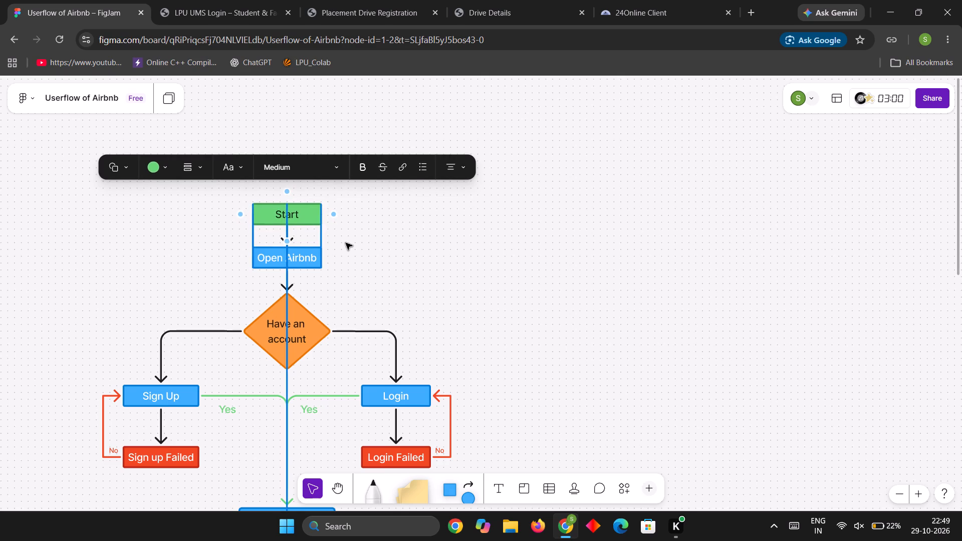
pyautogui.press('Up')
pyautogui.press('Up')
pyautogui.press('Up')
pyautogui.press('Up')
pyautogui.press('Up')
pyautogui.press('Up')
pyautogui.press('Up')
pyautogui.press('Up')
pyautogui.press('Up')
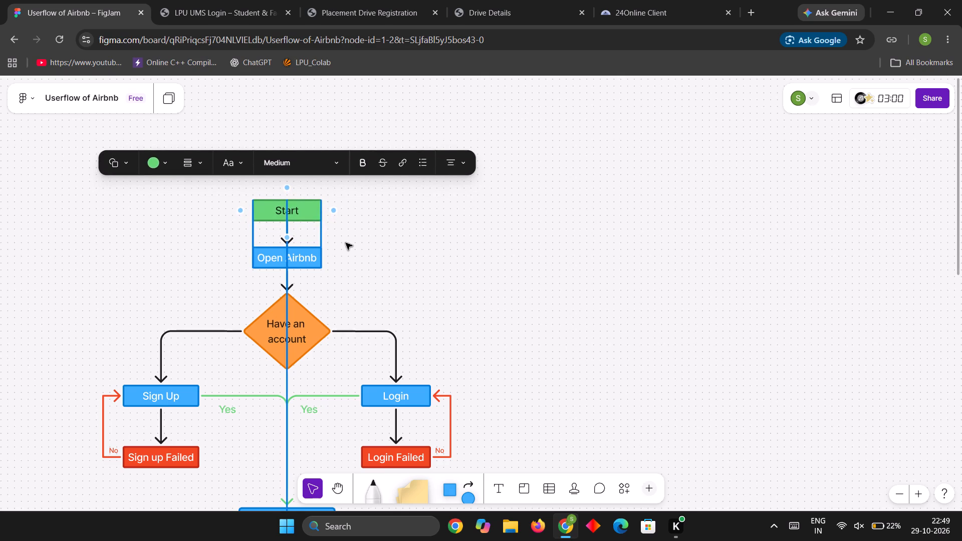
pyautogui.click(346, 243)
# Review the spacing of the flow from "Start" down through "Home Screen" to the "Browse Search Results" box.
pyautogui.scroll(-14, 376, 252)
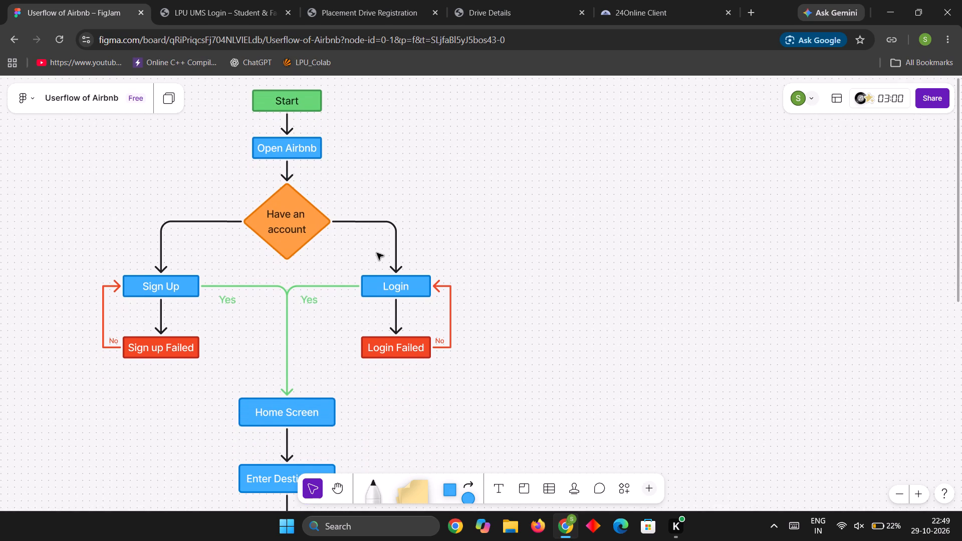
pyautogui.scroll(-7, 377, 253)
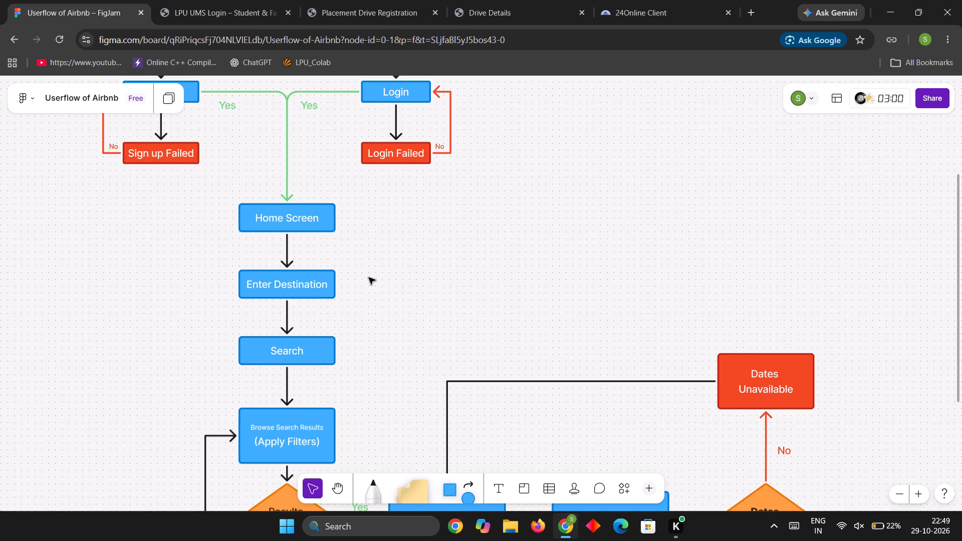
pyautogui.scroll(5, 369, 278)
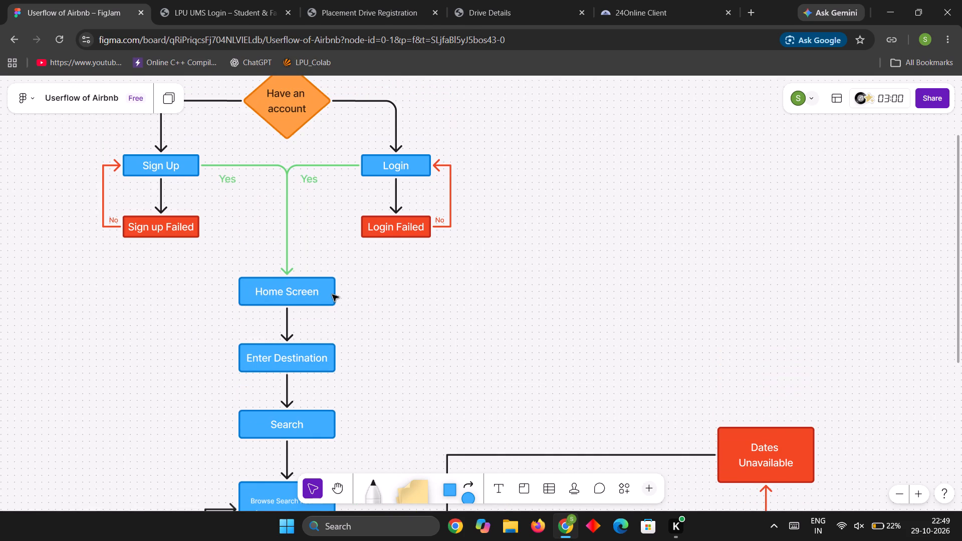
# Nudge the "Home Screen" box up to shorten the green arrow leading into it from the Sign Up and Login branches.
pyautogui.click(332, 295)
pyautogui.press('Up')
pyautogui.press('Up')
pyautogui.press('Up')
pyautogui.press('Up')
pyautogui.press('Up')
pyautogui.press('Up')
pyautogui.press('Up')
pyautogui.press('Up')
pyautogui.press('Up')
pyautogui.press('Up')
pyautogui.press('Up')
pyautogui.press('Up')
pyautogui.press('Up')
pyautogui.press('Up')
pyautogui.press('Up')
pyautogui.press('Up')
pyautogui.press('Up')
pyautogui.press('Up')
pyautogui.press('Up')
pyautogui.press('Up')
pyautogui.press('Up')
pyautogui.press('Up')
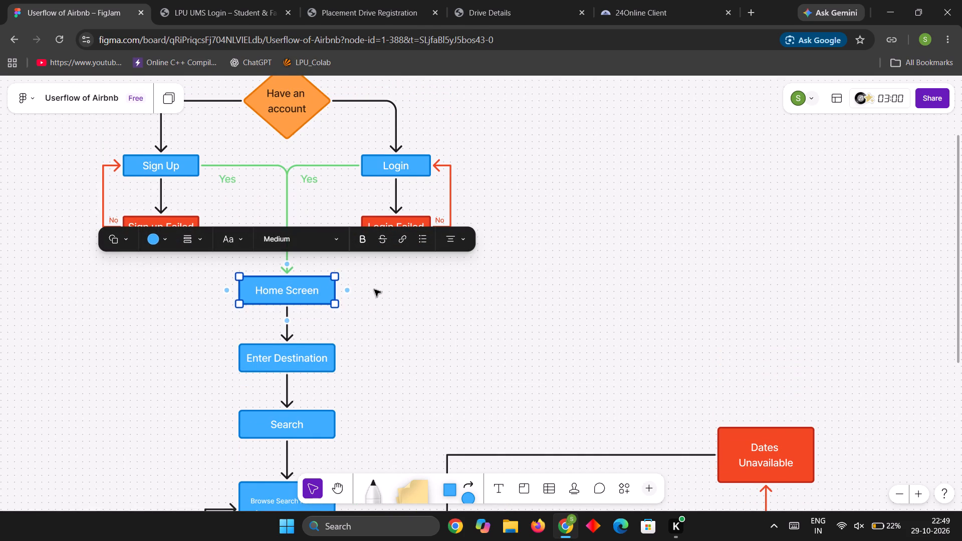
pyautogui.press('Up')
pyautogui.press('Up')
pyautogui.press('Up')
pyautogui.press('Up')
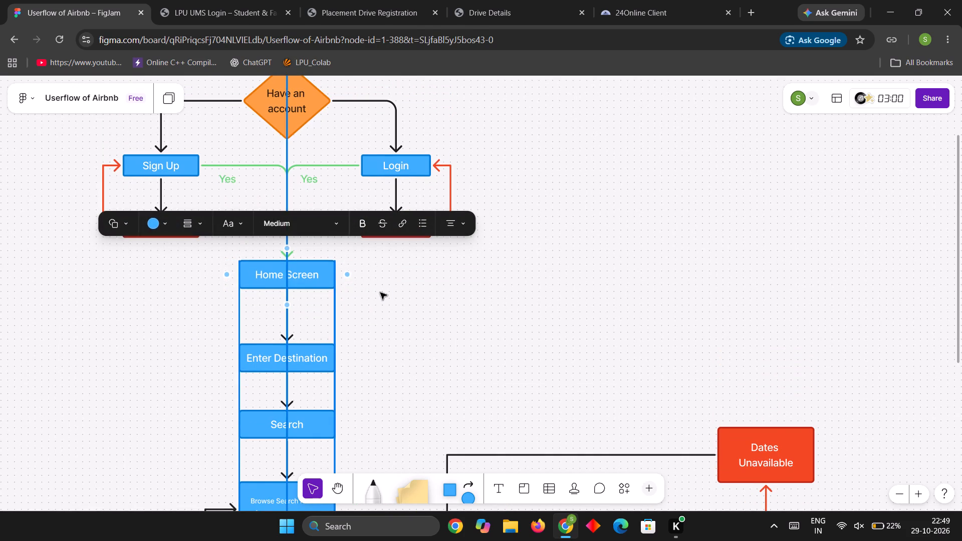
pyautogui.click(380, 293)
# Nudge the "Enter Destination" box up closer to the "Home Screen" box, leaving a short arrow between them.
pyautogui.click(330, 351)
pyautogui.press('Up')
pyautogui.press('Up')
pyautogui.press('Up')
pyautogui.press('Up')
pyautogui.press('Up')
pyautogui.press('Up')
pyautogui.press('Up')
pyautogui.press('Up')
pyautogui.press('Up')
pyautogui.press('Up')
pyautogui.press('Up')
pyautogui.press('Up')
pyautogui.press('Up')
pyautogui.press('Up')
pyautogui.press('Up')
pyautogui.press('Up')
pyautogui.press('Up')
pyautogui.press('Up')
pyautogui.press('Up')
pyautogui.press('Up')
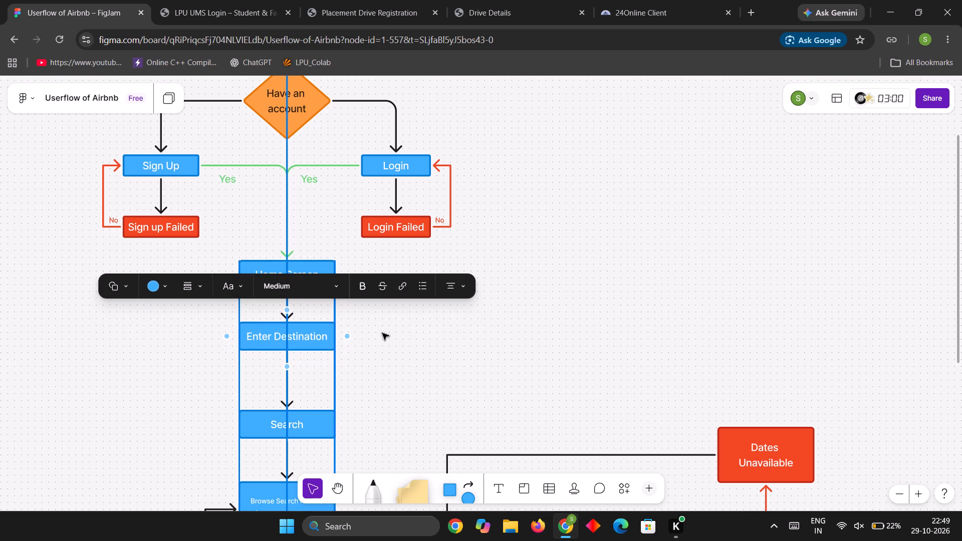
pyautogui.click(387, 336)
# Nudge the "Search" box up towards "Enter Destination" and adjust its height until only a short arrow separates the two boxes.
pyautogui.click(308, 416)
pyautogui.press('Up')
pyautogui.press('Up')
pyautogui.press('Up')
pyautogui.press('Up')
pyautogui.press('Up')
pyautogui.press('Up')
pyautogui.press('Up')
pyautogui.press('Up')
pyautogui.press('Up')
pyautogui.press('Up')
pyautogui.press('Up')
pyautogui.press('Up')
pyautogui.press('Up')
pyautogui.press('Up')
pyautogui.press('Up')
pyautogui.press('Up')
pyautogui.press('Up')
pyautogui.press('Up')
pyautogui.press('Up')
pyautogui.press('Up')
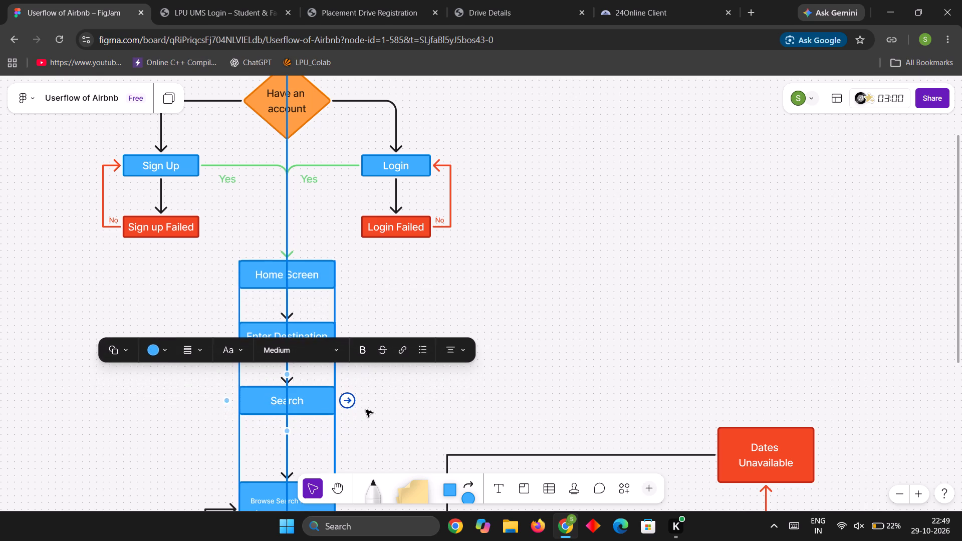
pyautogui.press('Down')
pyautogui.press('Down')
pyautogui.press('Down')
pyautogui.press('Down')
pyautogui.press('Down')
pyautogui.press('Down')
pyautogui.press('Down')
pyautogui.press('Down')
pyautogui.press('Down')
pyautogui.press('Down')
pyautogui.press('Down')
pyautogui.press('Down')
pyautogui.press('Down')
pyautogui.press('Down')
pyautogui.press('Down')
pyautogui.press('Down')
pyautogui.press('Down')
pyautogui.press('Down')
pyautogui.press('Down')
pyautogui.press('Down')
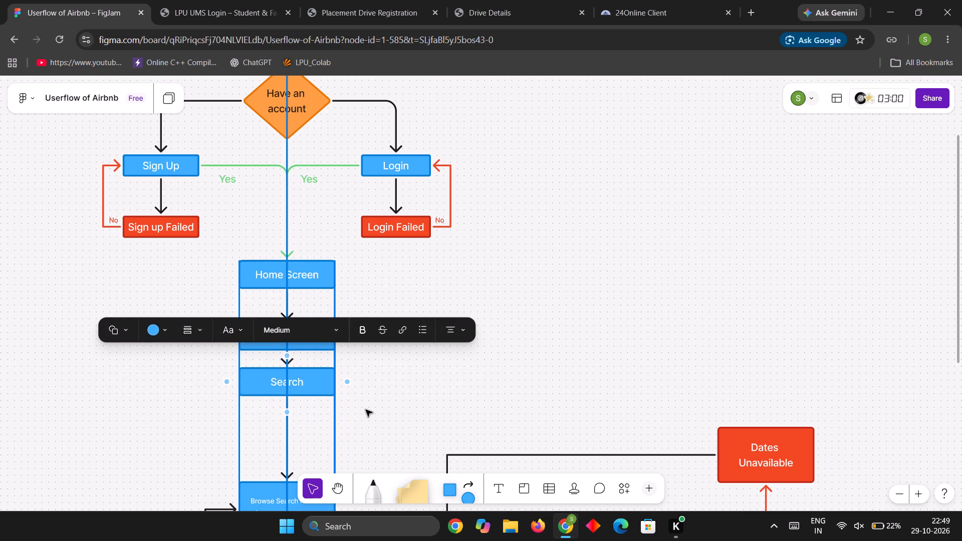
pyautogui.press('Down')
pyautogui.press('Down')
pyautogui.press('Down')
pyautogui.press('Down')
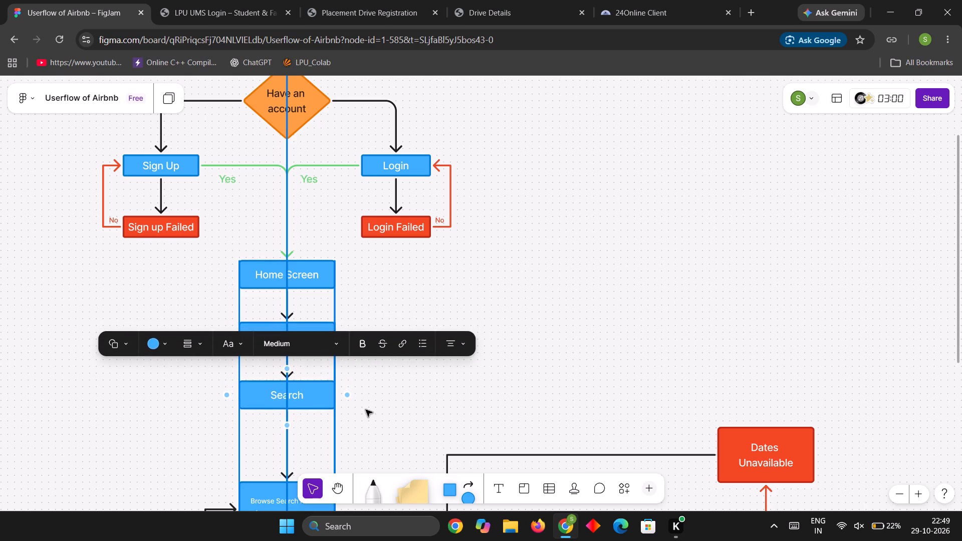
pyautogui.press('Up')
pyautogui.press('Up')
pyautogui.click(373, 404)
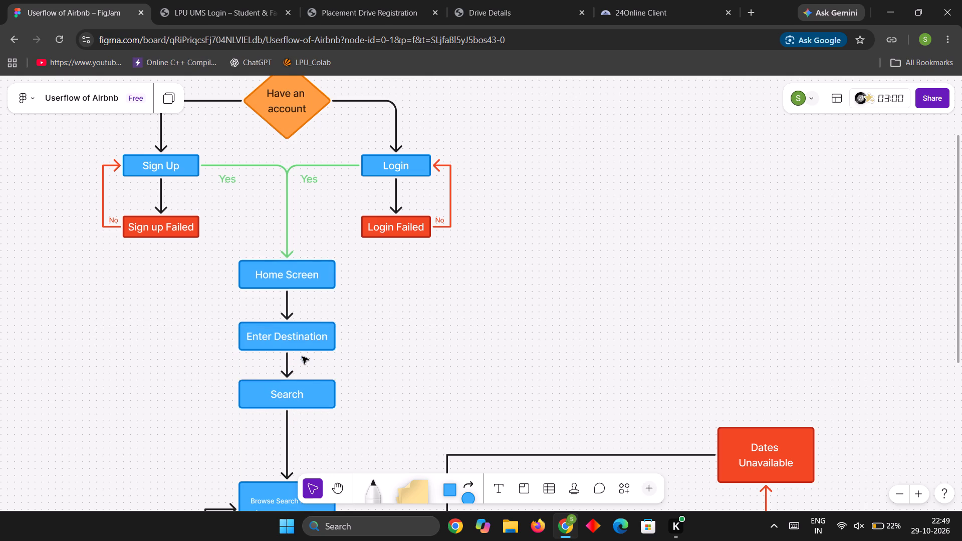
# Nudge the "Enter Destination" box slightly further up to tighten its gap below "Home Screen".
pyautogui.click(304, 325)
pyautogui.press('Up')
pyautogui.press('Up')
pyautogui.press('Up')
pyautogui.press('Up')
pyautogui.press('Up')
pyautogui.press('Up')
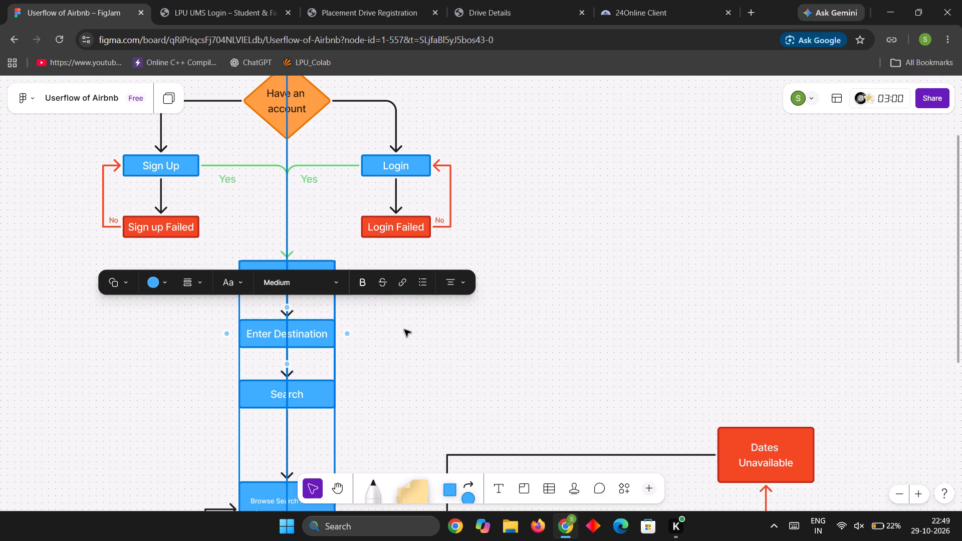
pyautogui.press('Up')
pyautogui.press('Up')
pyautogui.click(381, 337)
# Nudge the "Search" box slightly further up so its arrow is about as short as the one above "Enter Destination".
pyautogui.click(334, 393)
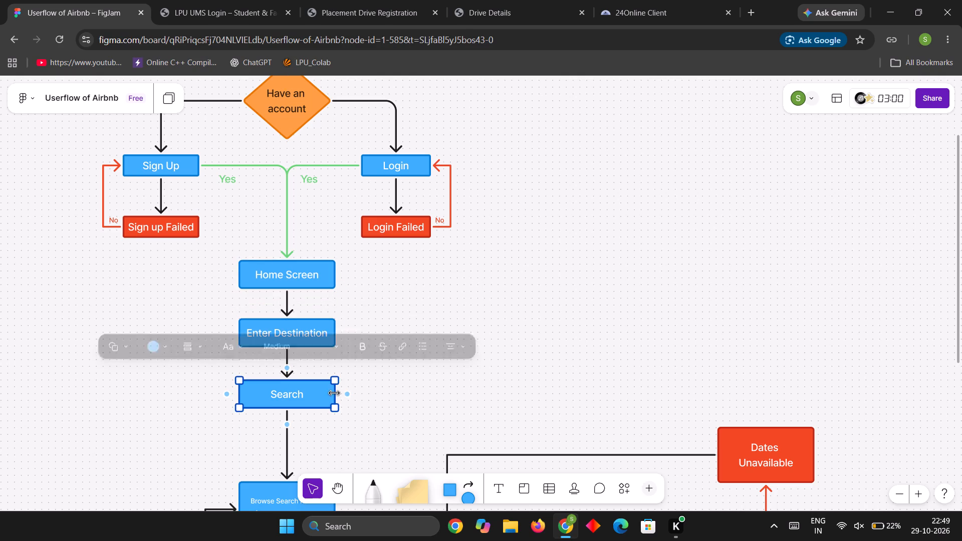
pyautogui.press('Up')
pyautogui.press('Up')
pyautogui.press('Up')
pyautogui.press('Up')
pyautogui.press('Up')
pyautogui.scroll(1, 371, 367)
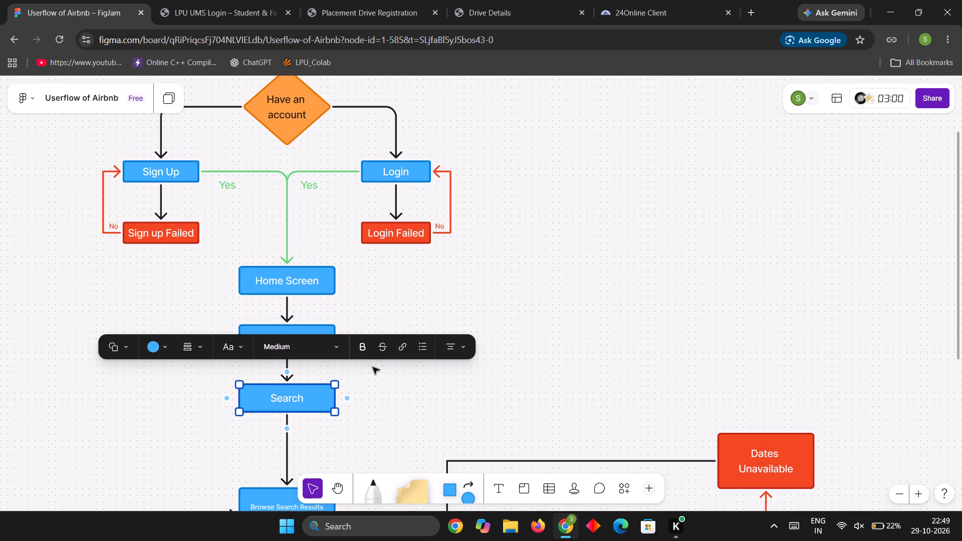
pyautogui.press('Up')
pyautogui.press('Up')
pyautogui.press('Up')
pyautogui.press('Up')
pyautogui.press('Up')
pyautogui.press('Up')
pyautogui.press('Up')
pyautogui.press('Up')
pyautogui.press('Up')
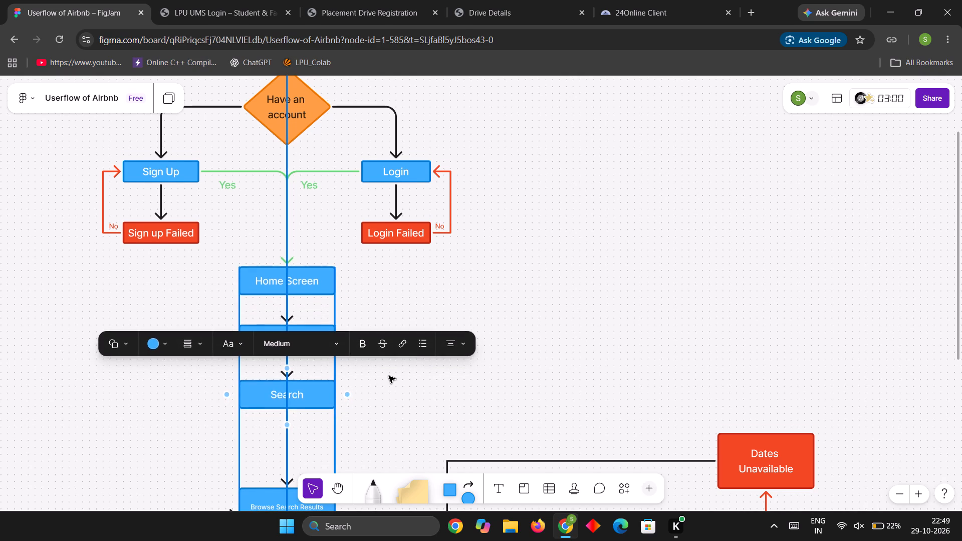
pyautogui.press('Up')
pyautogui.click(389, 376)
# Nudge the "Browse Search Results (Apply Filters)" box up towards the "Search" box to shorten the arrow between them.
pyautogui.scroll(-1, 380, 377)
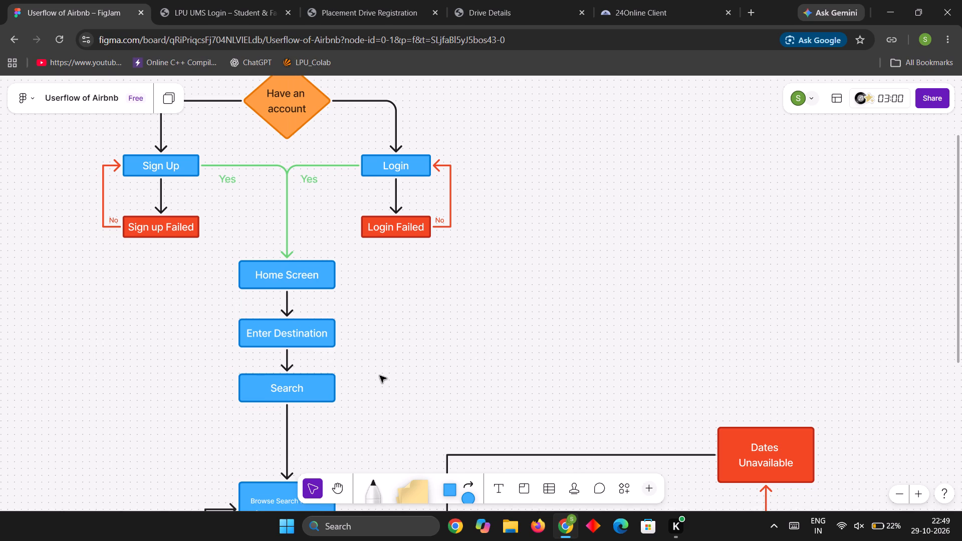
pyautogui.scroll(-13, 380, 376)
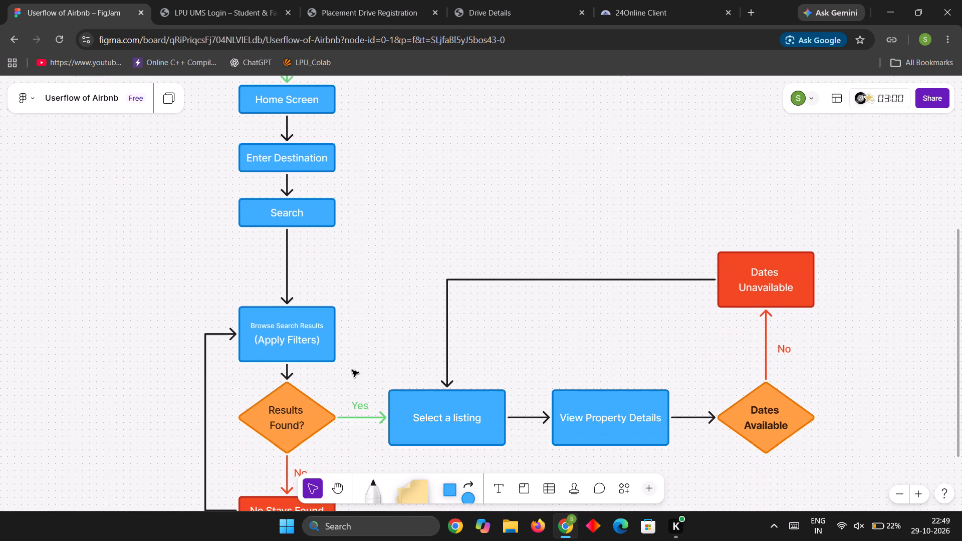
pyautogui.click(324, 311)
pyautogui.press('Up')
pyautogui.press('Up')
pyautogui.press('Up')
pyautogui.press('Up')
pyautogui.press('Up')
pyautogui.press('Up')
pyautogui.press('Up')
pyautogui.press('Up')
pyautogui.press('Up')
pyautogui.press('Up')
pyautogui.press('Up')
pyautogui.press('Up')
pyautogui.press('Up')
pyautogui.press('Up')
pyautogui.press('Up')
pyautogui.press('Up')
pyautogui.press('Up')
pyautogui.press('Up')
pyautogui.press('Up')
pyautogui.press('Up')
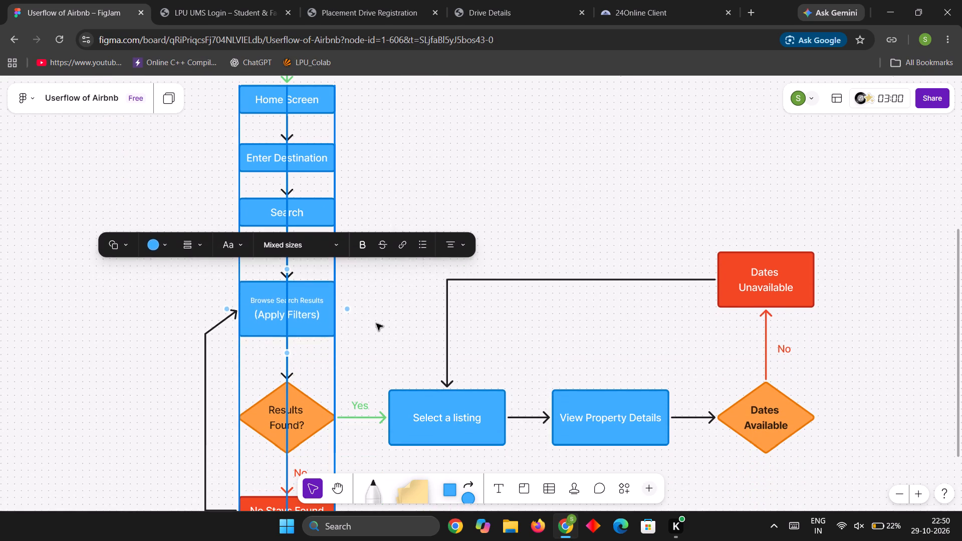
pyautogui.scroll(2, 382, 323)
pyautogui.press('Up')
pyautogui.press('Up')
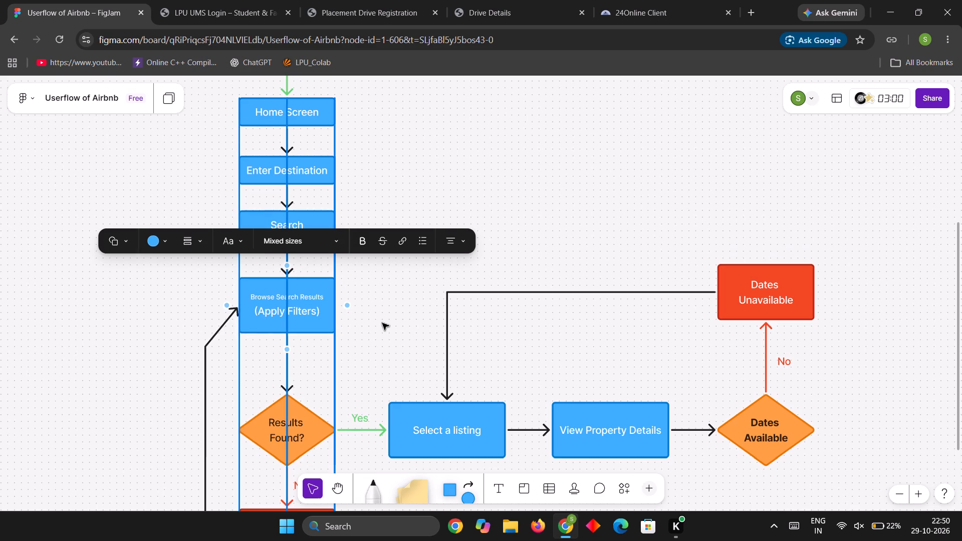
pyautogui.press('Up')
pyautogui.press('Up')
pyautogui.press('Up')
pyautogui.press('Up')
pyautogui.press('Up')
pyautogui.press('Up')
pyautogui.scroll(-1, 382, 310)
pyautogui.click(394, 309)
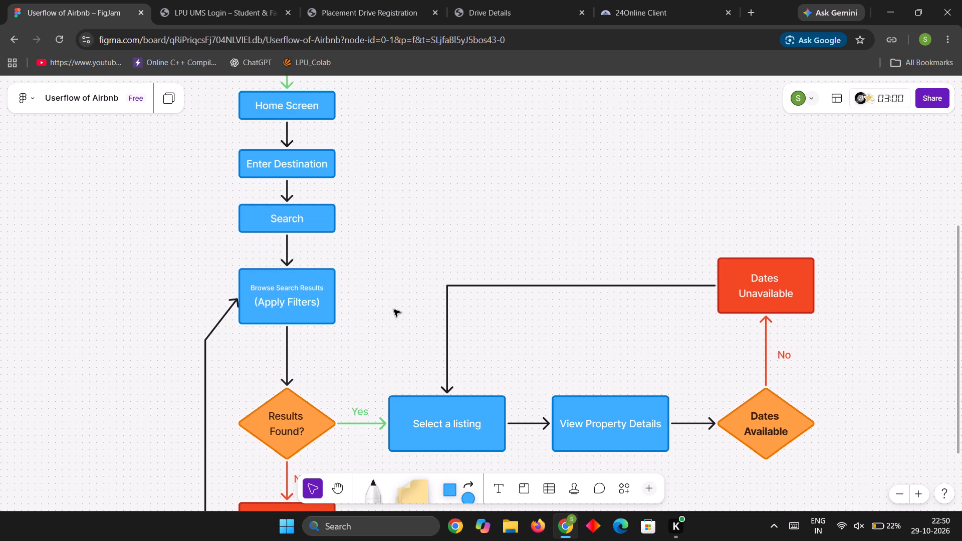
# Nudge the "Browse Search Results" box further up until its arrow is about as short as the one above "Search".
pyautogui.click(328, 285)
pyautogui.press('Up')
pyautogui.press('Up')
pyautogui.press('Up')
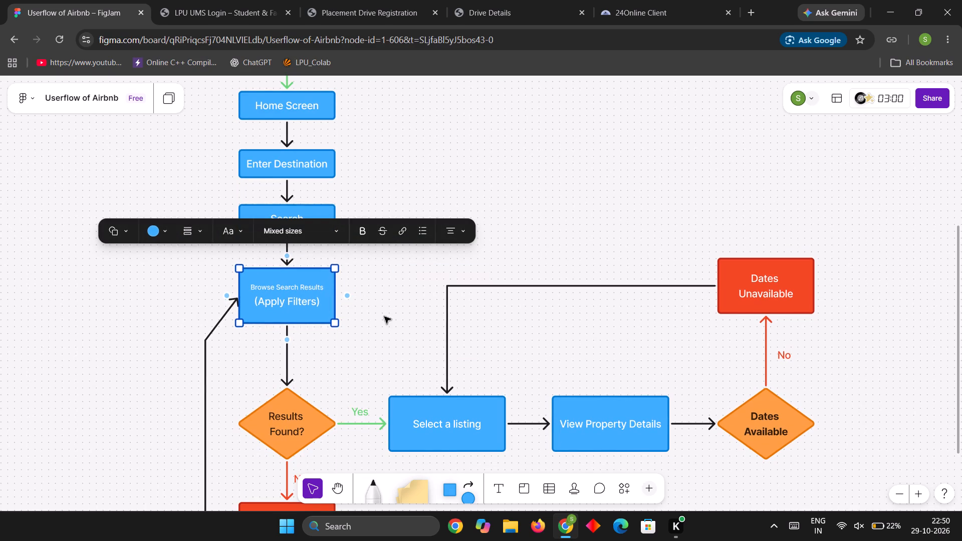
pyautogui.press('Up')
pyautogui.press('Up')
pyautogui.press('Up')
pyautogui.press('Up')
pyautogui.press('Up')
pyautogui.press('Up')
pyautogui.press('Up')
pyautogui.press('Up')
pyautogui.press('Up')
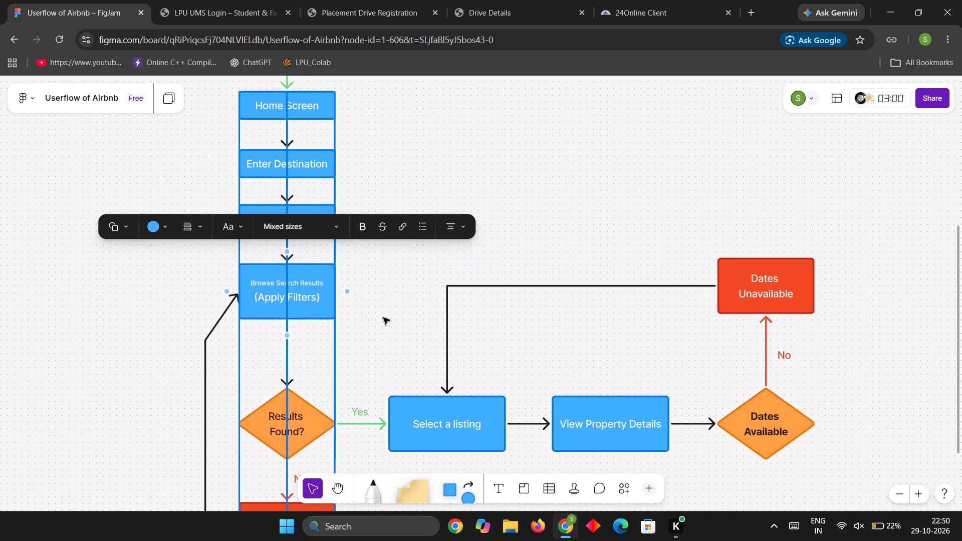
pyautogui.press('Up')
pyautogui.press('Up')
pyautogui.press('Up')
pyautogui.press('Up')
pyautogui.press('Up')
pyautogui.press('Up')
pyautogui.press('Up')
pyautogui.press('Up')
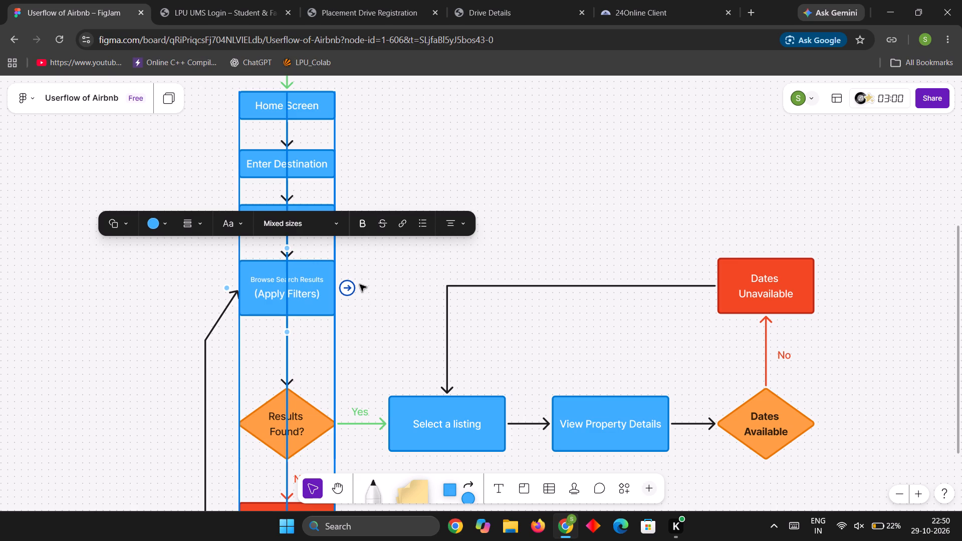
pyautogui.click(380, 277)
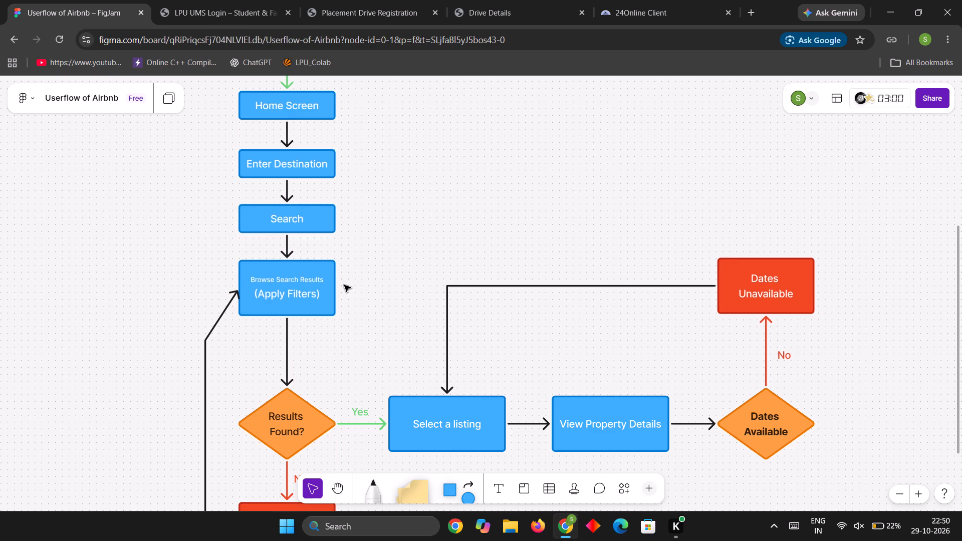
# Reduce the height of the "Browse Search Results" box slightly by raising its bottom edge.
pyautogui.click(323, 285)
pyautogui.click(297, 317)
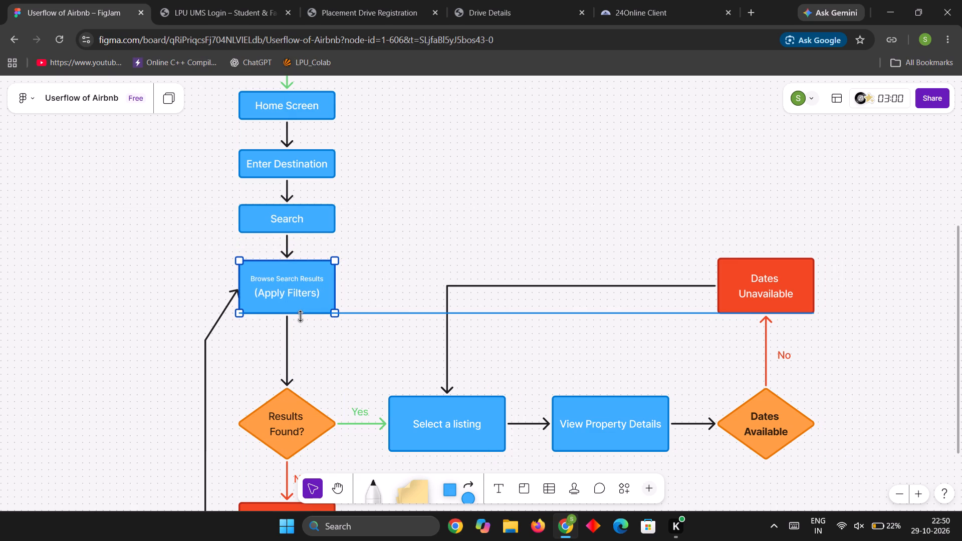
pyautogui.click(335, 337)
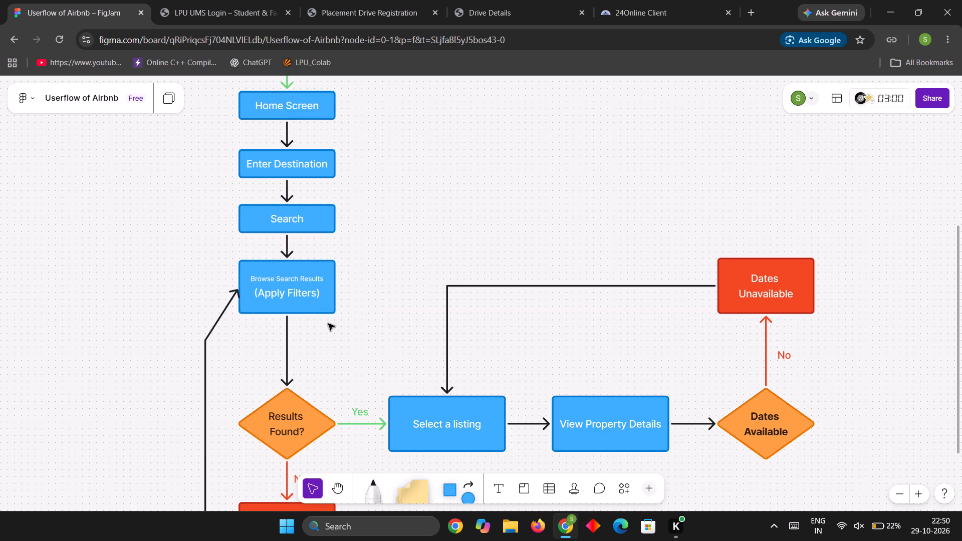
# Set all the text in the "Browse Search Results (Apply Filters)" box to Medium size.
pyautogui.click(323, 300)
pyautogui.click(321, 281)
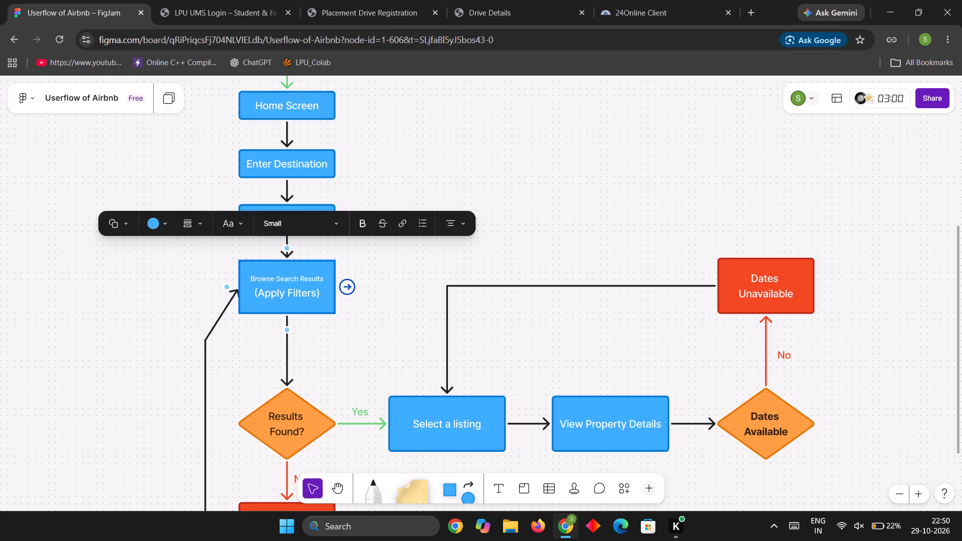
pyautogui.hotkey('ctrl', 'a')
pyautogui.click(321, 225)
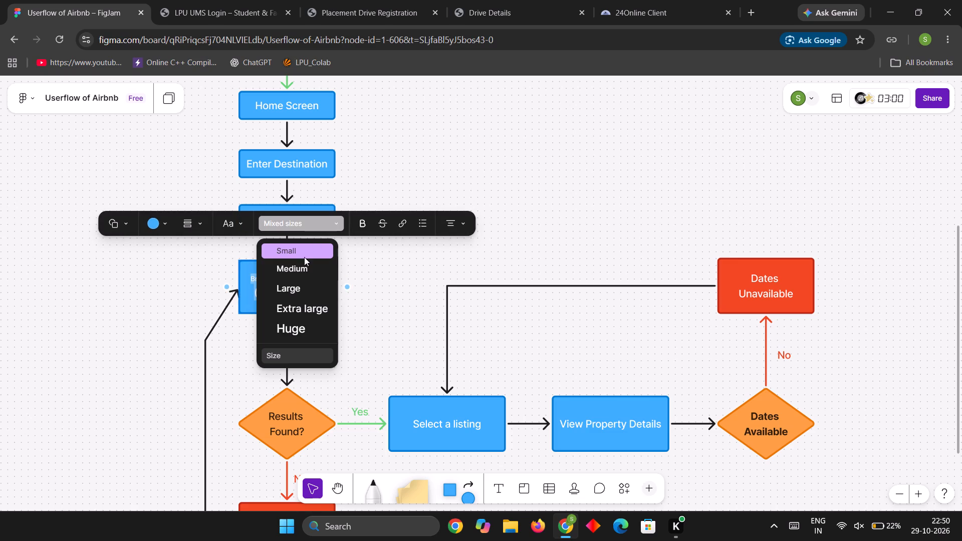
pyautogui.click(303, 263)
pyautogui.click(385, 272)
# Extend the "Browse Search Results" box downwards so that its three lines of Medium text fit.
pyautogui.click(328, 287)
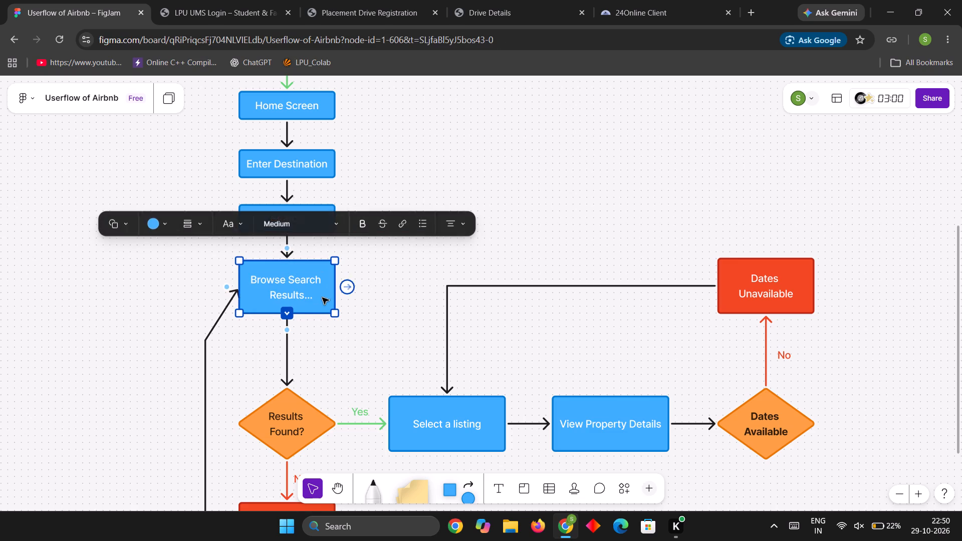
pyautogui.moveTo(310, 313); pyautogui.dragTo(311, 324)
pyautogui.click(378, 325)
# Delete the three connector segments looping from "No Stays Found" back to "Browse Search Results".
pyautogui.scroll(-3, 368, 320)
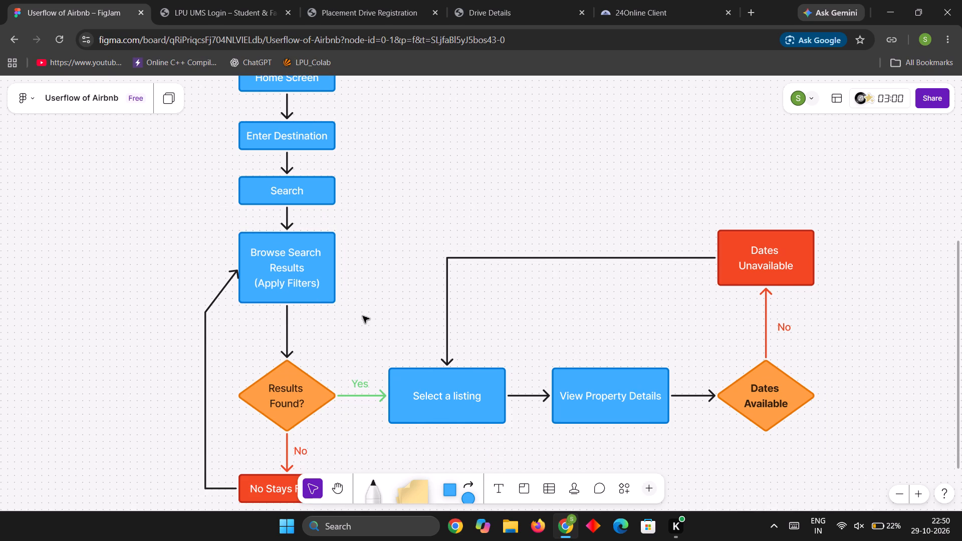
pyautogui.scroll(-2, 362, 316)
pyautogui.click(213, 291)
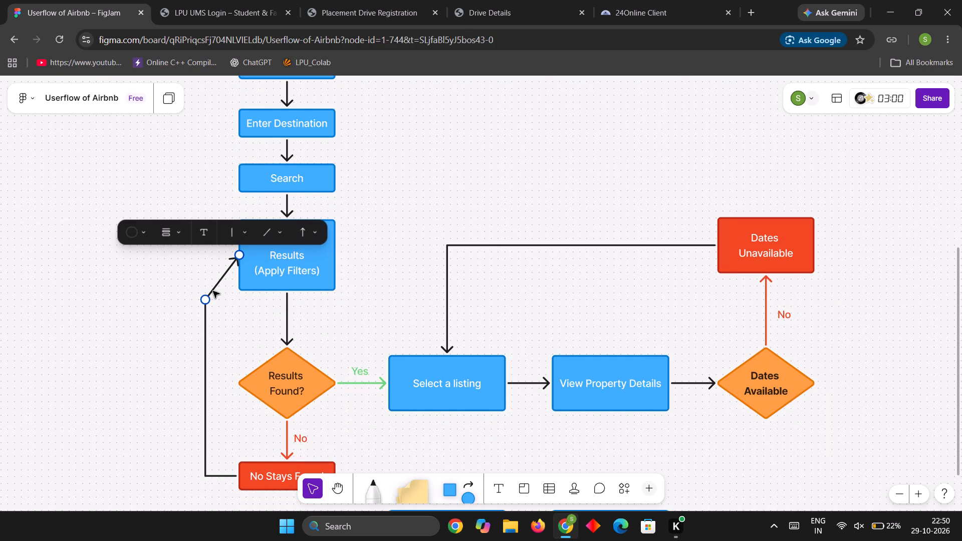
pyautogui.press('BackSpace')
pyautogui.click(208, 333)
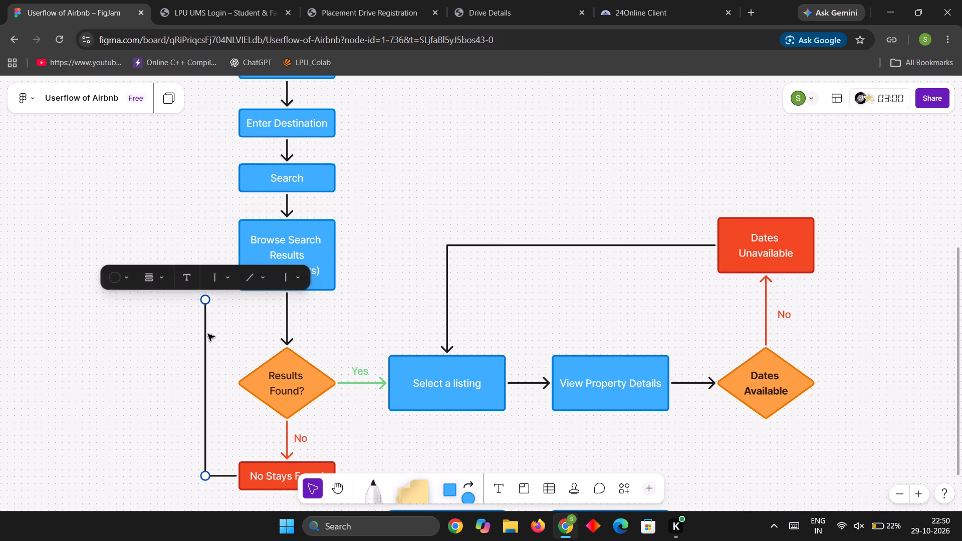
pyautogui.press('BackSpace')
pyautogui.click(210, 479)
pyautogui.press('BackSpace')
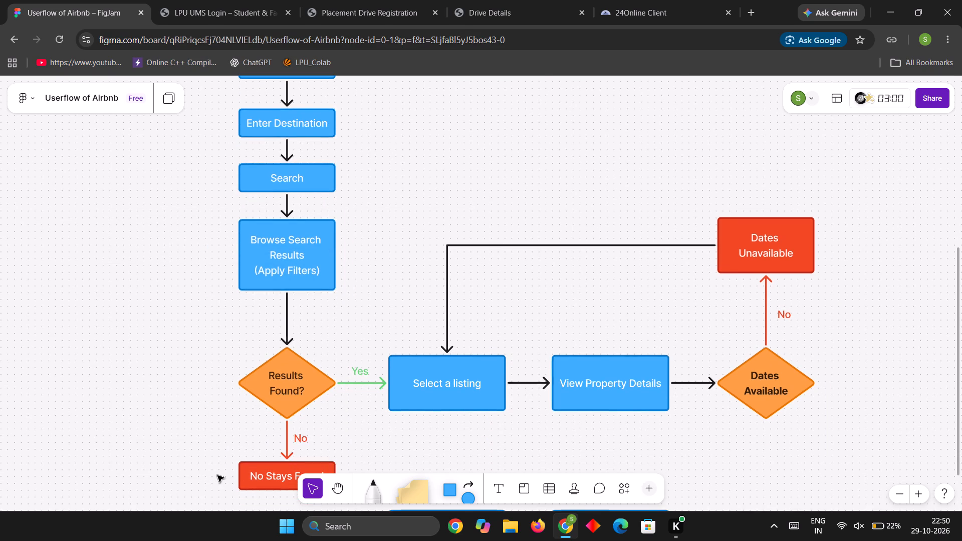
pyautogui.click(355, 305)
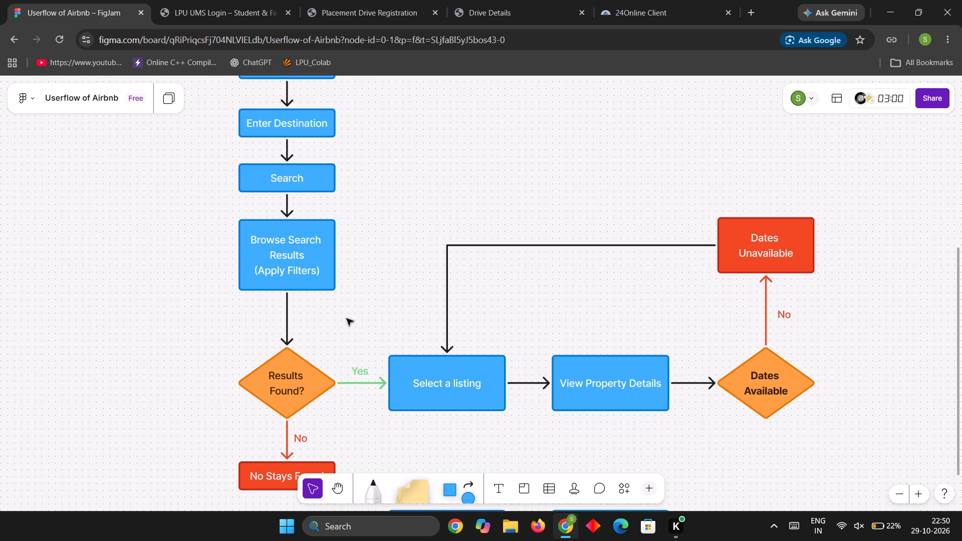
# Nudge the "Results Found?" diamond up towards the "Browse Search Results" box to shorten the arrow between them.
pyautogui.click(315, 371)
pyautogui.press('Up')
pyautogui.press('Up')
pyautogui.press('Up')
pyautogui.press('Up')
pyautogui.press('Up')
pyautogui.press('Up')
pyautogui.press('Up')
pyautogui.press('Up')
pyautogui.press('Up')
pyautogui.press('Up')
pyautogui.press('Up')
pyautogui.press('Up')
pyautogui.press('Up')
pyautogui.press('Up')
pyautogui.press('Up')
pyautogui.press('Up')
pyautogui.press('Up')
pyautogui.press('Up')
pyautogui.press('Up')
pyautogui.press('Up')
pyautogui.press('Up')
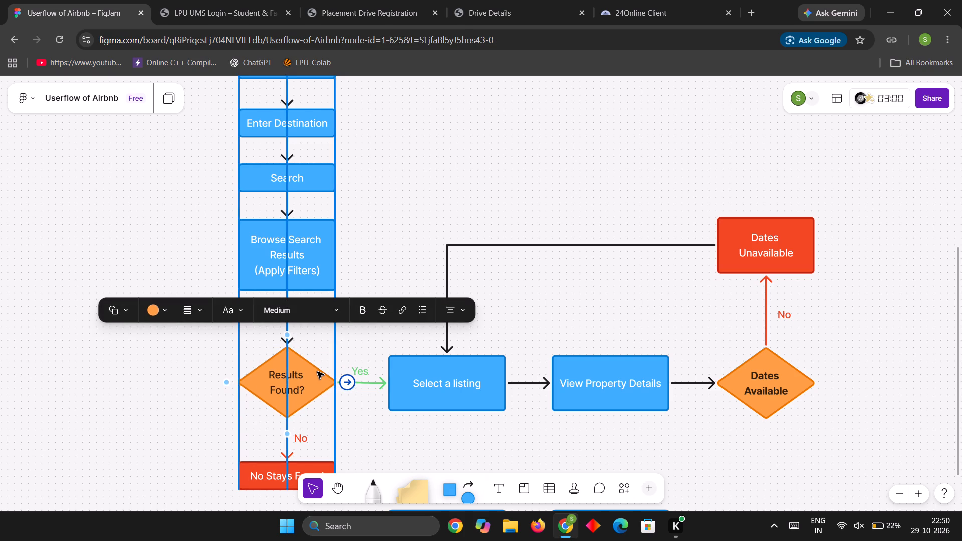
pyautogui.press('Up')
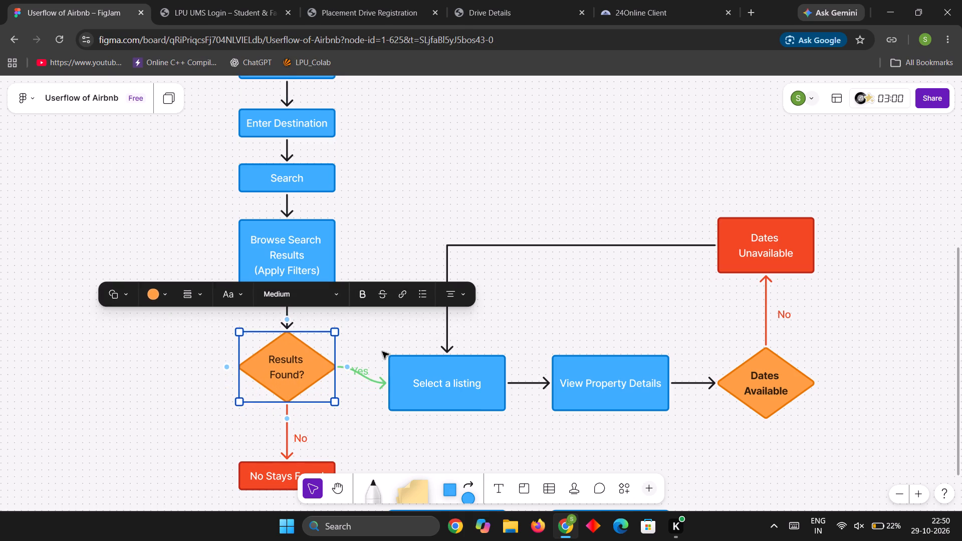
pyautogui.click(367, 334)
# Nudge the "Results Found?" diamond slightly further up so its incoming arrow is about as short as those above.
pyautogui.click(308, 351)
pyautogui.press('Up')
pyautogui.press('Up')
pyautogui.press('Up')
pyautogui.press('Up')
pyautogui.press('Up')
pyautogui.press('Up')
pyautogui.press('Up')
pyautogui.press('Up')
pyautogui.press('Up')
pyautogui.press('Up')
pyautogui.press('Up')
pyautogui.press('Up')
pyautogui.press('Up')
pyautogui.press('Up')
pyautogui.press('Up')
pyautogui.press('Up')
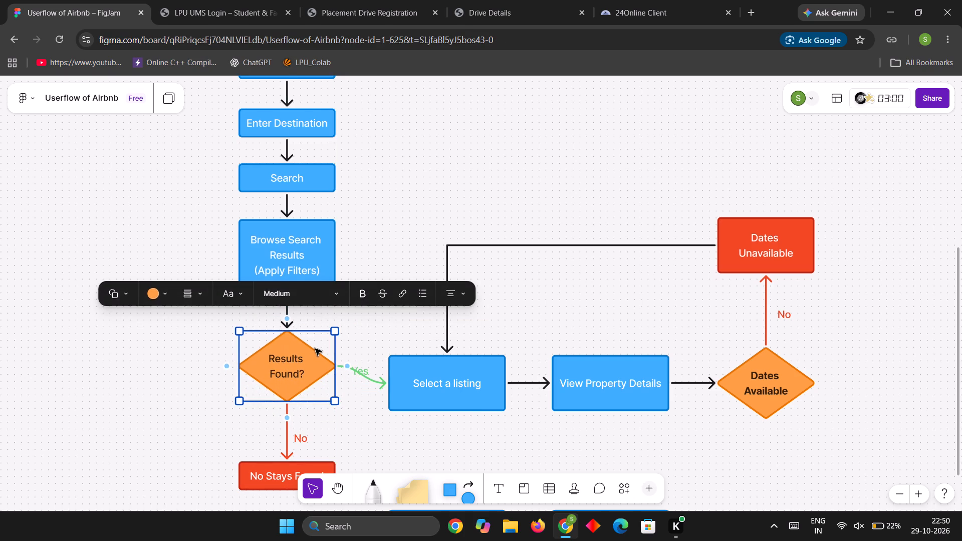
pyautogui.press('Down')
pyautogui.press('Down')
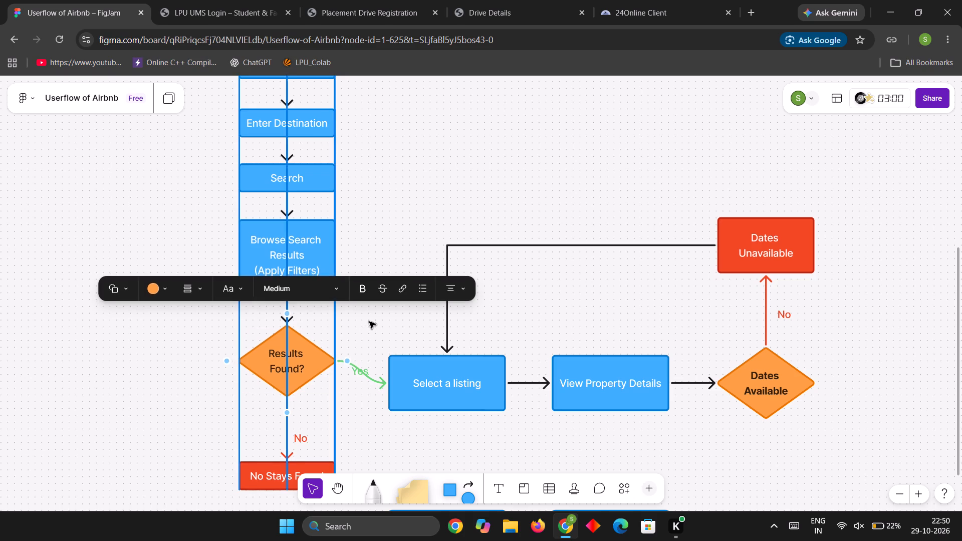
pyautogui.click(369, 322)
# Nudge the red "No Stays Found" box up towards the "Results Found?" diamond to shorten the "No" arrow.
pyautogui.scroll(-2, 357, 394)
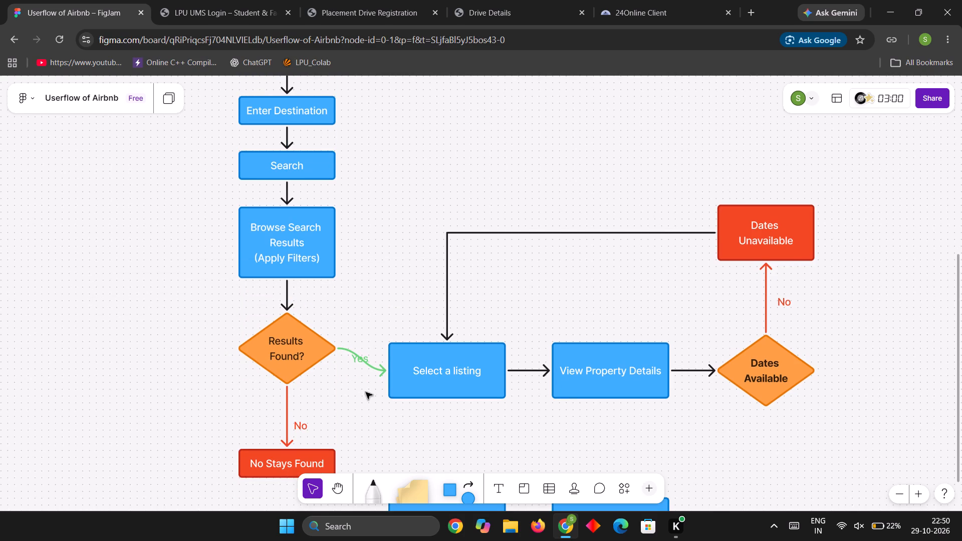
pyautogui.scroll(-5, 366, 390)
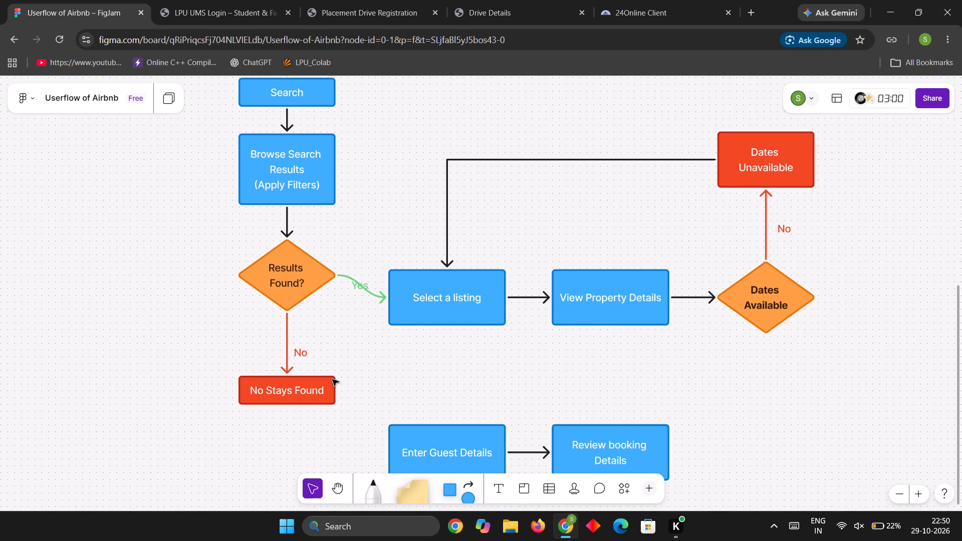
pyautogui.click(332, 379)
pyautogui.press('Up')
pyautogui.press('Up')
pyautogui.press('Up')
pyautogui.press('Up')
pyautogui.press('Up')
pyautogui.press('Up')
pyautogui.press('Up')
pyautogui.press('Up')
pyautogui.press('Up')
pyautogui.press('Up')
pyautogui.press('Up')
pyautogui.press('Up')
pyautogui.press('Up')
pyautogui.press('Up')
pyautogui.press('Up')
pyautogui.press('Up')
pyautogui.press('Up')
pyautogui.press('Up')
pyautogui.press('Up')
pyautogui.press('Up')
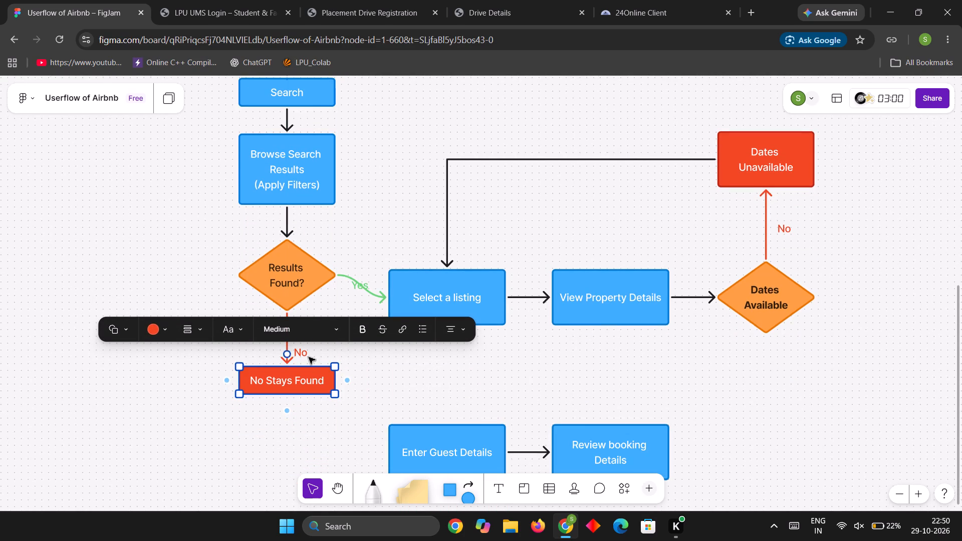
# Nudge the "No" label above "No Stays Found" up alongside the shortened red arrow.
pyautogui.click(308, 354)
pyautogui.press('Up')
pyautogui.press('Up')
pyautogui.press('Up')
pyautogui.press('Up')
pyautogui.press('Up')
pyautogui.press('Up')
pyautogui.press('Up')
pyautogui.press('Up')
pyautogui.press('Up')
pyautogui.press('Up')
pyautogui.press('Up')
pyautogui.press('Up')
pyautogui.press('Up')
pyautogui.press('Up')
pyautogui.press('Up')
pyautogui.press('Up')
pyautogui.press('Up')
pyautogui.press('Up')
pyautogui.press('Up')
pyautogui.press('Up')
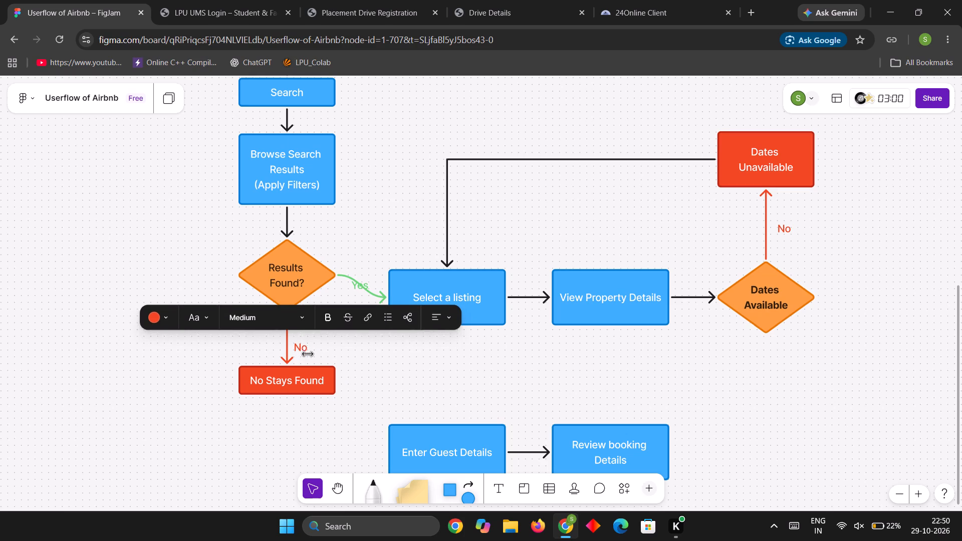
# Nudge the "No Stays Found" box further up towards the "Results Found?" diamond.
pyautogui.click(311, 365)
pyautogui.press('Up')
pyautogui.press('Up')
pyautogui.press('Up')
pyautogui.press('Up')
pyautogui.press('Up')
pyautogui.press('Up')
pyautogui.press('Up')
pyautogui.press('Up')
pyautogui.press('Up')
pyautogui.press('Up')
pyautogui.press('Up')
pyautogui.press('Up')
pyautogui.press('Up')
pyautogui.press('Up')
pyautogui.press('Up')
pyautogui.press('Up')
pyautogui.press('Up')
pyautogui.press('Up')
pyautogui.press('Up')
pyautogui.press('Up')
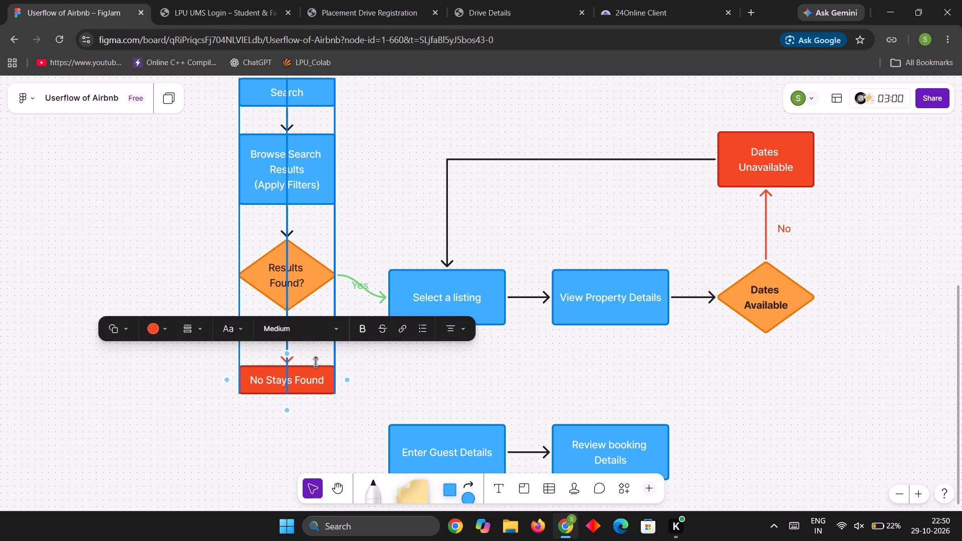
pyautogui.press('Up')
pyautogui.click(397, 362)
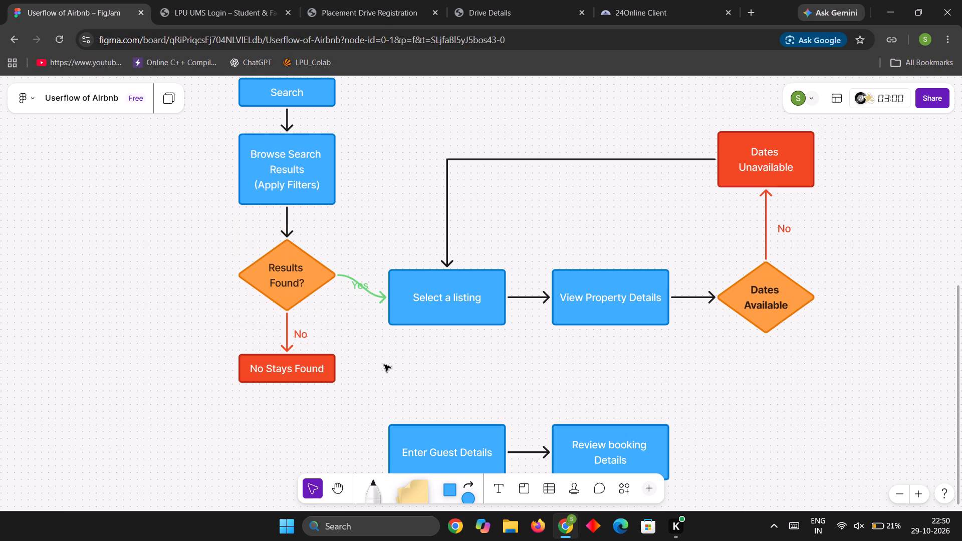
# Nudge the "No" label slightly up to sit midway along the arrow into "No Stays Found".
pyautogui.click(303, 334)
pyautogui.press('Up')
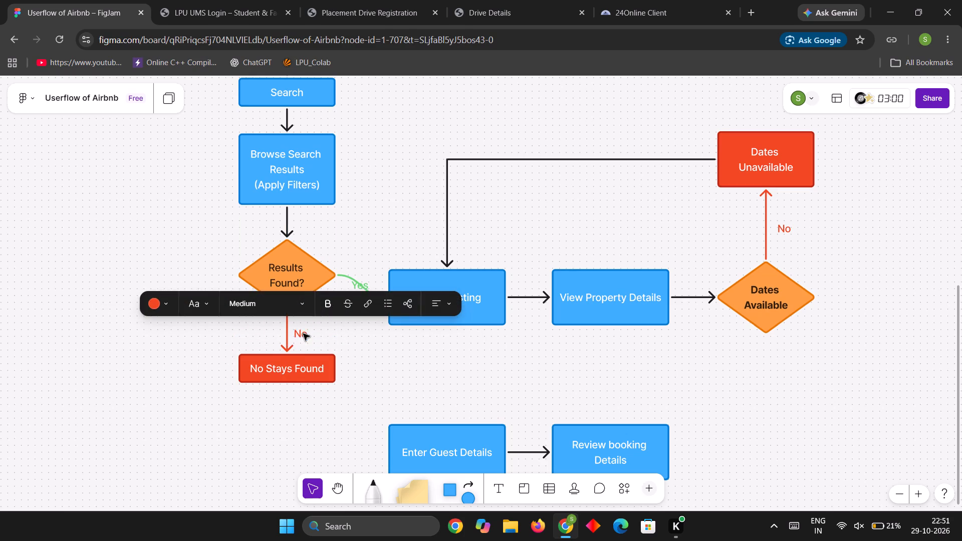
pyautogui.press('Up')
pyautogui.press('Up')
pyautogui.press('Up')
pyautogui.press('Up')
pyautogui.press('Up')
pyautogui.press('Up')
pyautogui.click(364, 361)
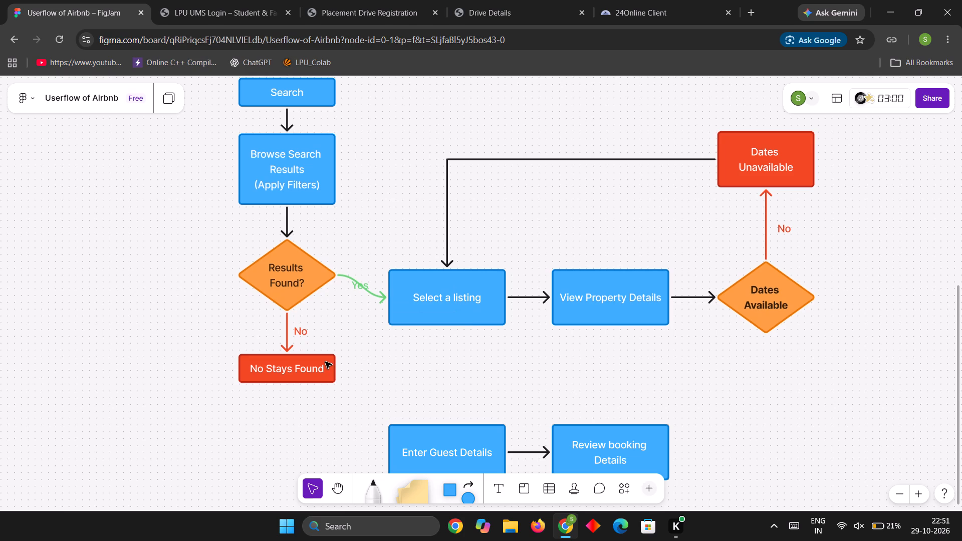
# Nudge "No Stays Found" up once more so its incoming arrow is about as short as the one above the diamond.
pyautogui.click(325, 362)
pyautogui.press('Up')
pyautogui.press('Up')
pyautogui.press('Up')
pyautogui.press('Up')
pyautogui.press('Up')
pyautogui.press('Up')
pyautogui.press('Up')
pyautogui.press('Up')
pyautogui.press('Up')
pyautogui.press('Up')
pyautogui.press('Up')
pyautogui.press('Up')
pyautogui.press('Up')
pyautogui.press('Up')
pyautogui.press('Up')
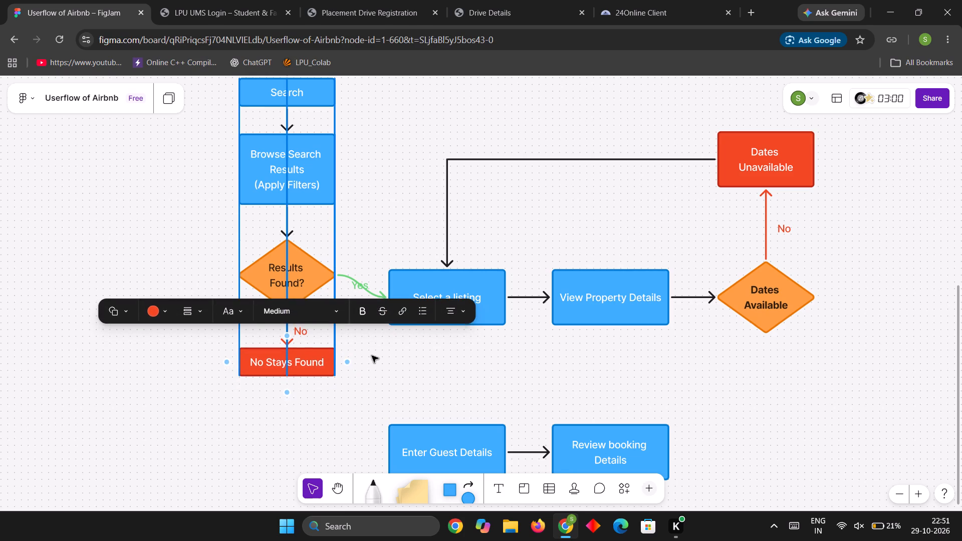
pyautogui.press('Up')
pyautogui.press('Up')
pyautogui.press('Up')
pyautogui.press('Up')
pyautogui.press('Up')
pyautogui.press('Up')
pyautogui.press('Up')
pyautogui.press('Up')
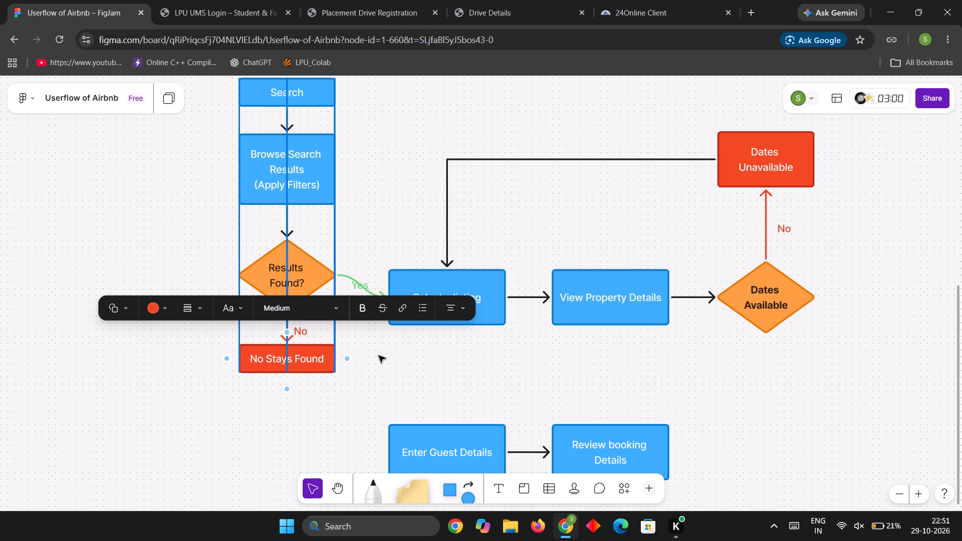
pyautogui.press('Up')
pyautogui.press('Up')
pyautogui.click(388, 356)
# Nudge the "No" label up to centre it beside the short red arrow under "Results Found?".
pyautogui.click(299, 335)
pyautogui.press('Up')
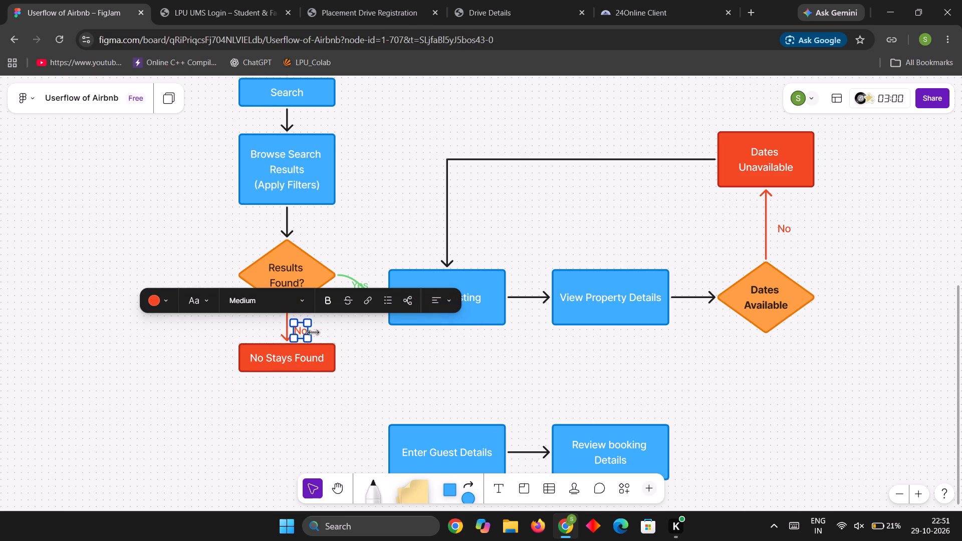
pyautogui.press('Up')
pyautogui.press('Up')
pyautogui.press('Up')
pyautogui.press('Up')
pyautogui.press('Up')
pyautogui.press('Up')
pyautogui.press('Up')
pyautogui.press('Up')
pyautogui.press('Up')
pyautogui.press('Up')
pyautogui.press('Up')
pyautogui.press('Down')
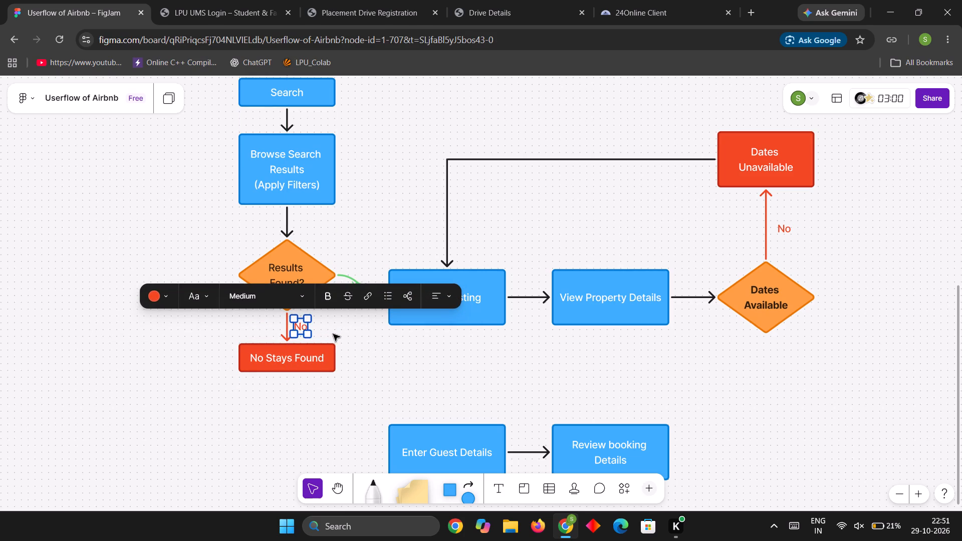
pyautogui.press('Up')
pyautogui.press('Up')
pyautogui.click(364, 343)
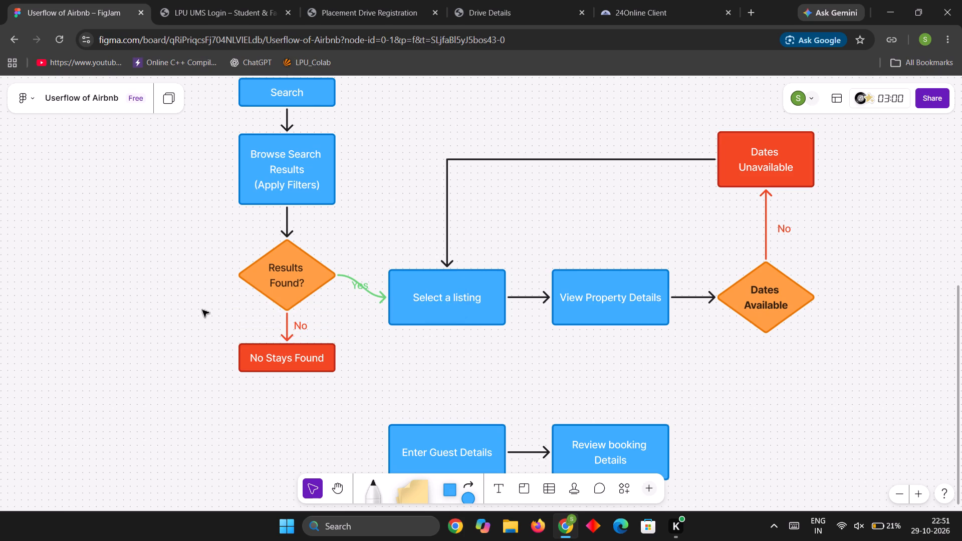
# Draw an elbow connector from the left side of "No Stays Found" back to the left side of "Browse Search Results".
pyautogui.scroll(-2, 229, 316)
pyautogui.keyDown('ctrl'); pyautogui.scroll(-2, 229, 316); pyautogui.keyUp('ctrl')
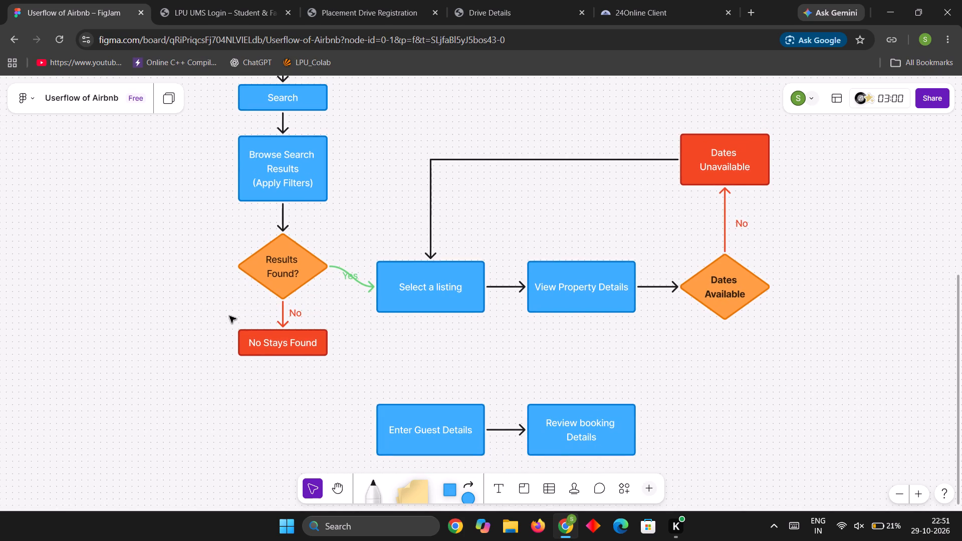
pyautogui.click(467, 482)
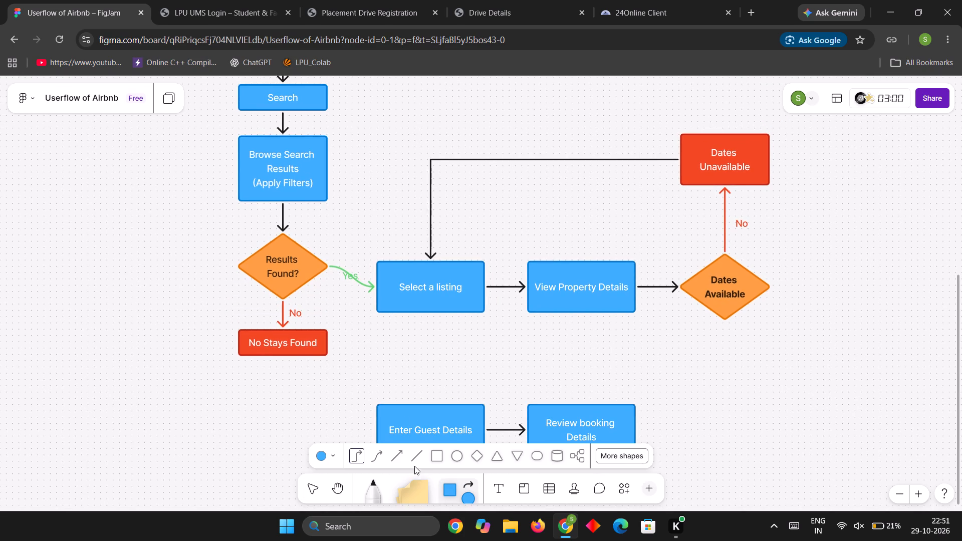
pyautogui.click(358, 452)
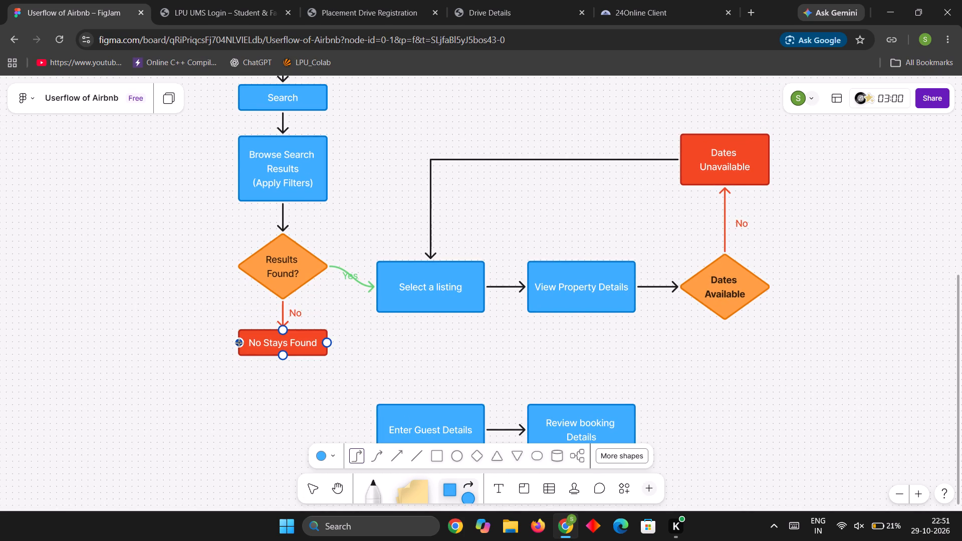
pyautogui.click(239, 343)
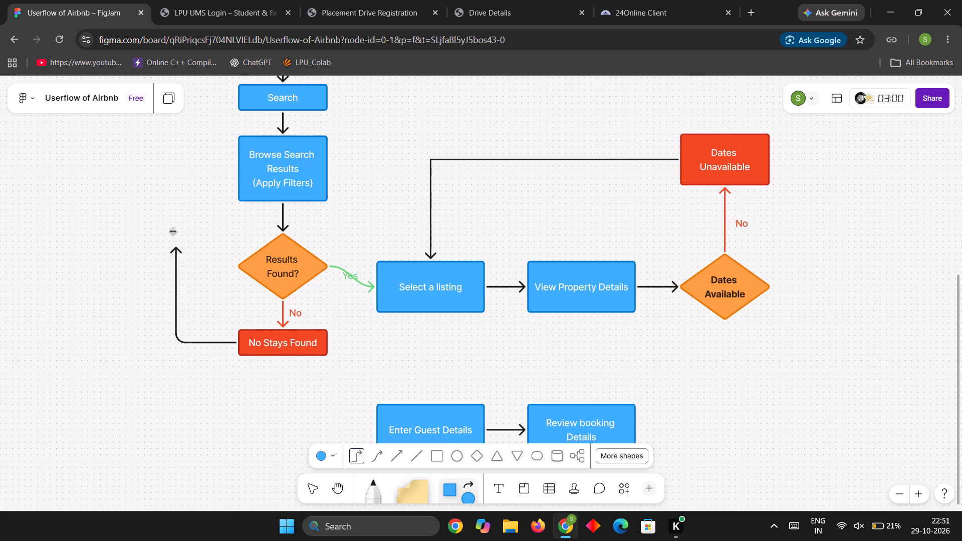
pyautogui.click(236, 156)
pyautogui.press('Escape')
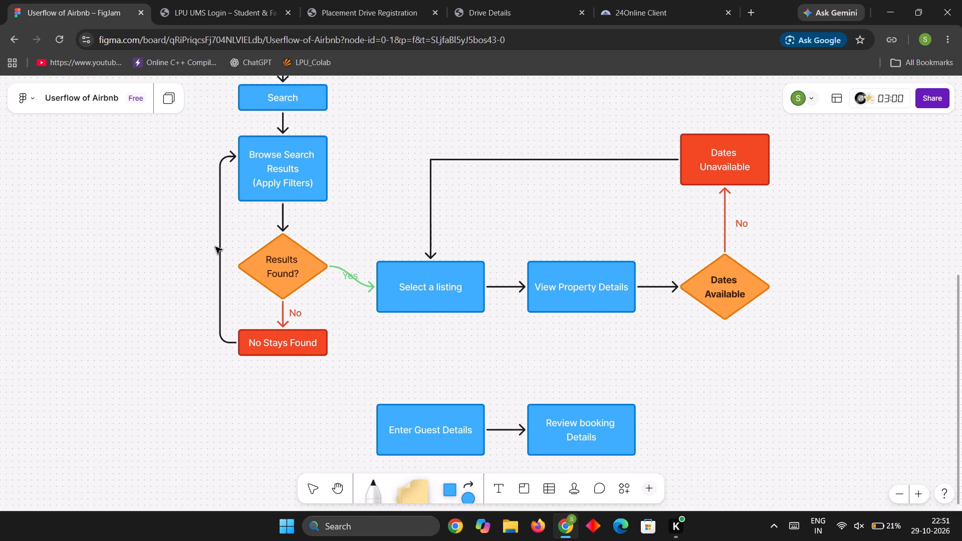
# Move the vertical segment of the "No Stays Found" return connector outwards, further away from the column of shapes.
pyautogui.click(219, 247)
pyautogui.moveTo(219, 247); pyautogui.dragTo(210, 246)
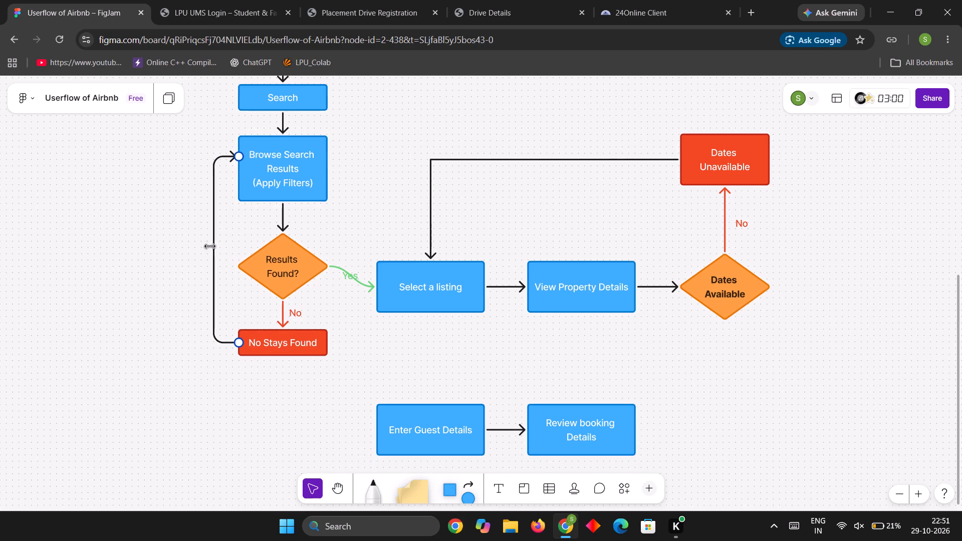
pyautogui.moveTo(210, 246); pyautogui.dragTo(203, 246)
pyautogui.click(219, 252)
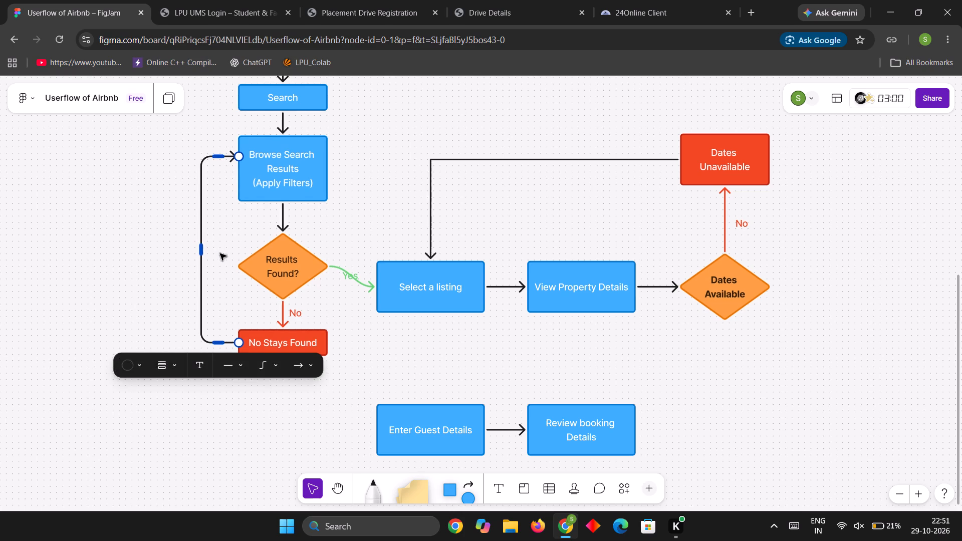
# Move the green "Yes" label off its connector to just above the line leaving "Results Found?".
pyautogui.scroll(3, 370, 255)
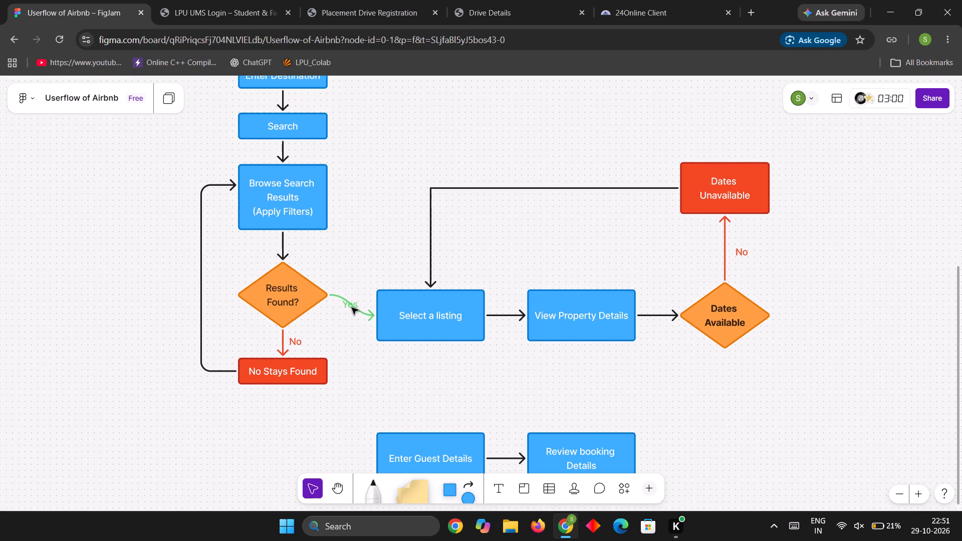
pyautogui.click(349, 306)
pyautogui.moveTo(361, 301); pyautogui.dragTo(362, 298)
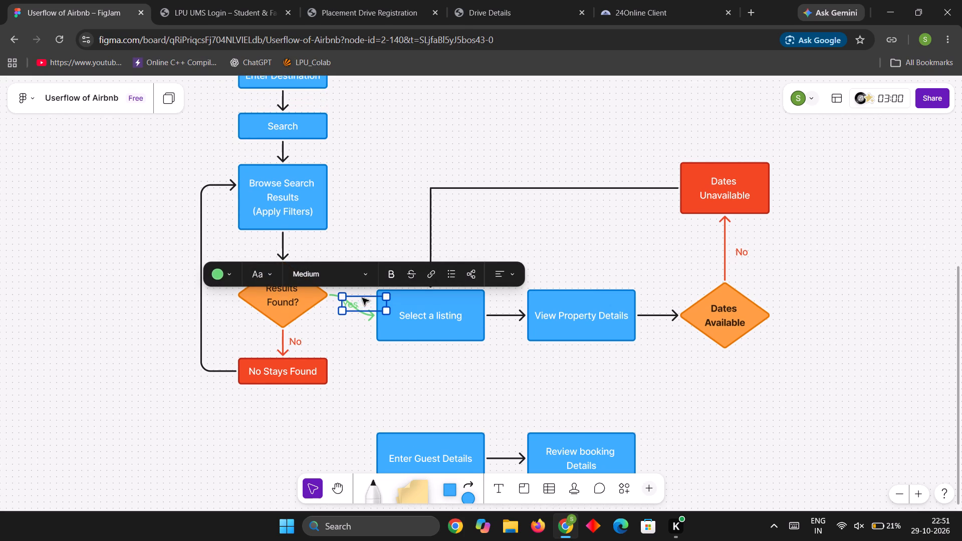
pyautogui.moveTo(362, 298); pyautogui.dragTo(351, 283)
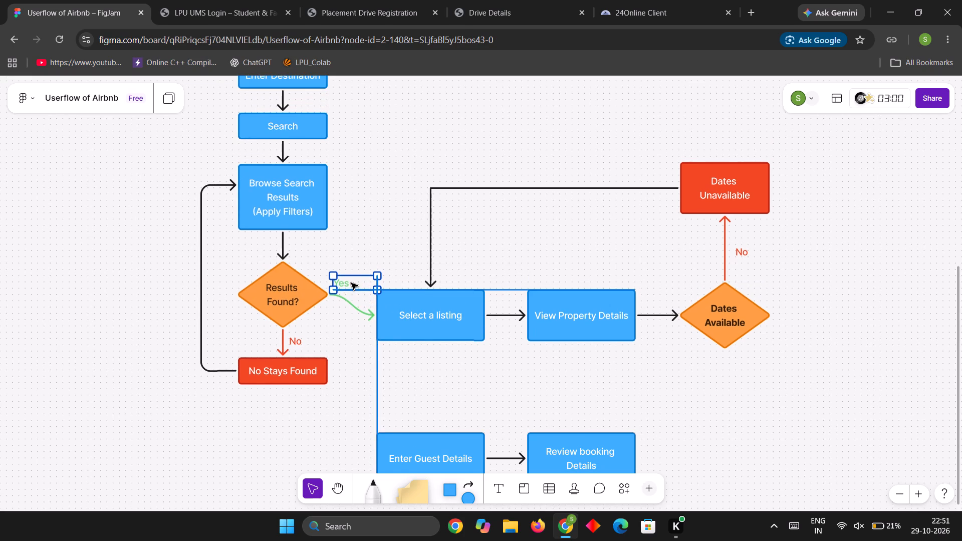
pyautogui.click(355, 337)
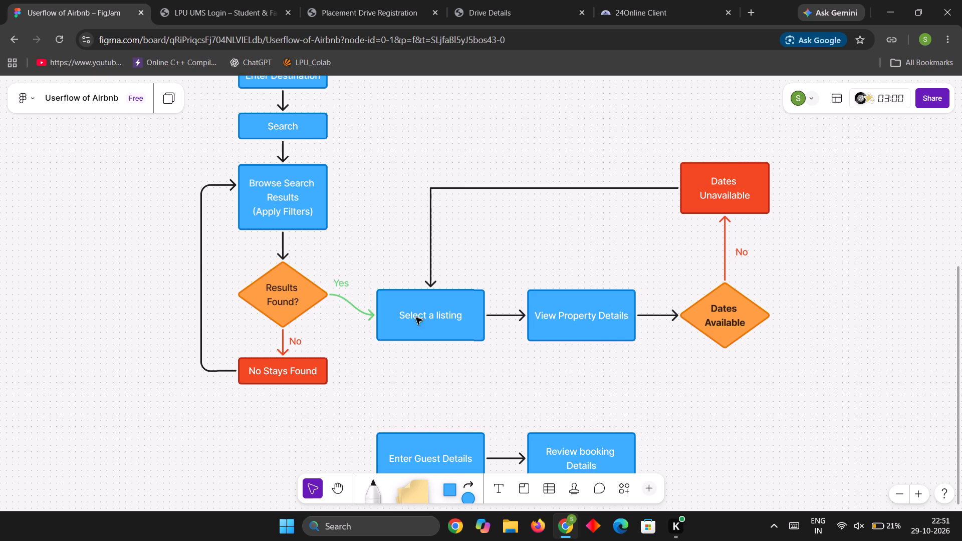
# Nudge "Select a listing" up until it is level with "Results Found?" and the green Yes arrow runs straight.
pyautogui.click(410, 300)
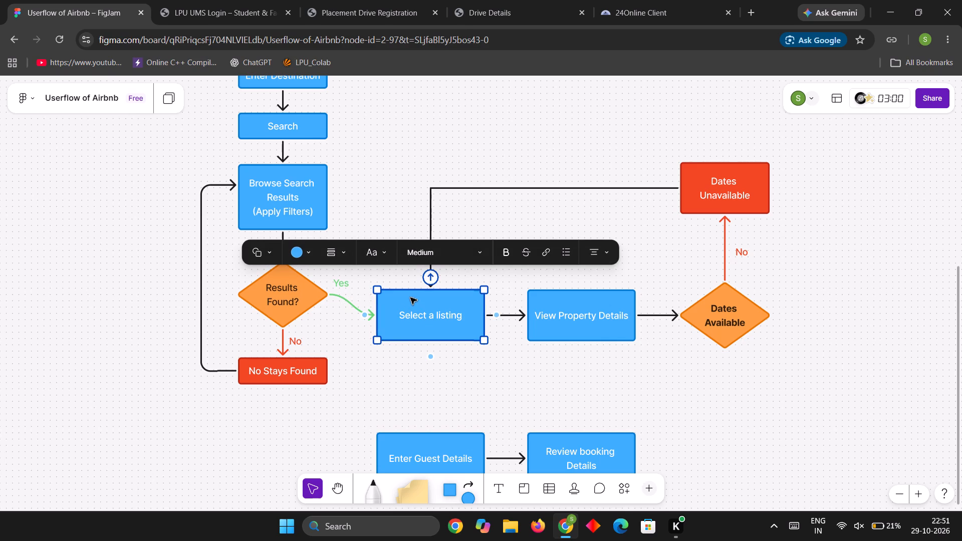
pyautogui.press('Up')
pyautogui.press('Up')
pyautogui.press('Up')
pyautogui.press('Up')
pyautogui.press('Up')
pyautogui.press('Up')
pyautogui.press('Up')
pyautogui.press('Up')
pyautogui.press('Up')
pyautogui.press('Up')
pyautogui.press('Up')
pyautogui.press('Up')
pyautogui.press('Up')
pyautogui.press('Up')
pyautogui.press('Up')
pyautogui.press('Up')
pyautogui.press('Up')
pyautogui.press('Up')
pyautogui.press('Up')
pyautogui.press('Up')
pyautogui.press('Up')
pyautogui.press('Up')
pyautogui.press('Up')
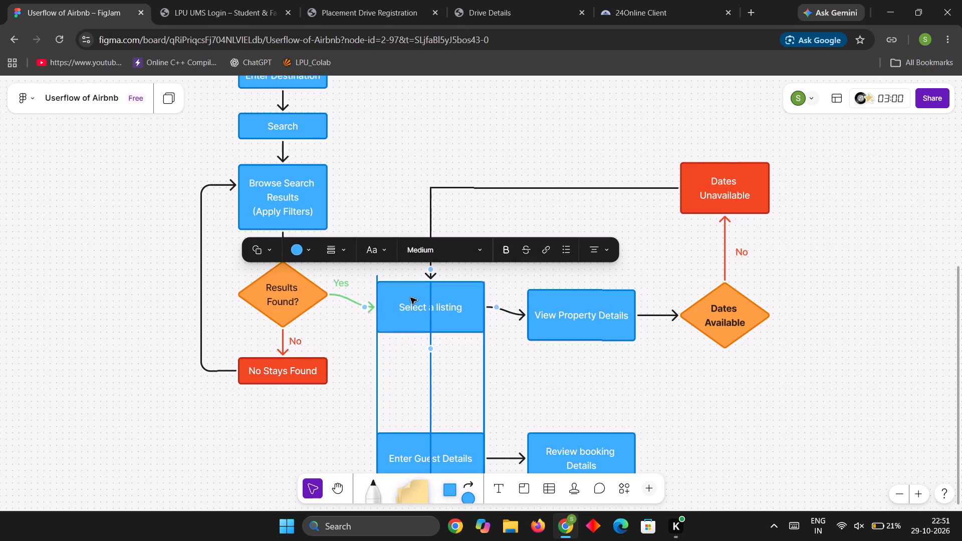
pyautogui.press('Down')
pyautogui.press('Down')
pyautogui.press('Down')
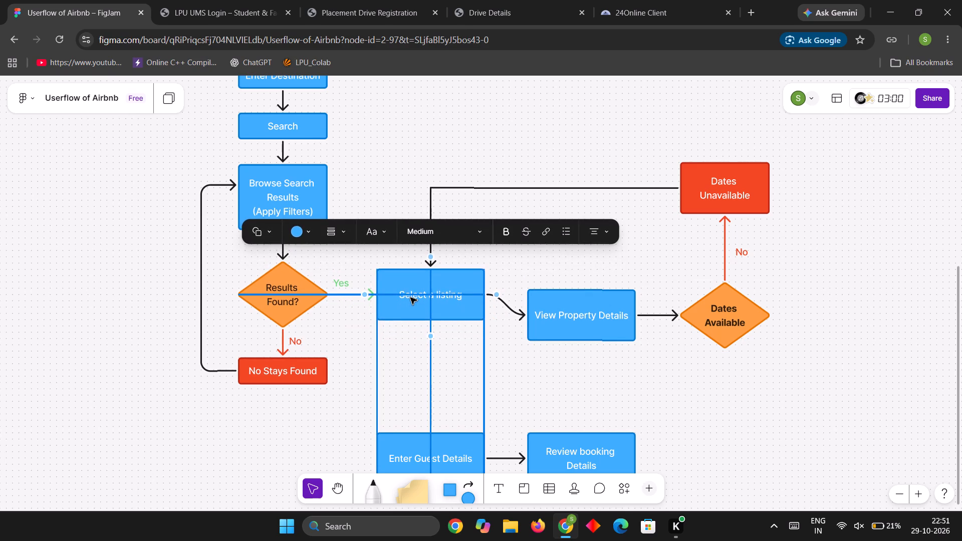
pyautogui.press('Down')
pyautogui.press('Up')
pyautogui.click(558, 367)
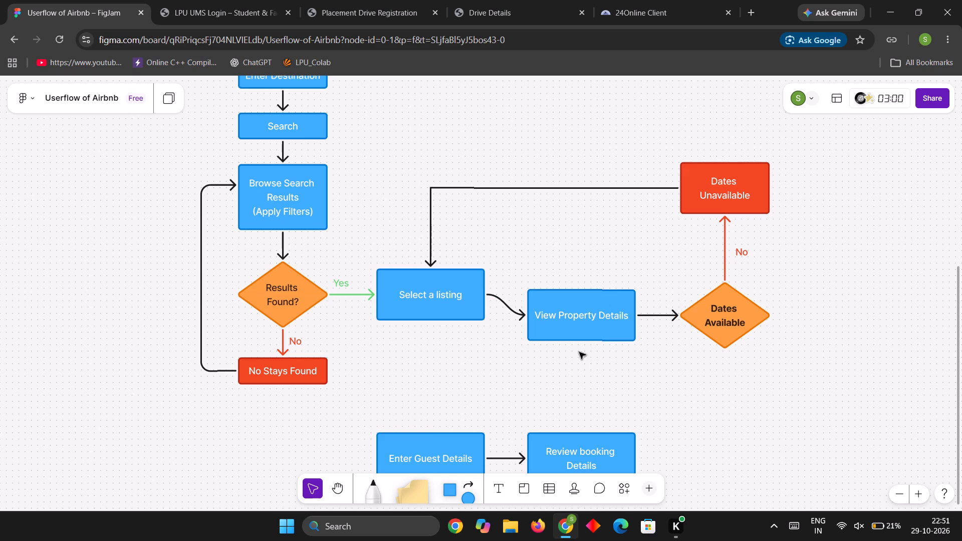
# Nudge "View Property Details" up until it is level with "Select a listing" and the arrow between them is straight.
pyautogui.click(633, 307)
pyautogui.press('Up')
pyautogui.press('Up')
pyautogui.press('Up')
pyautogui.press('Up')
pyautogui.press('Up')
pyautogui.press('Up')
pyautogui.press('Up')
pyautogui.press('Up')
pyautogui.press('Up')
pyautogui.press('Up')
pyautogui.press('Up')
pyautogui.press('Up')
pyautogui.press('Up')
pyautogui.press('Up')
pyautogui.press('Up')
pyautogui.press('Up')
pyautogui.press('Up')
pyautogui.press('Up')
pyautogui.press('Up')
pyautogui.press('Up')
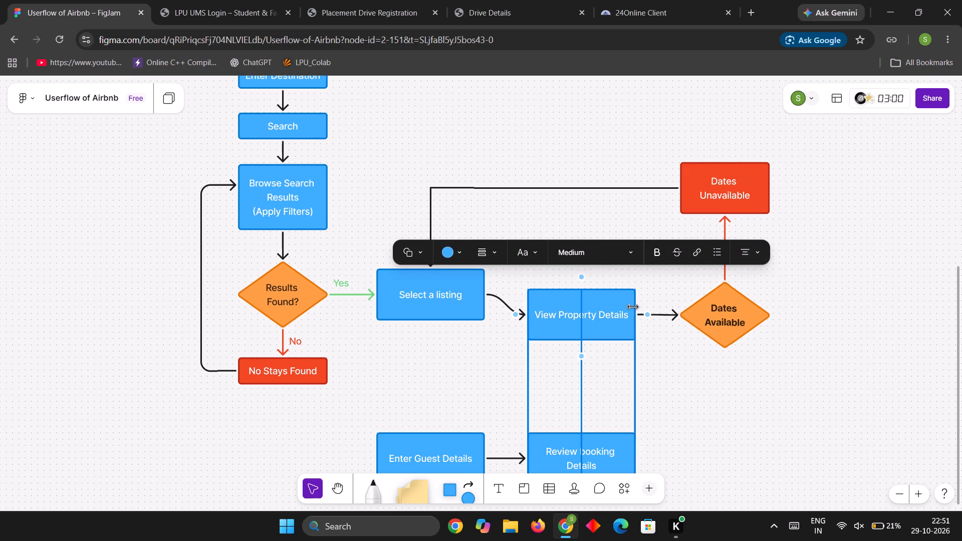
pyautogui.press('Up')
pyautogui.press('Up')
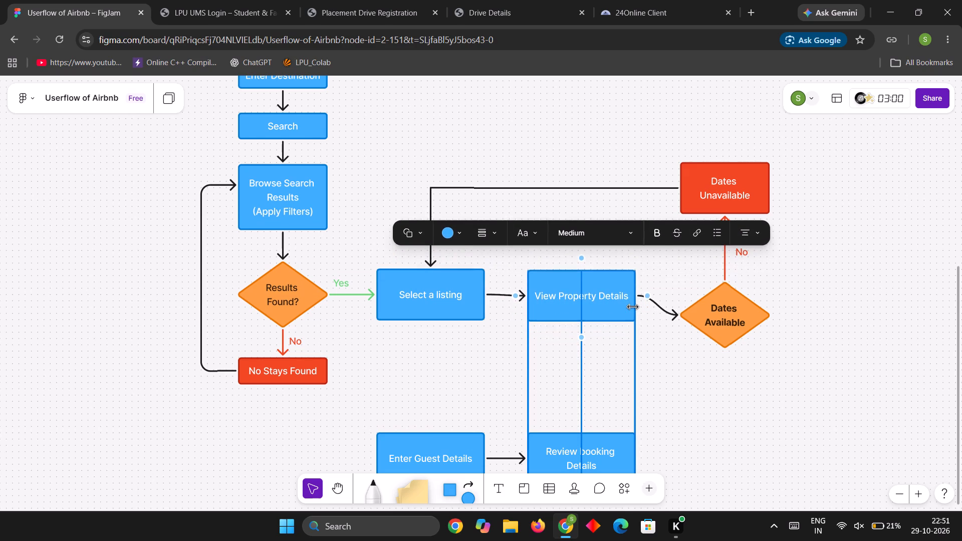
pyautogui.press('Up')
pyautogui.press('Up')
pyautogui.press('Up')
pyautogui.press('Up')
pyautogui.press('Down')
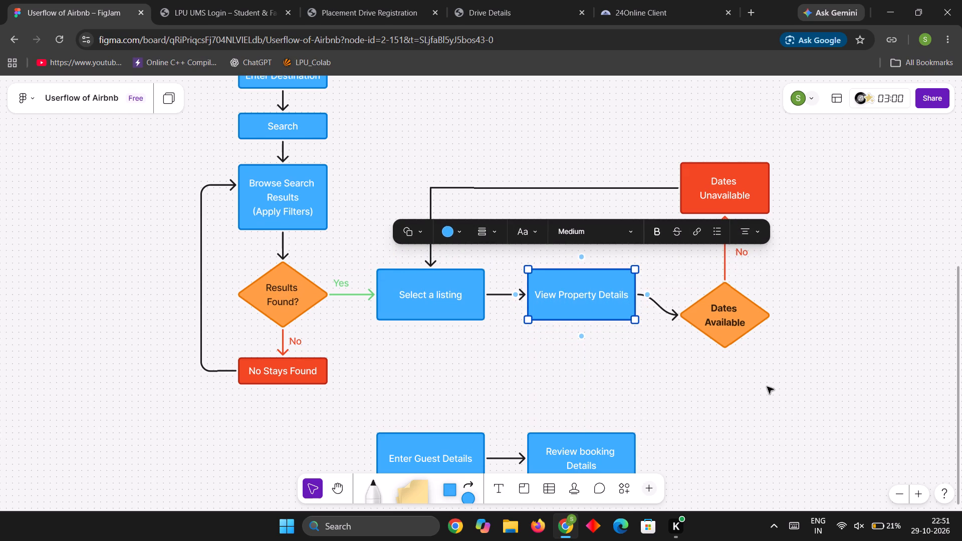
pyautogui.click(766, 386)
# Nudge the "Dates Available" diamond up until its centre is level with "View Property Details".
pyautogui.click(743, 306)
pyautogui.press('Up')
pyautogui.press('Up')
pyautogui.press('Up')
pyautogui.press('Up')
pyautogui.press('Up')
pyautogui.press('Up')
pyautogui.press('Up')
pyautogui.press('Up')
pyautogui.press('Up')
pyautogui.press('Up')
pyautogui.press('Up')
pyautogui.press('Up')
pyautogui.press('Up')
pyautogui.press('Up')
pyautogui.press('Up')
pyautogui.press('Up')
pyautogui.press('Up')
pyautogui.press('Up')
pyautogui.press('Up')
pyautogui.press('Up')
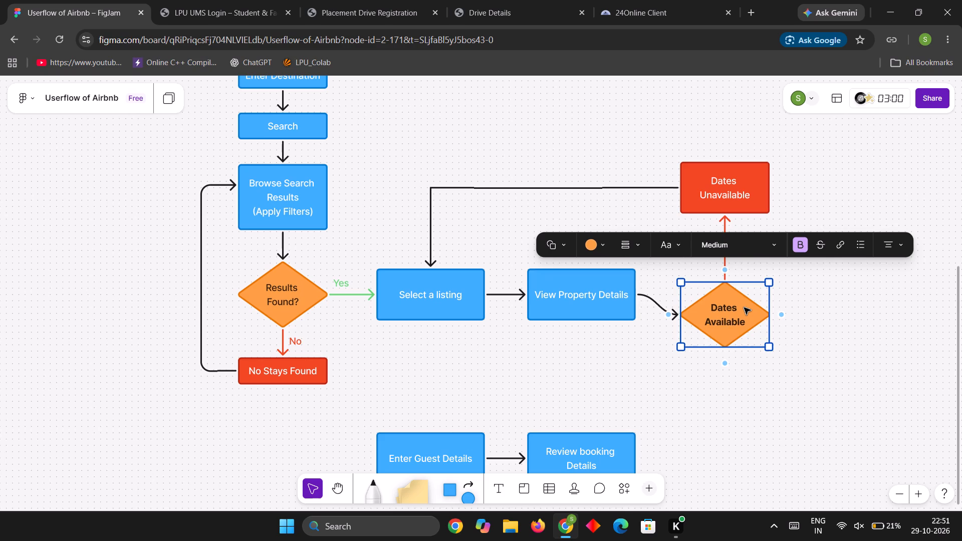
pyautogui.press('Up')
pyautogui.press('Up')
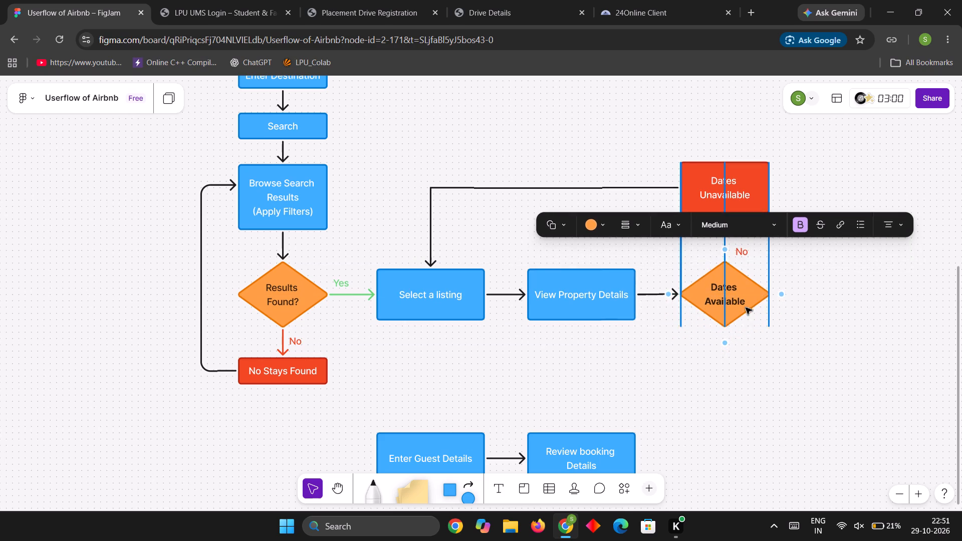
pyautogui.press('Down')
# Nudge "View Property Details" left to shorten its gap from "Select a listing", keeping the two shapes level.
pyautogui.click(606, 280)
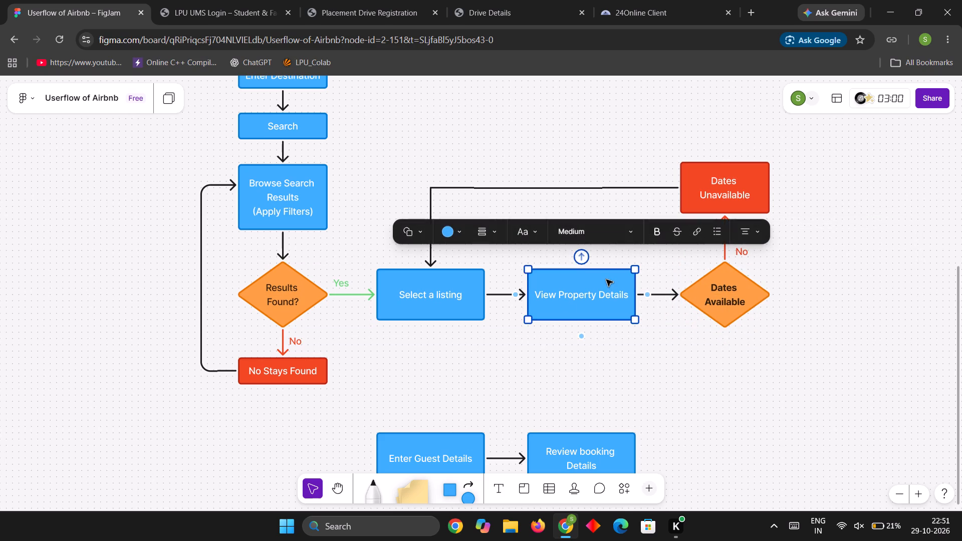
pyautogui.press('Left')
pyautogui.press('Left')
pyautogui.press('Left')
pyautogui.press('Left')
pyautogui.press('Left')
pyautogui.press('Left')
pyautogui.press('Left')
pyautogui.press('Left')
pyautogui.press('Left')
pyautogui.press('Left')
pyautogui.press('Left')
pyautogui.press('Left')
pyautogui.press('Left')
pyautogui.press('Left')
pyautogui.press('Left')
pyautogui.press('Left')
pyautogui.press('Left')
pyautogui.press('Left')
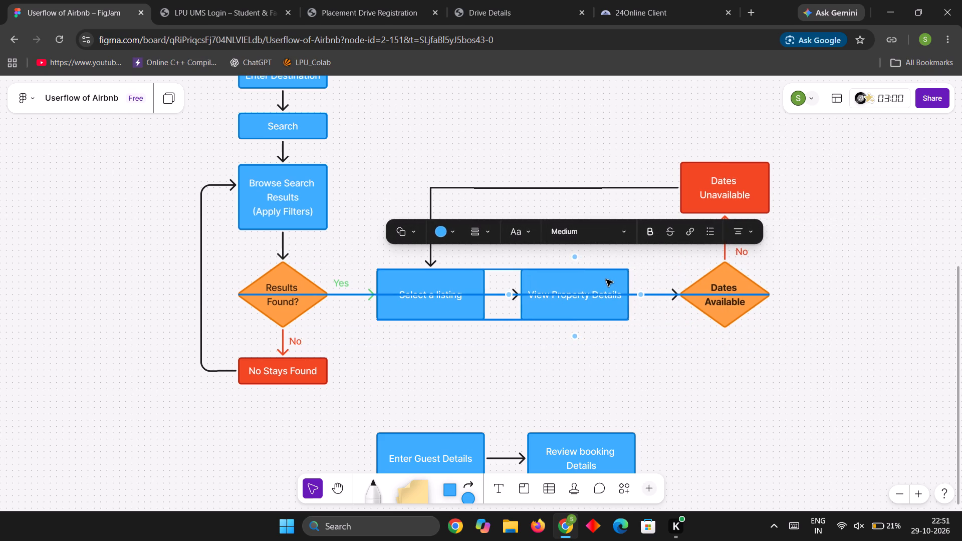
pyautogui.press('Left')
pyautogui.press('Left')
pyautogui.press('Left')
pyautogui.press('Left')
pyautogui.press('Left')
pyautogui.press('Left')
pyautogui.press('Left')
pyautogui.press('Left')
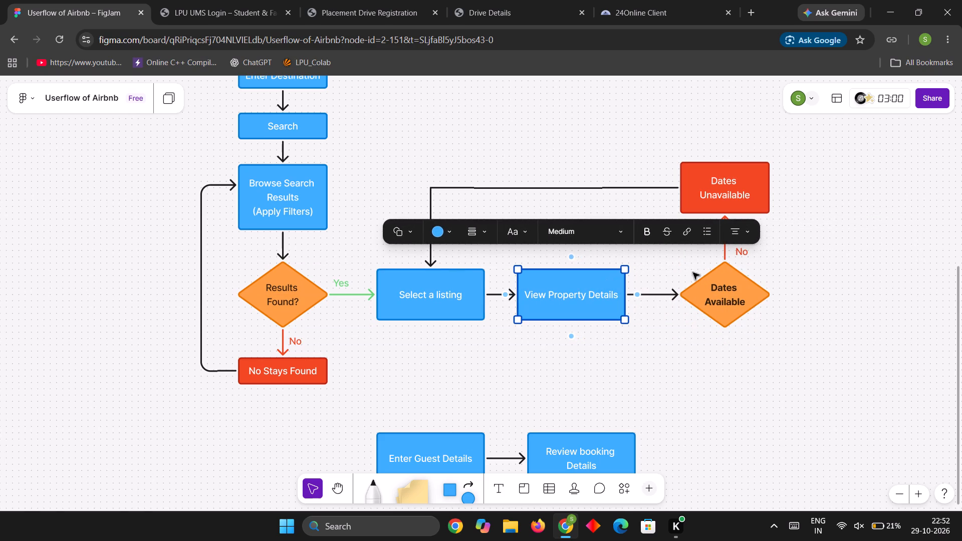
# Nudge the "Dates Available" diamond left so its gap from "View Property Details" matches the gap before that box.
pyautogui.click(739, 278)
pyautogui.press('Left')
pyautogui.press('Left')
pyautogui.press('Left')
pyautogui.press('Left')
pyautogui.press('Left')
pyautogui.press('Left')
pyautogui.press('Left')
pyautogui.press('Left')
pyautogui.press('Left')
pyautogui.press('Left')
pyautogui.press('Left')
pyautogui.press('Left')
pyautogui.press('Left')
pyautogui.press('Left')
pyautogui.press('Left')
pyautogui.press('Left')
pyautogui.press('Left')
pyautogui.press('Left')
pyautogui.press('Left')
pyautogui.press('Left')
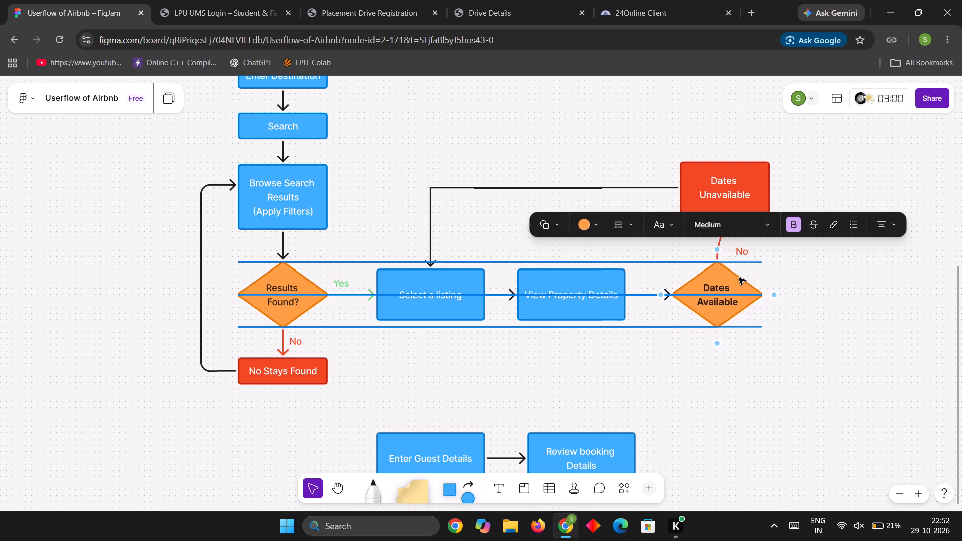
pyautogui.press('Left')
pyautogui.press('Left')
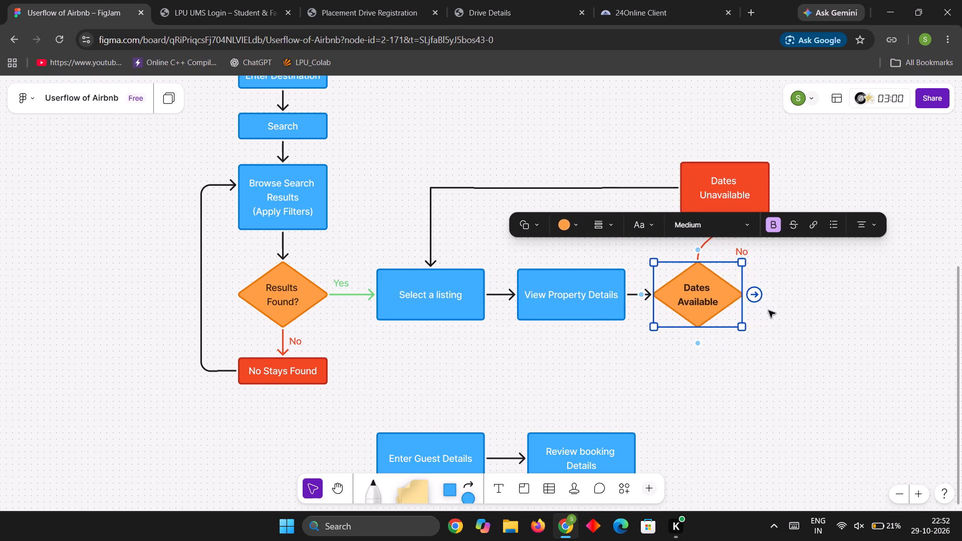
pyautogui.press('Left')
pyautogui.press('Left')
pyautogui.press('Right')
pyautogui.press('Right')
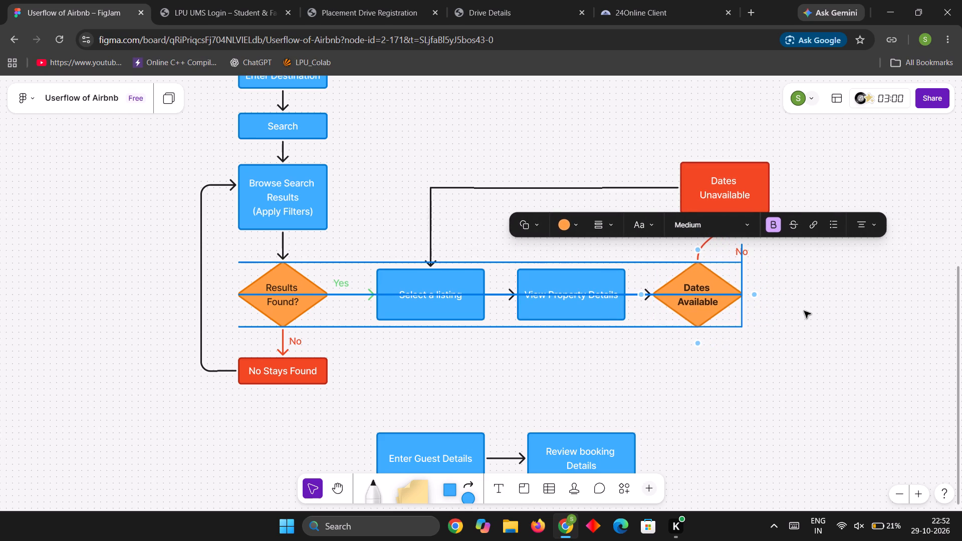
pyautogui.press('Right')
pyautogui.press('Right')
pyautogui.click(804, 311)
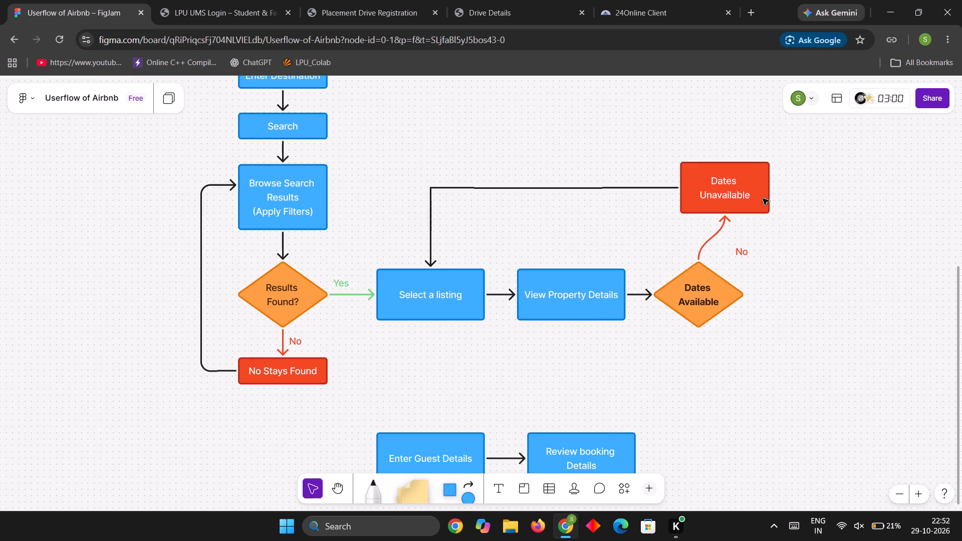
# Nudge "Dates Unavailable" left until it is centred above the "Dates Available" diamond and the red arrow between them is straight.
pyautogui.click(763, 198)
pyautogui.press('Left')
pyautogui.press('Left')
pyautogui.press('Left')
pyautogui.press('Left')
pyautogui.press('Left')
pyautogui.press('Left')
pyautogui.press('Left')
pyautogui.press('Left')
pyautogui.press('Left')
pyautogui.press('Left')
pyautogui.press('Left')
pyautogui.press('Left')
pyautogui.press('Left')
pyautogui.press('Left')
pyautogui.press('Left')
pyautogui.press('Left')
pyautogui.press('Left')
pyautogui.press('Left')
pyautogui.press('Left')
pyautogui.press('Left')
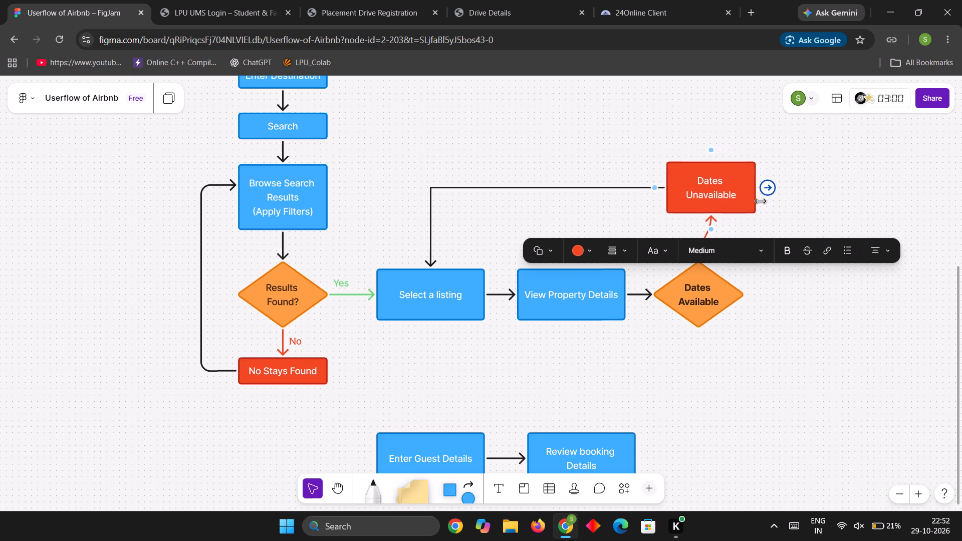
pyautogui.press('Left')
pyautogui.press('Left')
pyautogui.press('Left')
pyautogui.press('Left')
pyautogui.press('Left')
pyautogui.press('Left')
pyautogui.press('Left')
pyautogui.press('Left')
pyautogui.press('Left')
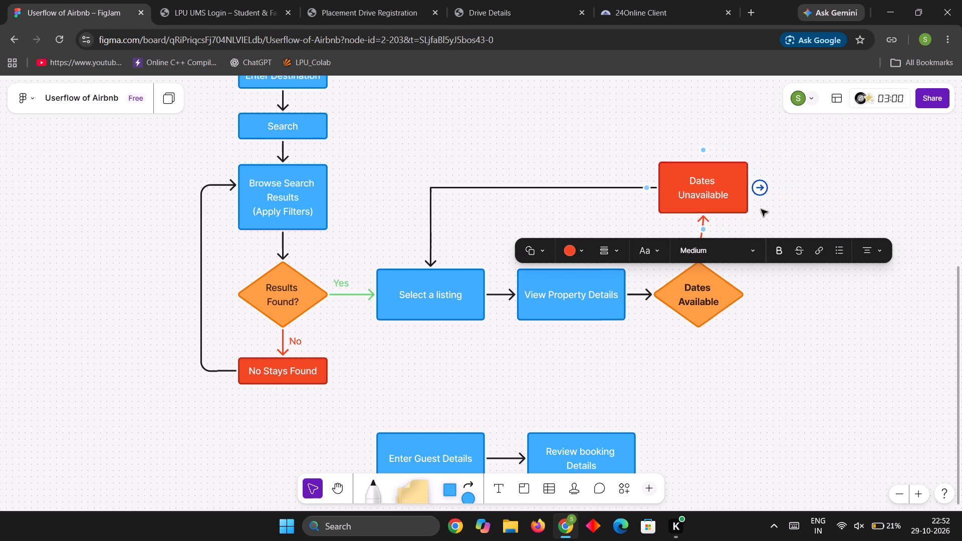
pyautogui.press('Left')
pyautogui.press('Left')
pyautogui.press('Left')
pyautogui.press('Left')
pyautogui.press('Left')
pyautogui.press('Left')
pyautogui.press('Left')
pyautogui.press('Left')
pyautogui.press('Left')
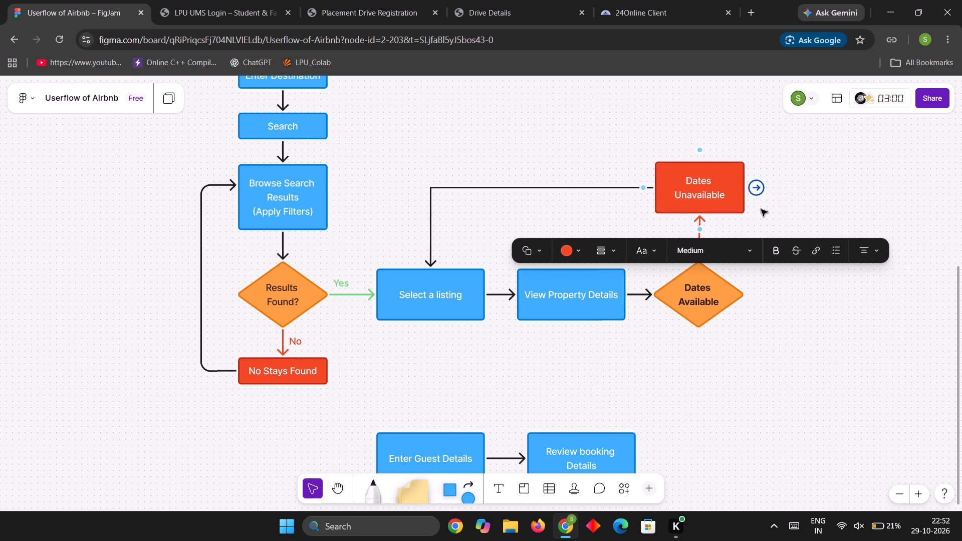
pyautogui.press('Left')
pyautogui.press('Left')
pyautogui.press('Left')
pyautogui.press('Left')
pyautogui.press('Right')
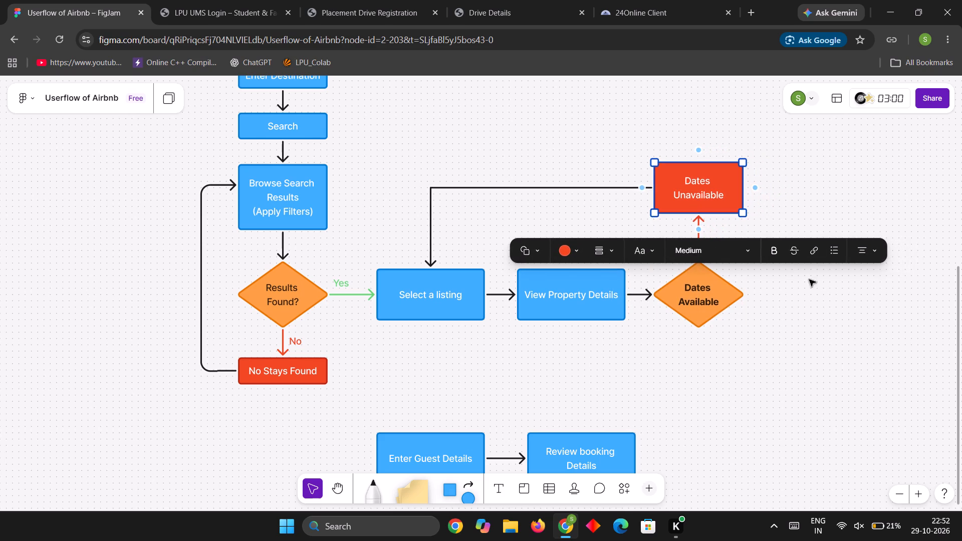
pyautogui.click(796, 323)
# Move the "No" label close beside the red arrow between "Dates Available" and "Dates Unavailable".
pyautogui.click(748, 255)
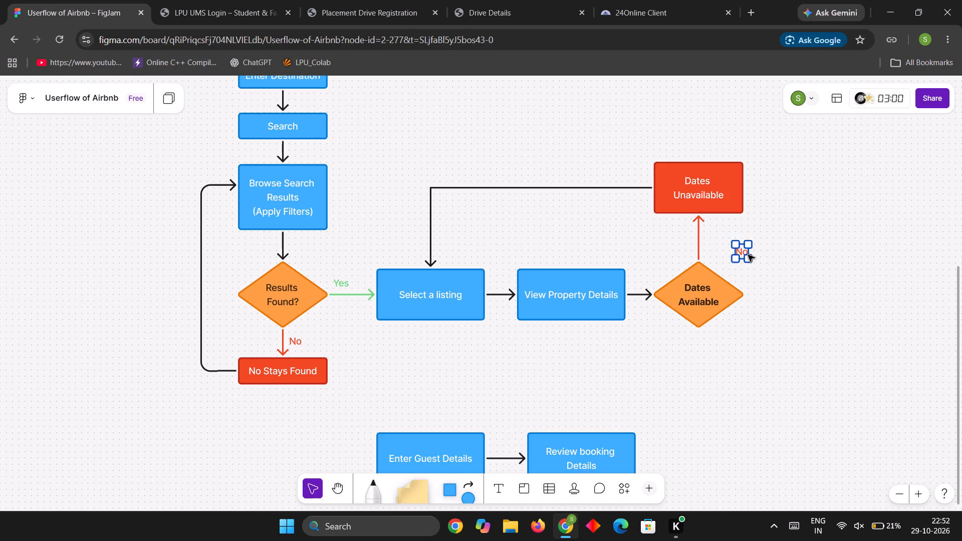
pyautogui.moveTo(741, 253); pyautogui.dragTo(714, 240)
pyautogui.click(783, 286)
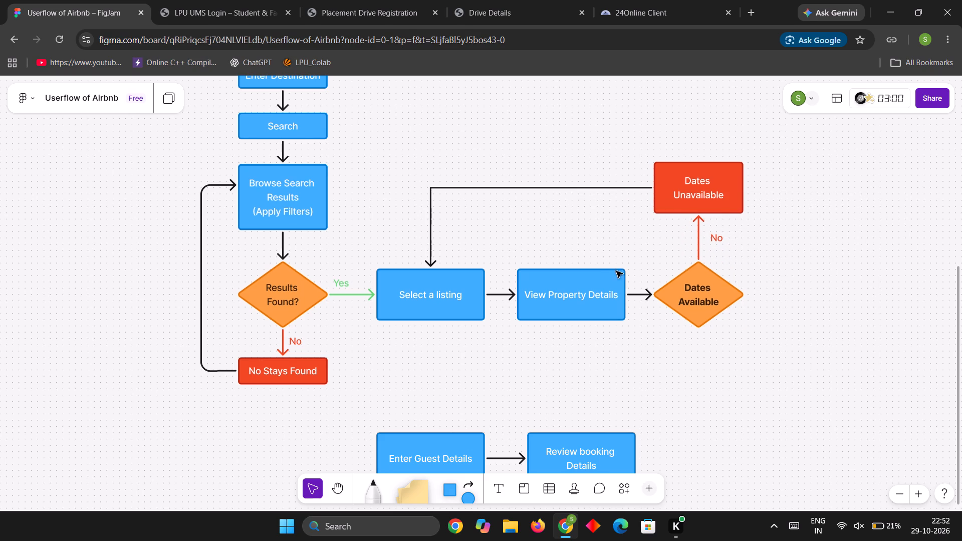
# Examine the whole user flow from Start to "Review booking Details" for alignment and even spacing.
pyautogui.scroll(-7, 601, 268)
pyautogui.scroll(10, 565, 282)
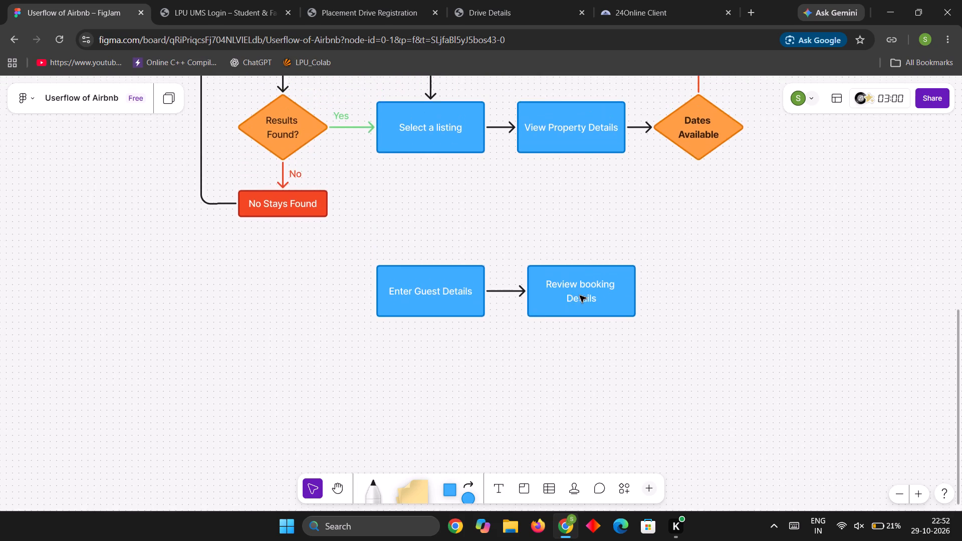
pyautogui.scroll(2, 580, 296)
pyautogui.keyDown('ctrl'); pyautogui.scroll(-3, 570, 223); pyautogui.keyUp('ctrl')
pyautogui.scroll(-2, 570, 220)
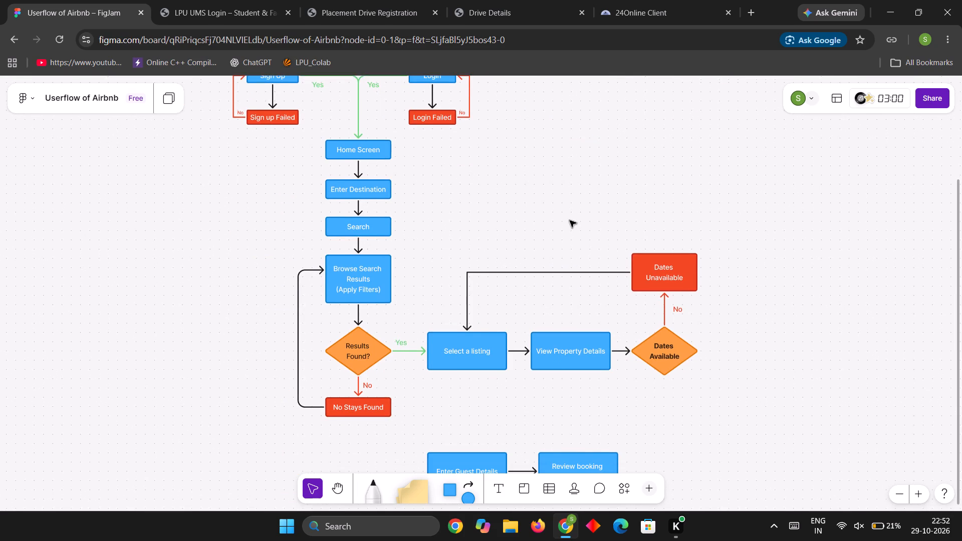
pyautogui.keyDown('ctrl'); pyautogui.scroll(-1, 570, 220); pyautogui.keyUp('ctrl')
pyautogui.scroll(2, 686, 423)
pyautogui.scroll(2, 646, 311)
pyautogui.scroll(3, 568, 313)
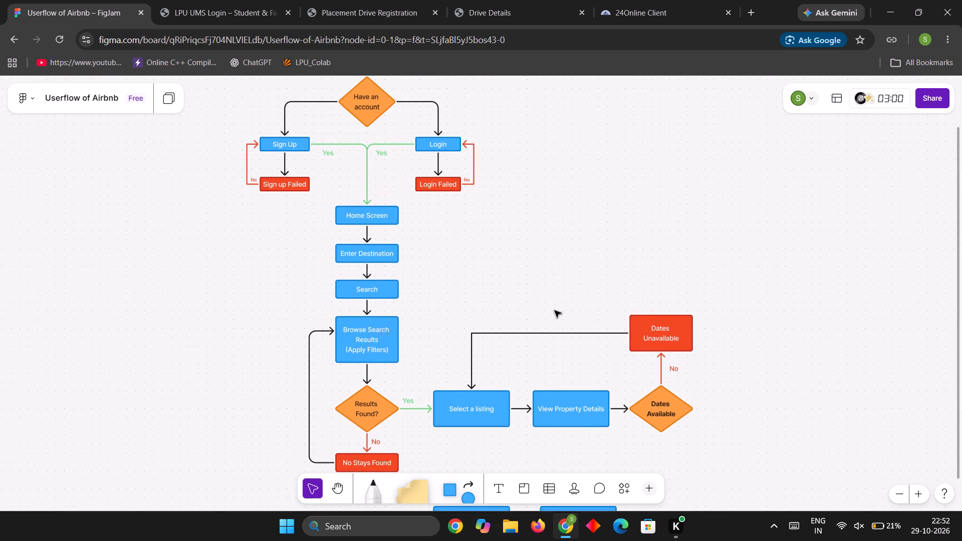
pyautogui.scroll(7, 555, 311)
pyautogui.scroll(-6, 555, 311)
pyautogui.keyDown('ctrl'); pyautogui.scroll(-4, 555, 311); pyautogui.keyUp('ctrl')
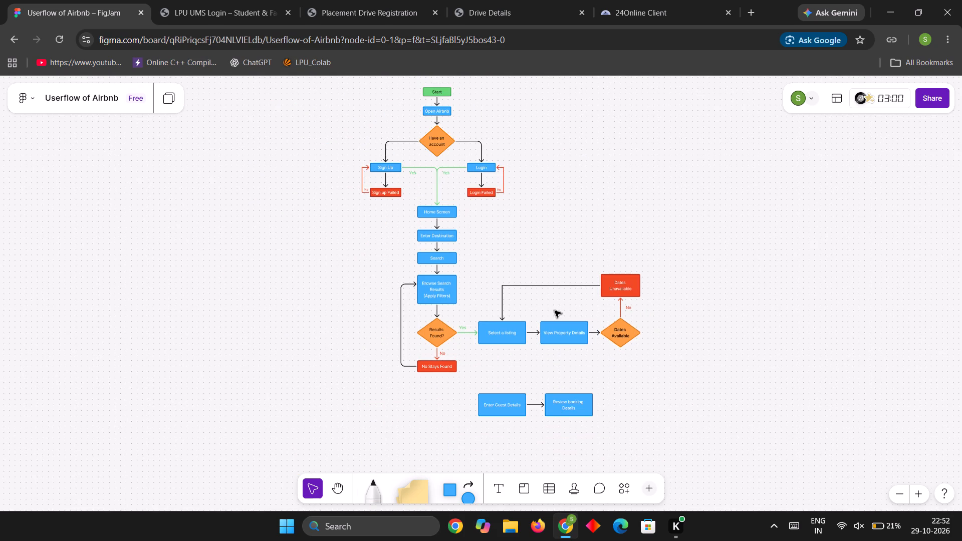
pyautogui.scroll(2, 557, 311)
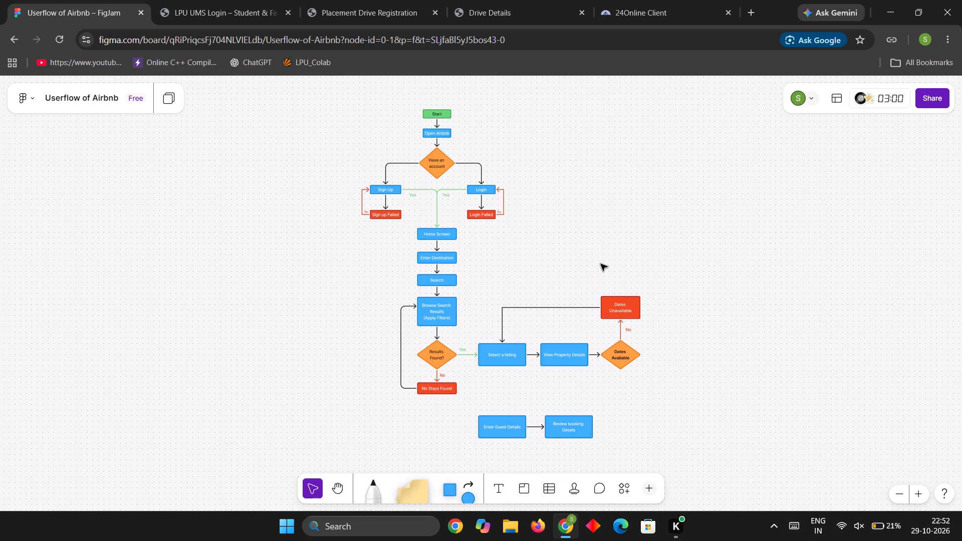
pyautogui.keyDown('ctrl'); pyautogui.scroll(2, 601, 264); pyautogui.keyUp('ctrl')
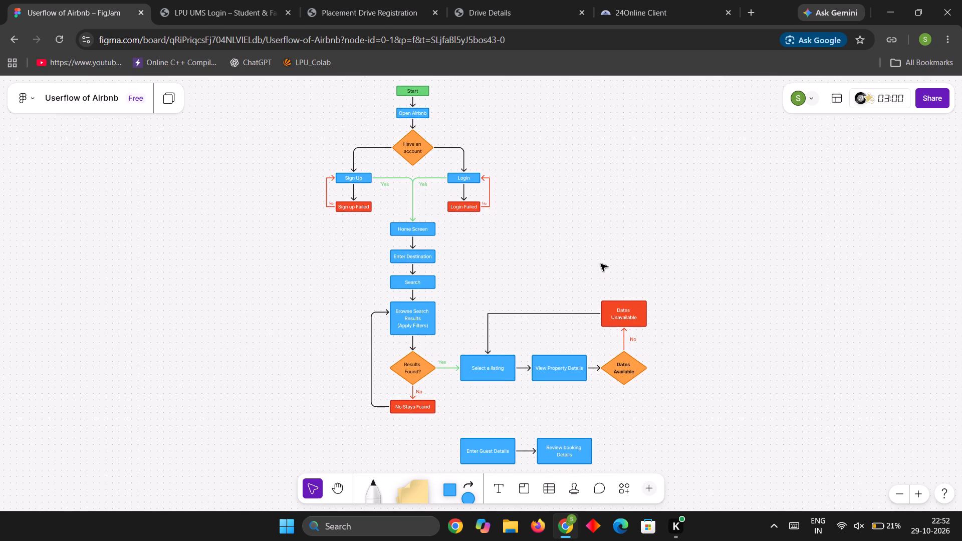
pyautogui.keyDown('ctrl'); pyautogui.scroll(2, 601, 264); pyautogui.keyUp('ctrl')
pyautogui.scroll(4, 600, 263)
pyautogui.scroll(-3, 600, 263)
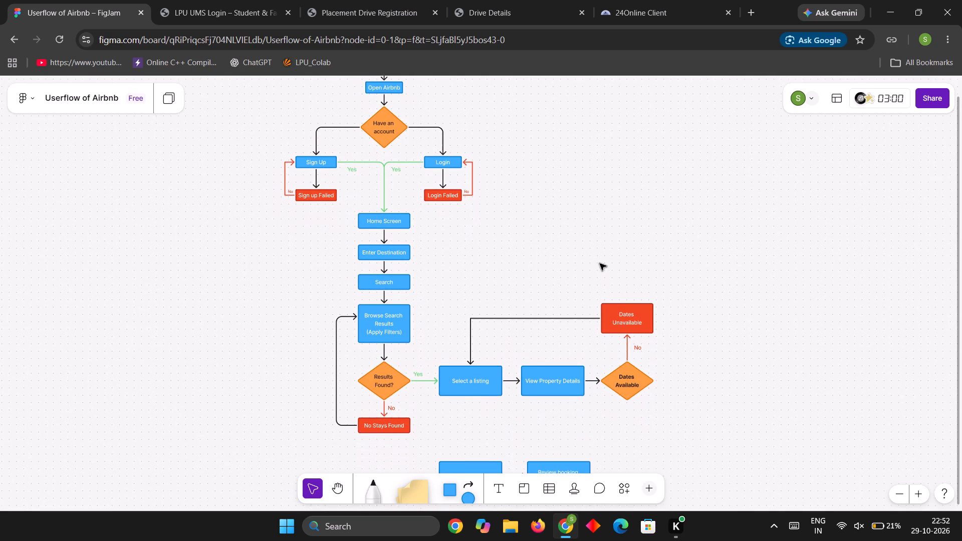
pyautogui.scroll(-6, 600, 263)
pyautogui.scroll(5, 600, 263)
pyautogui.scroll(-2, 599, 263)
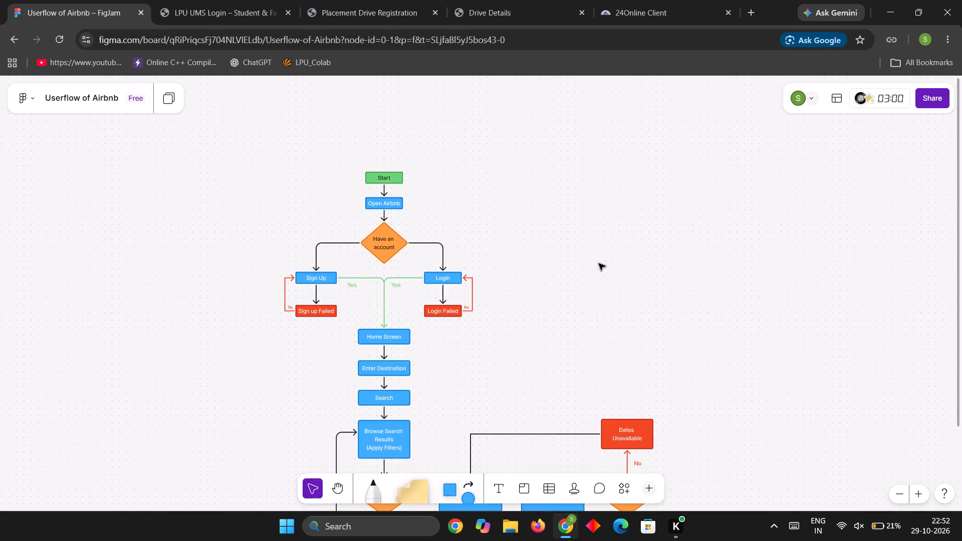
pyautogui.keyDown('ctrl'); pyautogui.scroll(-4, 599, 263); pyautogui.keyUp('ctrl')
pyautogui.scroll(-4, 599, 263)
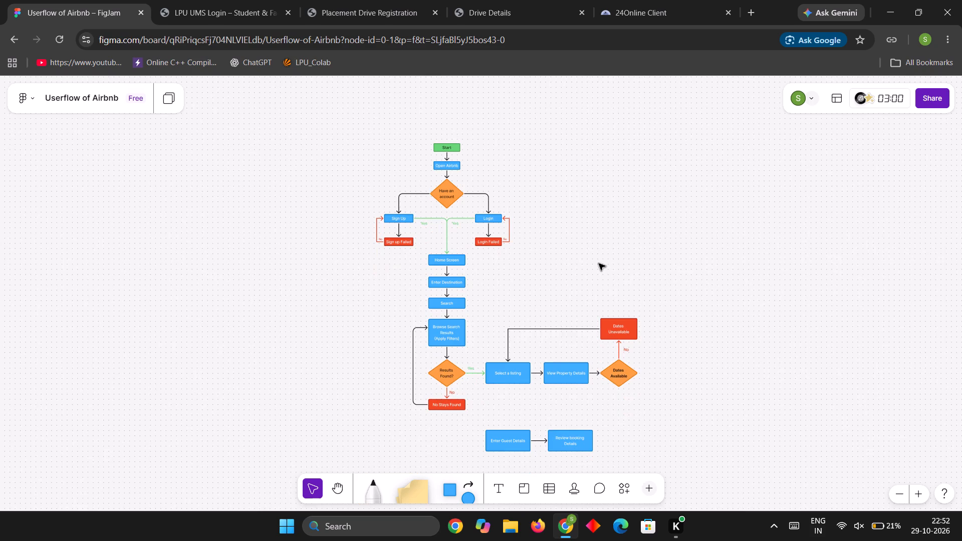
pyautogui.keyDown('ctrl'); pyautogui.scroll(4, 599, 263); pyautogui.keyUp('ctrl')
pyautogui.scroll(-1, 599, 263)
pyautogui.scroll(2, 599, 263)
pyautogui.scroll(-1, 599, 263)
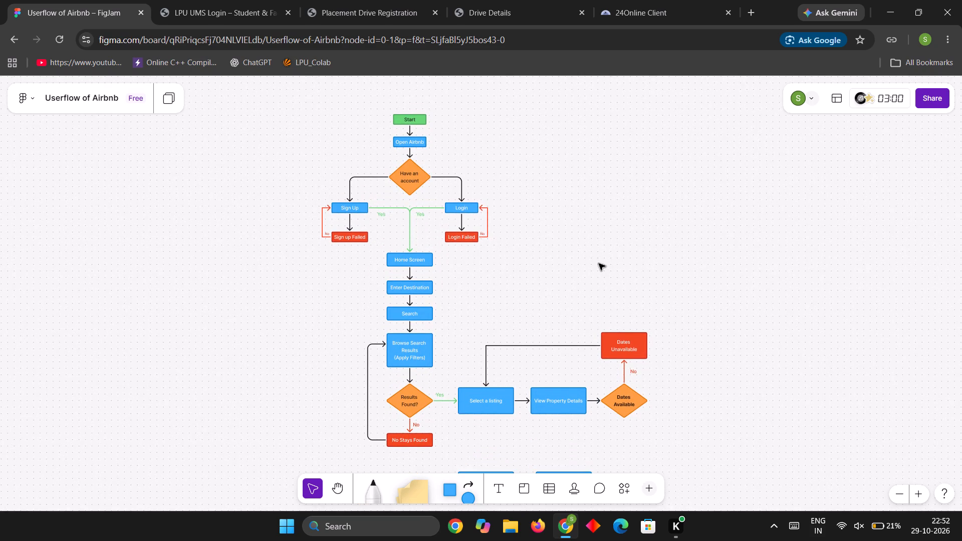
pyautogui.scroll(-8, 599, 263)
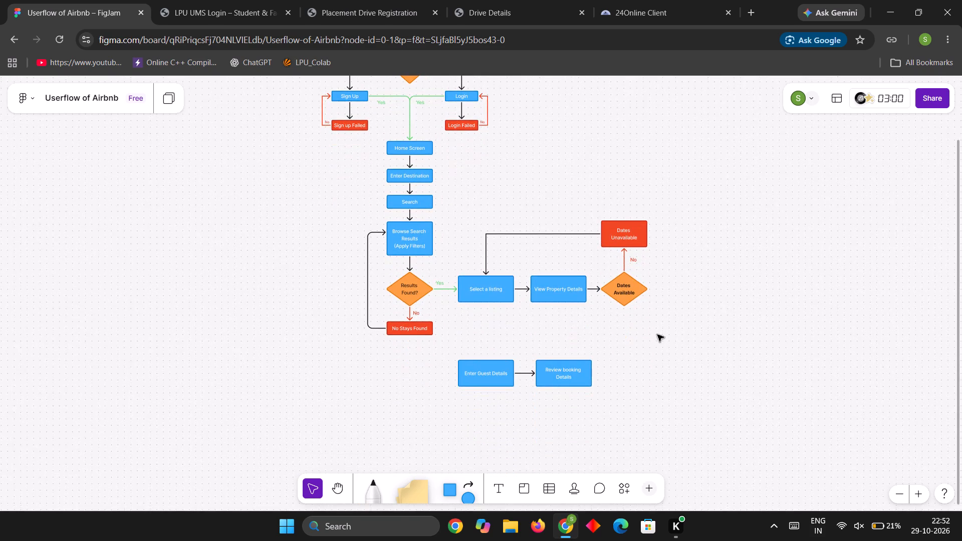
# Nudge "View Property Details" slightly left to even out its gaps to "Select a listing" and the "Dates Available" diamond.
pyautogui.keyDown('ctrl'); pyautogui.scroll(6, 657, 335); pyautogui.keyUp('ctrl')
pyautogui.scroll(5, 656, 343)
pyautogui.keyDown('ctrl'); pyautogui.scroll(-7, 656, 344); pyautogui.keyUp('ctrl')
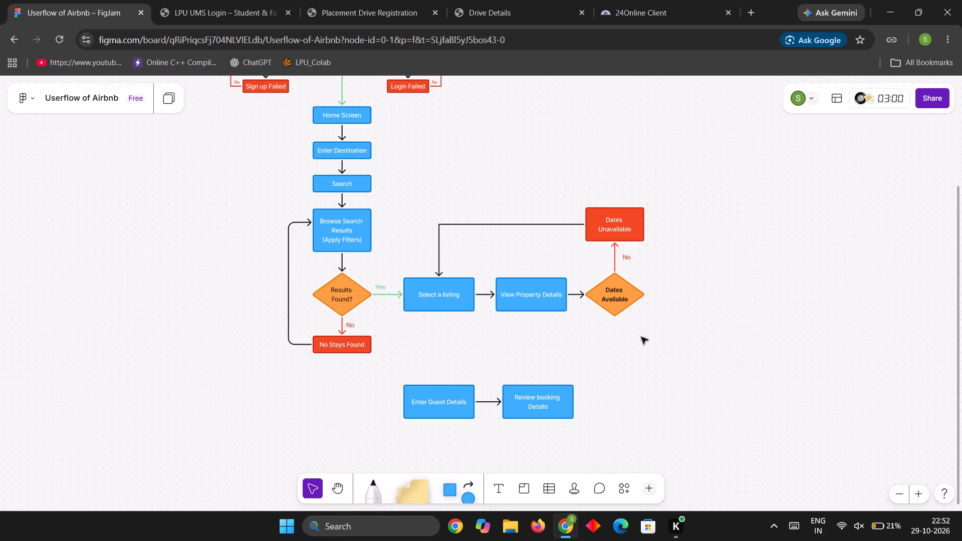
pyautogui.keyDown('ctrl'); pyautogui.scroll(5, 631, 360); pyautogui.keyUp('ctrl')
pyautogui.scroll(-1, 624, 361)
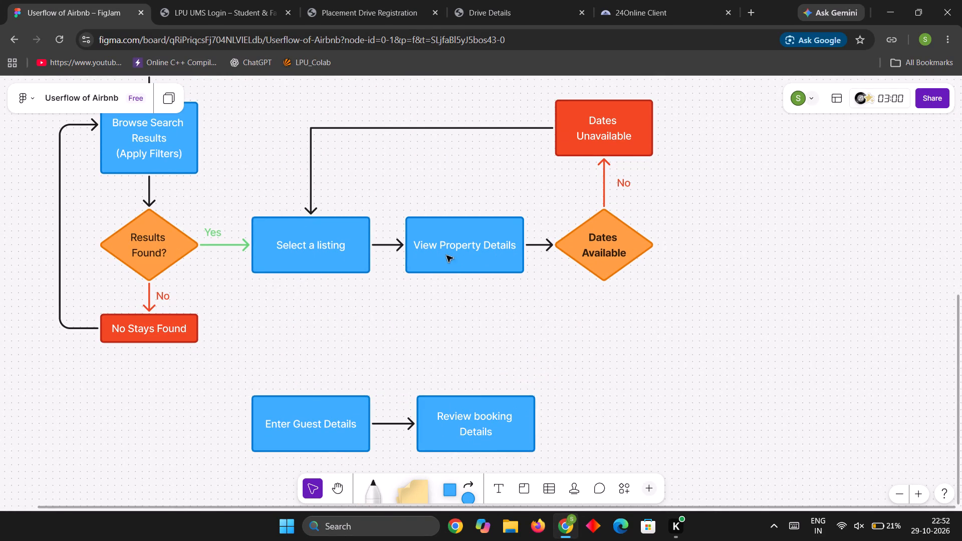
pyautogui.click(462, 236)
pyautogui.press('Left')
pyautogui.press('Left')
pyautogui.press('Left')
pyautogui.press('Left')
pyautogui.press('Left')
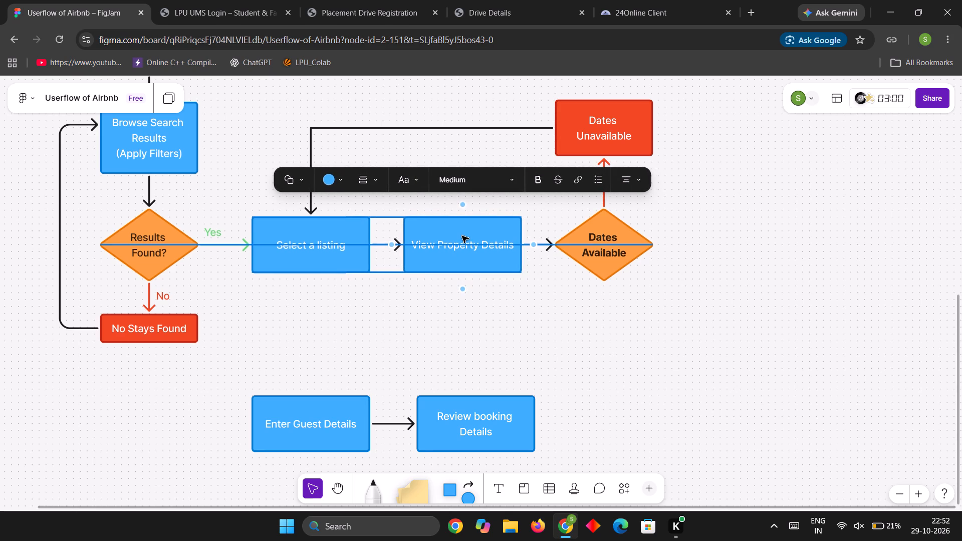
pyautogui.press('Left')
pyautogui.press('Left')
pyautogui.press('Left')
pyautogui.press('Left')
pyautogui.press('Left')
pyautogui.click(548, 327)
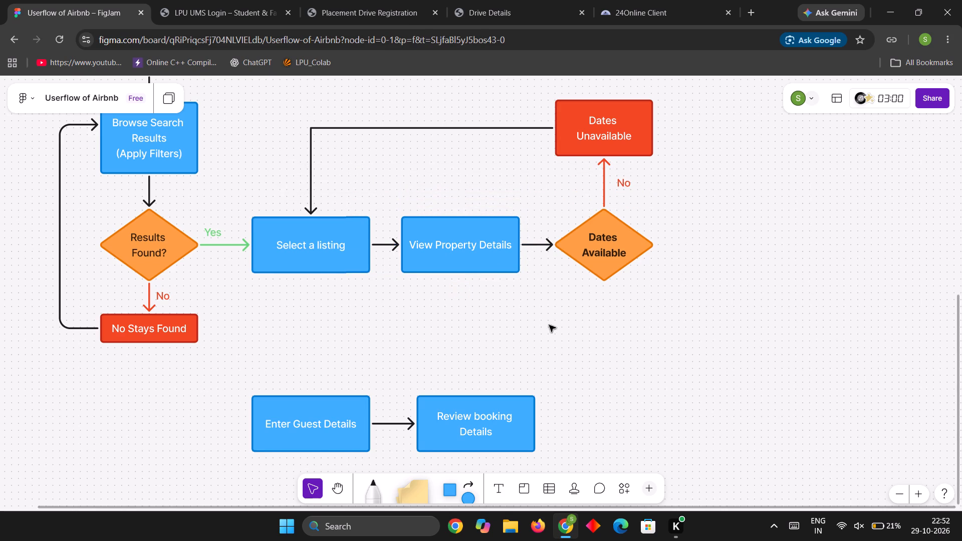
# Add a connected rectangle after "Review booking Details" and label it "Choose Payment Option".
pyautogui.scroll(-5, 554, 324)
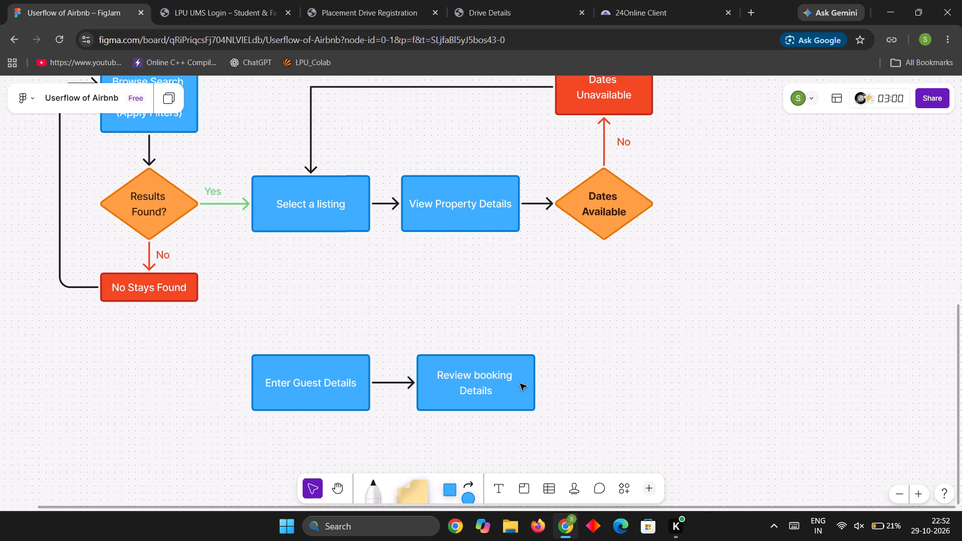
pyautogui.click(520, 384)
pyautogui.click(555, 382)
pyautogui.click(533, 386)
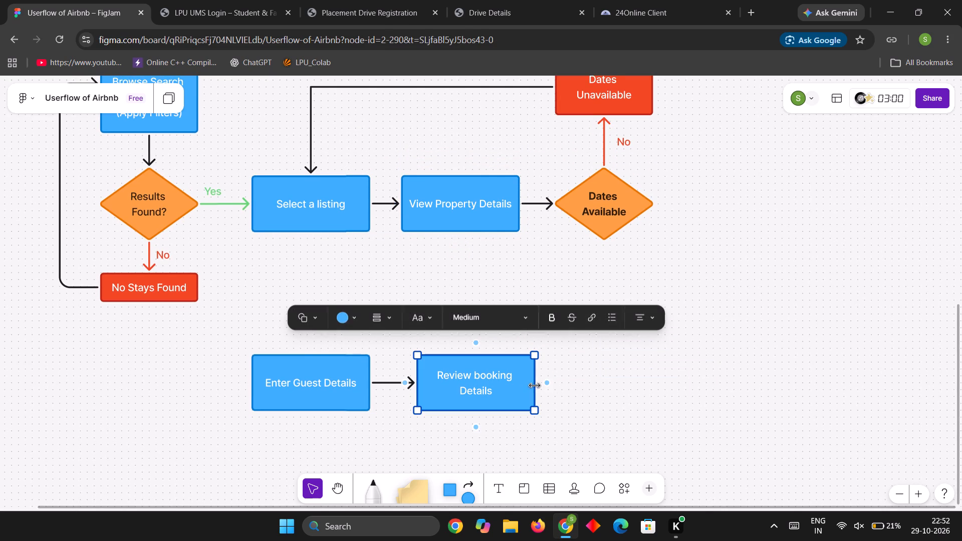
pyautogui.click(551, 384)
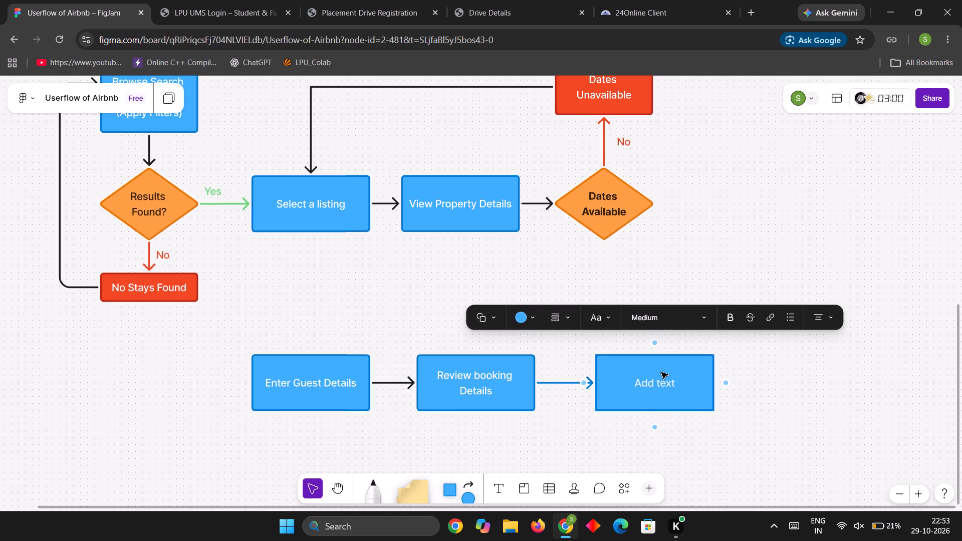
pyautogui.hotkey('shift', 'c')
pyautogui.write('hoose')
pyautogui.press('space')
pyautogui.hotkey('shift', 'p')
pyautogui.write('at')
pyautogui.press('BackSpace')
pyautogui.write('yment Op')
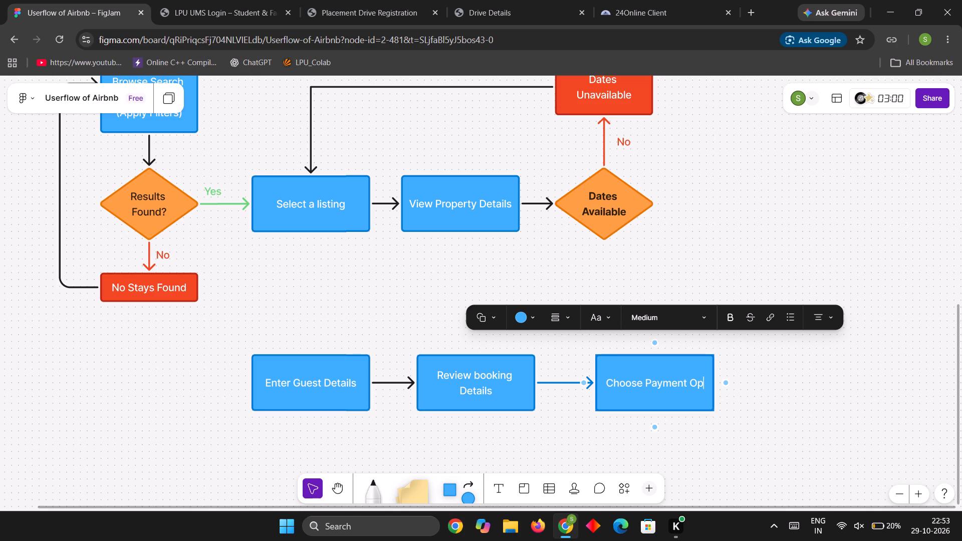
pyautogui.write('tion')
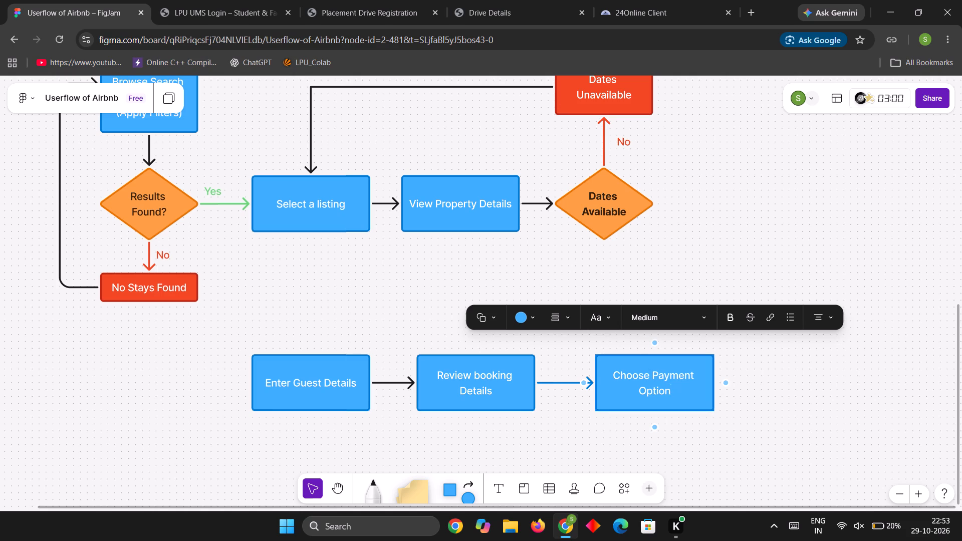
# Make the "Choose Payment Option" text bold, keeping its Simple font, Medium size and centre alignment.
pyautogui.moveTo(675, 394); pyautogui.dragTo(611, 374)
pyautogui.click(603, 317)
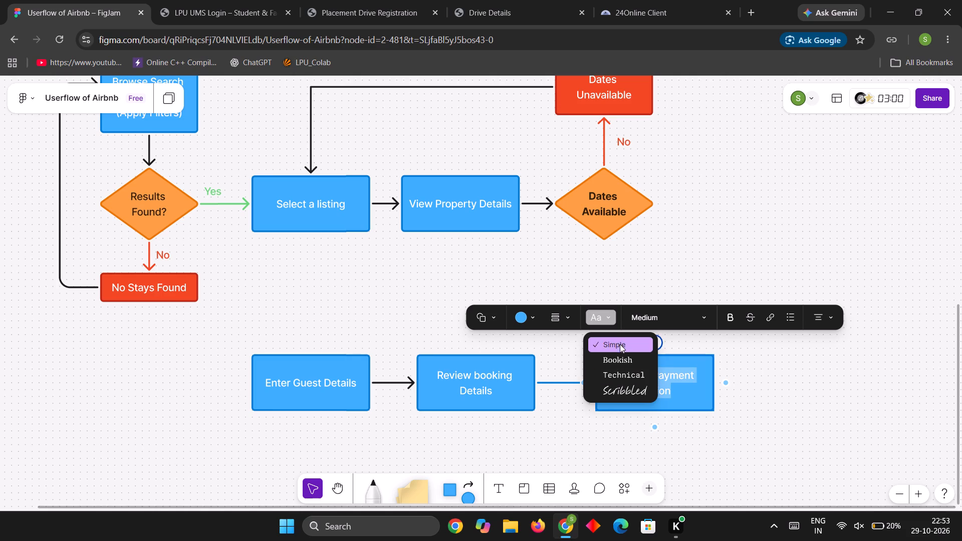
pyautogui.click(612, 321)
pyautogui.click(689, 318)
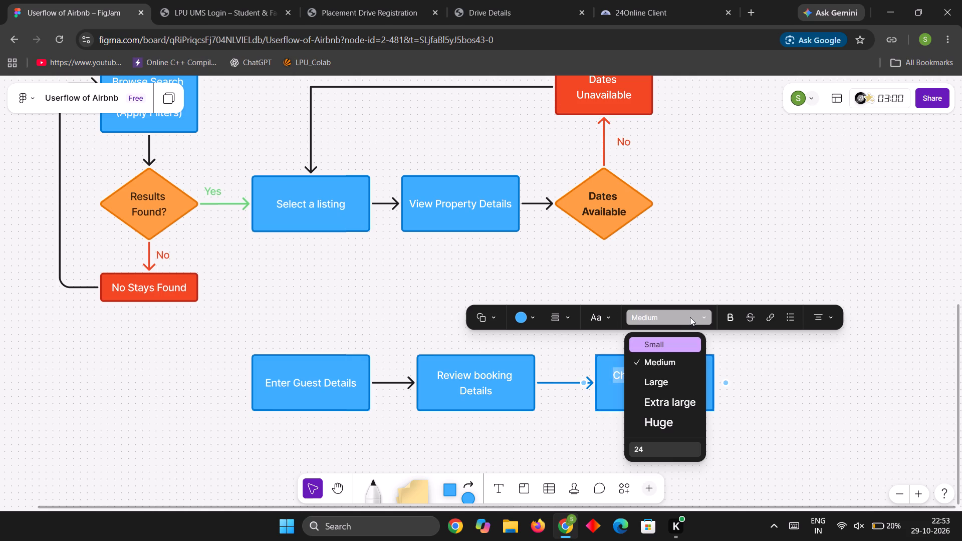
pyautogui.click(690, 317)
pyautogui.click(726, 316)
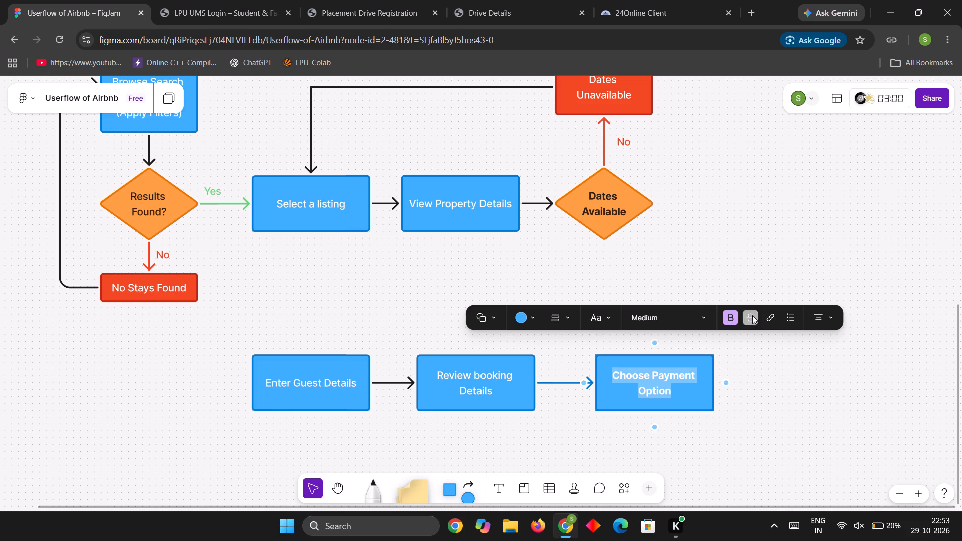
pyautogui.click(825, 314)
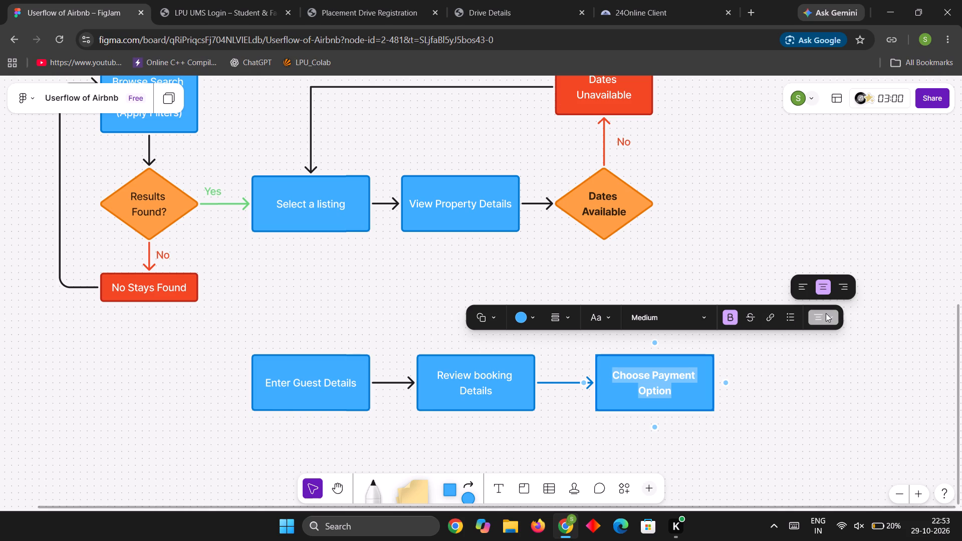
pyautogui.click(826, 313)
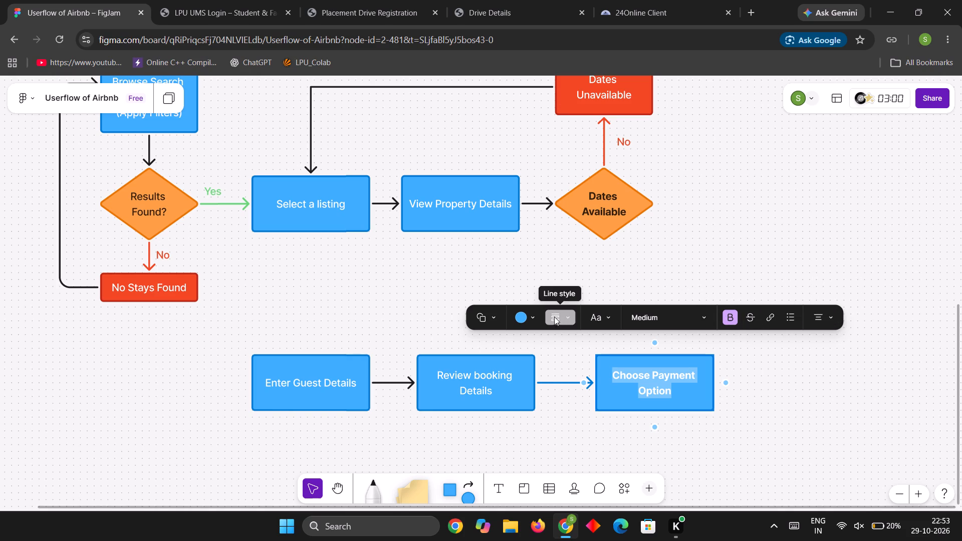
# Set the "Choose Payment Option" box to No fill with a black outline.
pyautogui.click(541, 318)
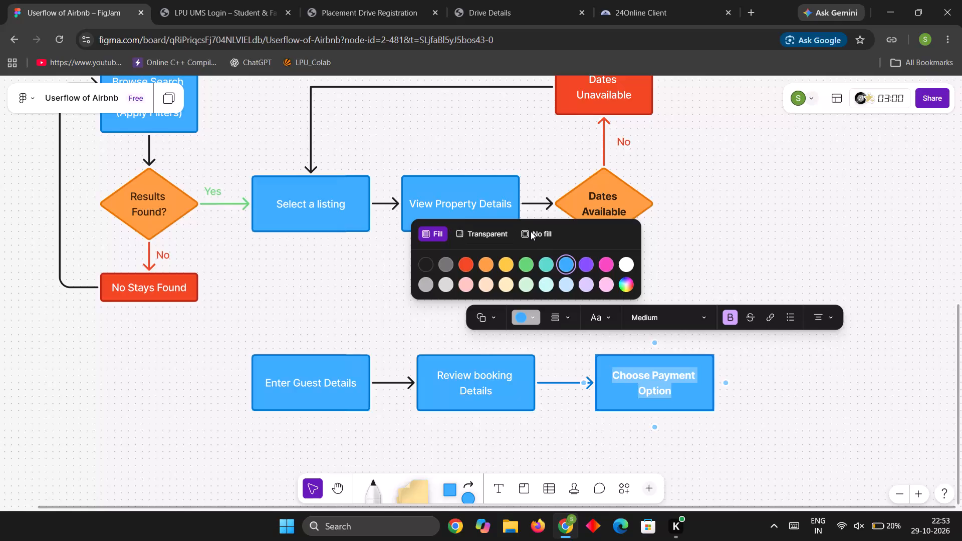
pyautogui.click(531, 231)
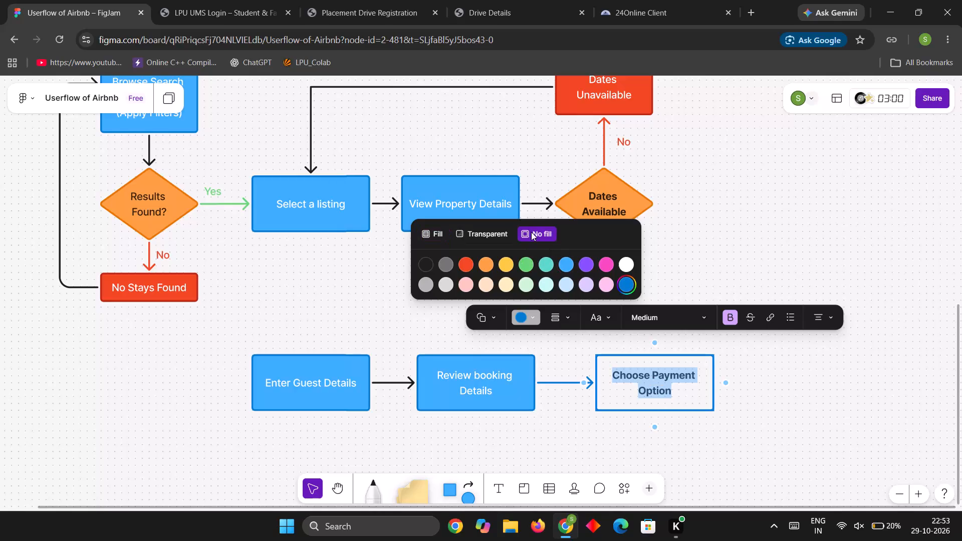
pyautogui.click(419, 265)
pyautogui.click(574, 425)
pyautogui.click(678, 383)
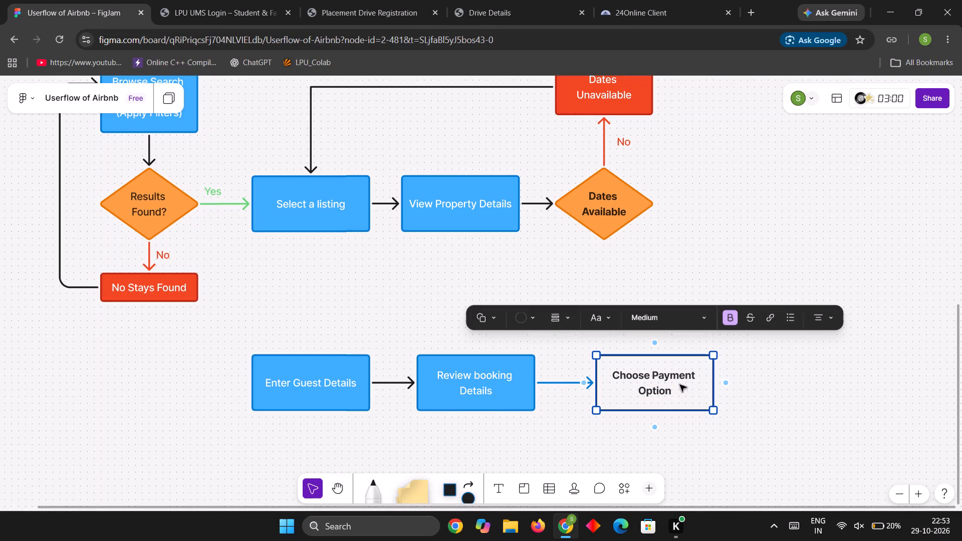
# Give the "Choose Payment Option" box a solid blue fill, matching the other boxes in its row.
pyautogui.click(538, 320)
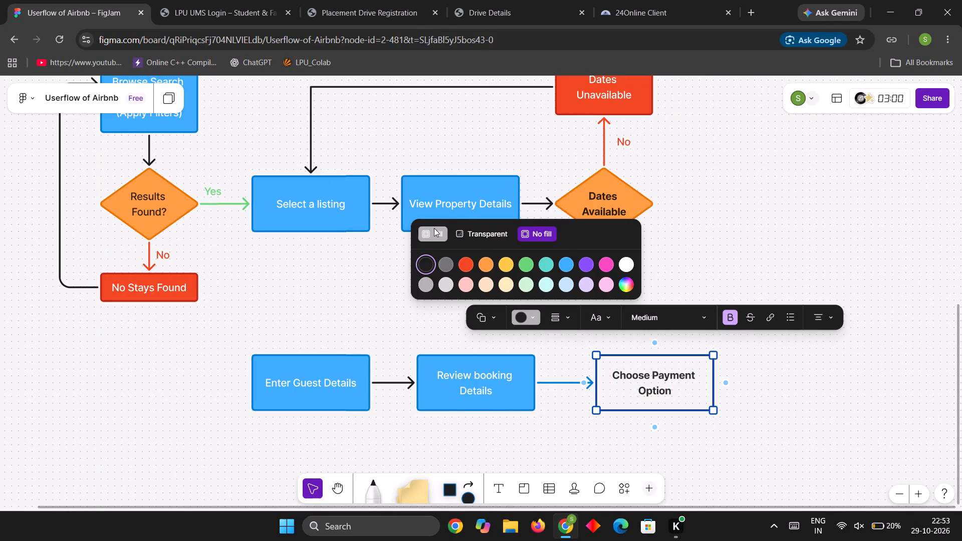
pyautogui.click(433, 228)
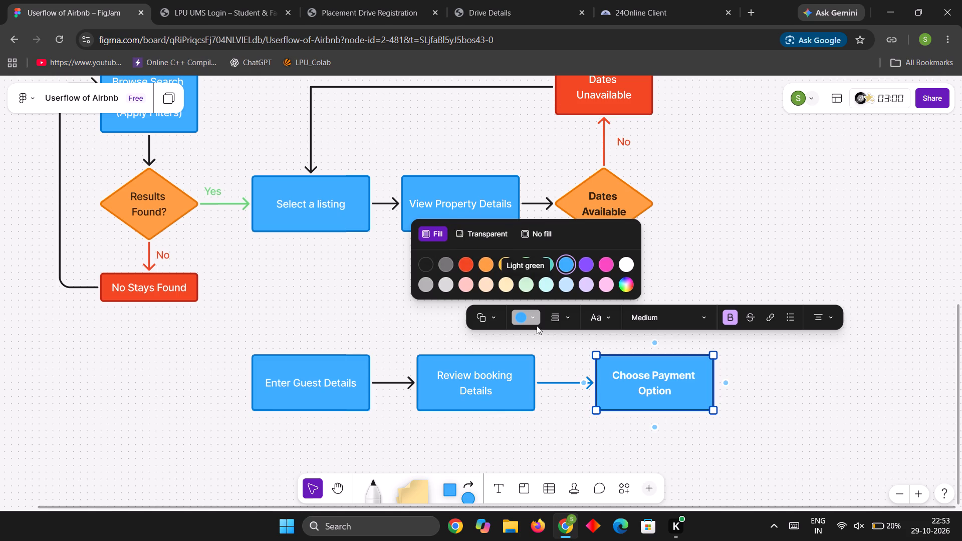
pyautogui.click(493, 317)
pyautogui.click(493, 317)
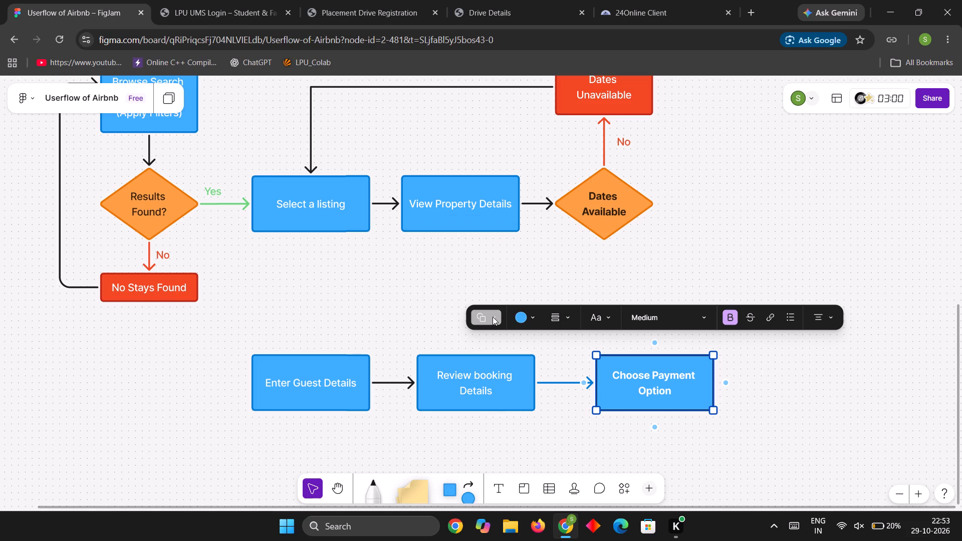
pyautogui.click(493, 317)
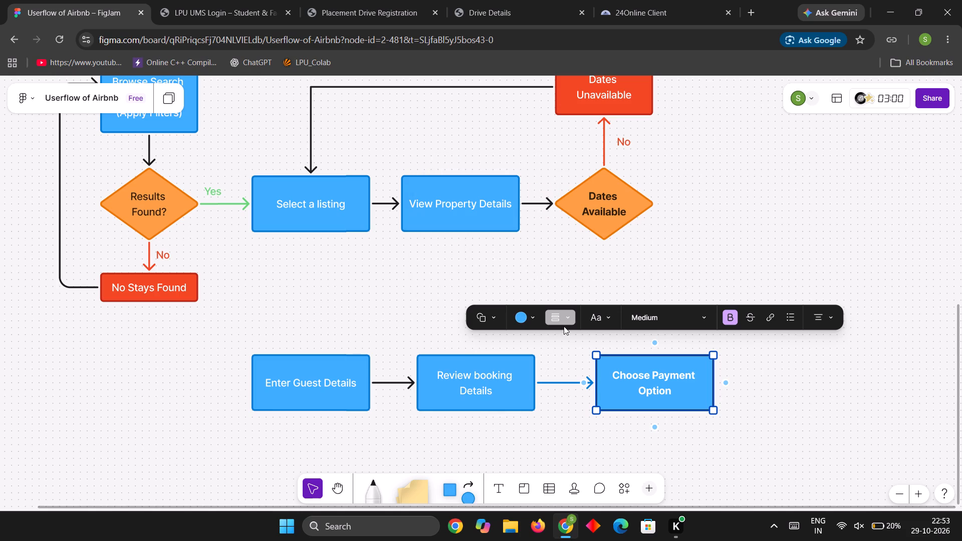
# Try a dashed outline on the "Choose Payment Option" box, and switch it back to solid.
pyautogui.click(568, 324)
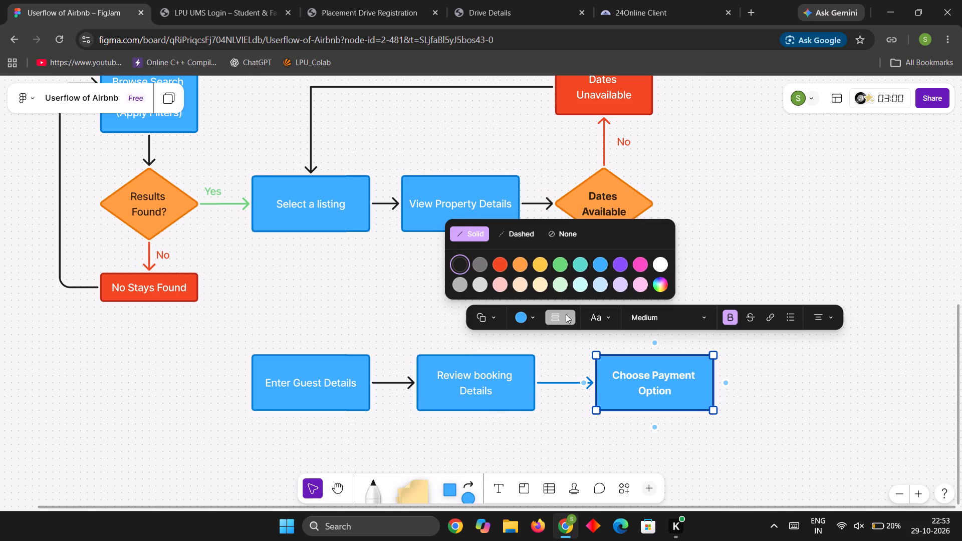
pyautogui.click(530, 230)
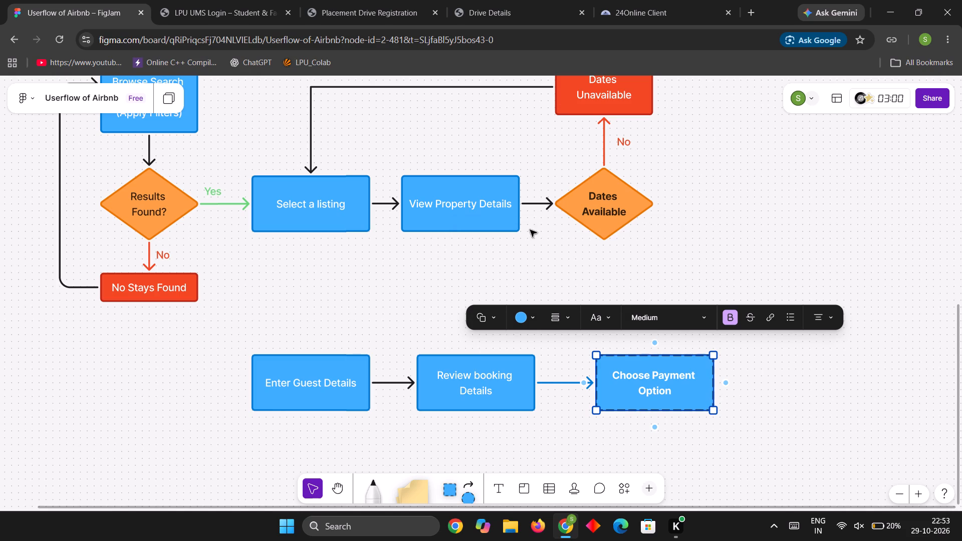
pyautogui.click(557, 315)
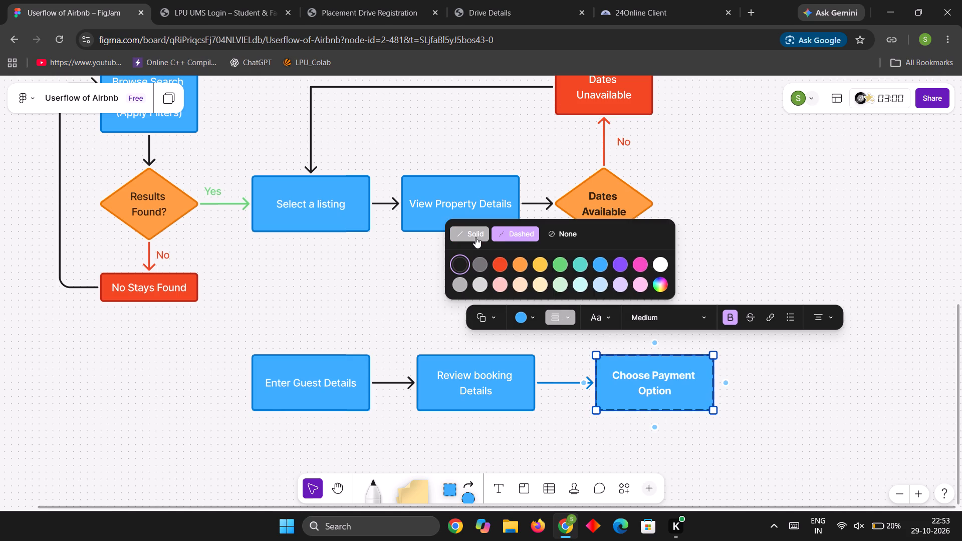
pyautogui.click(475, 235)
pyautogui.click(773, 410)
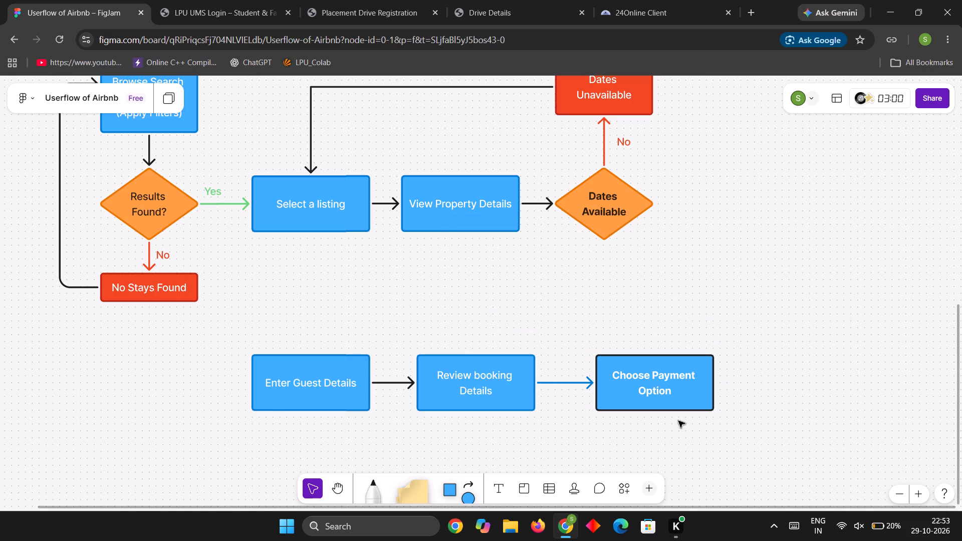
# Set the outline of the "Review booking Details" box to solid black.
pyautogui.click(534, 372)
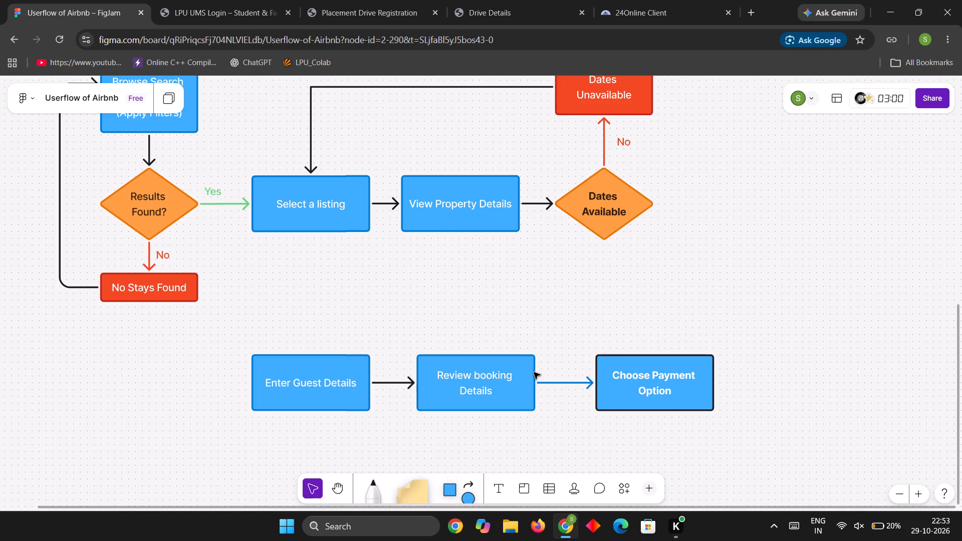
pyautogui.click(392, 316)
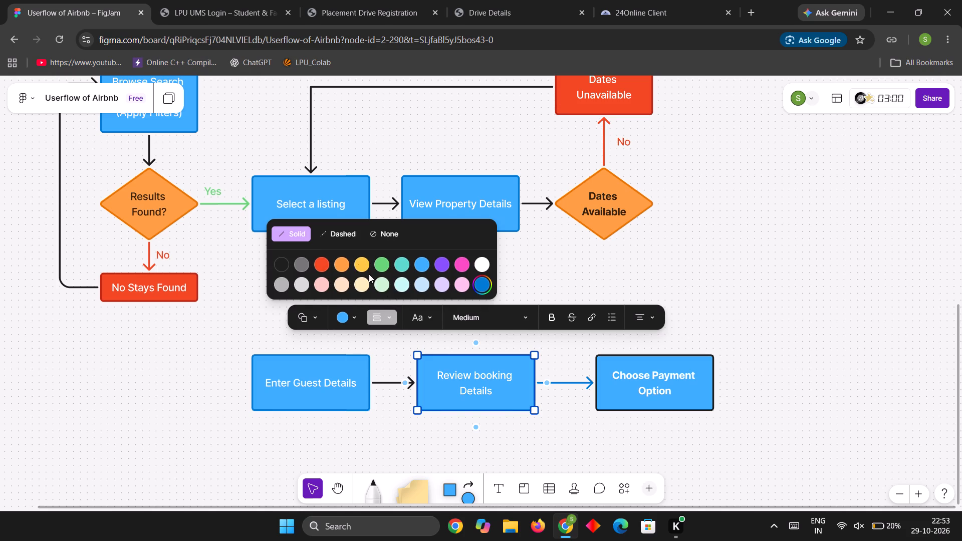
pyautogui.click(304, 232)
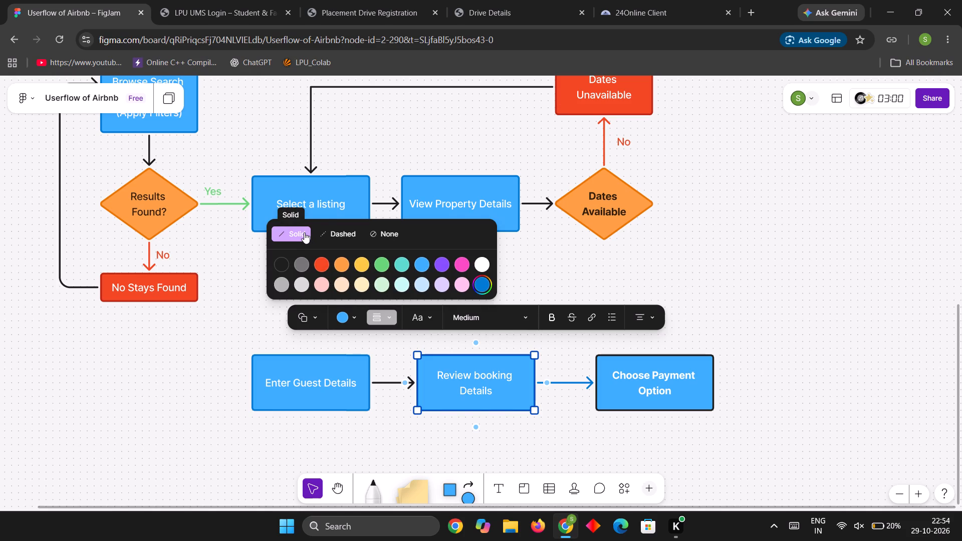
pyautogui.click(283, 261)
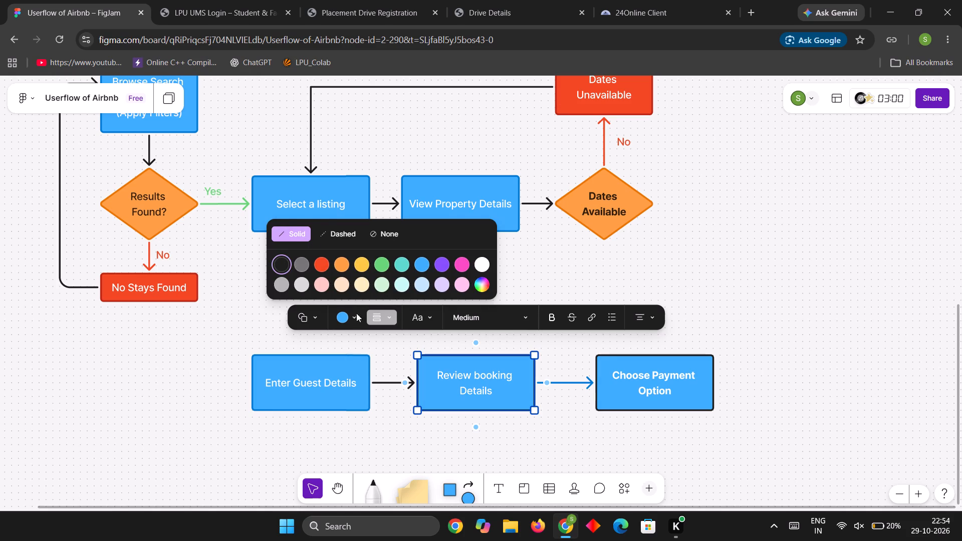
pyautogui.click(520, 457)
pyautogui.click(798, 388)
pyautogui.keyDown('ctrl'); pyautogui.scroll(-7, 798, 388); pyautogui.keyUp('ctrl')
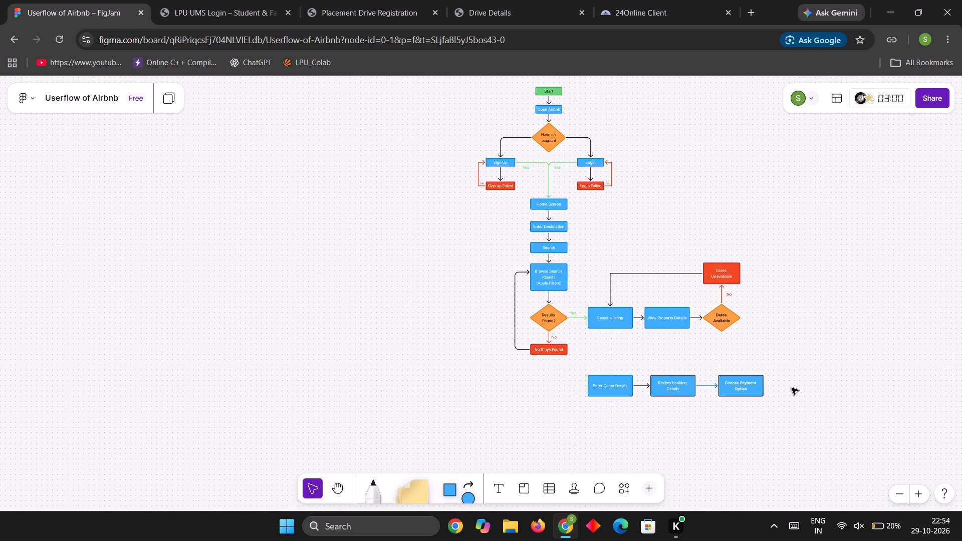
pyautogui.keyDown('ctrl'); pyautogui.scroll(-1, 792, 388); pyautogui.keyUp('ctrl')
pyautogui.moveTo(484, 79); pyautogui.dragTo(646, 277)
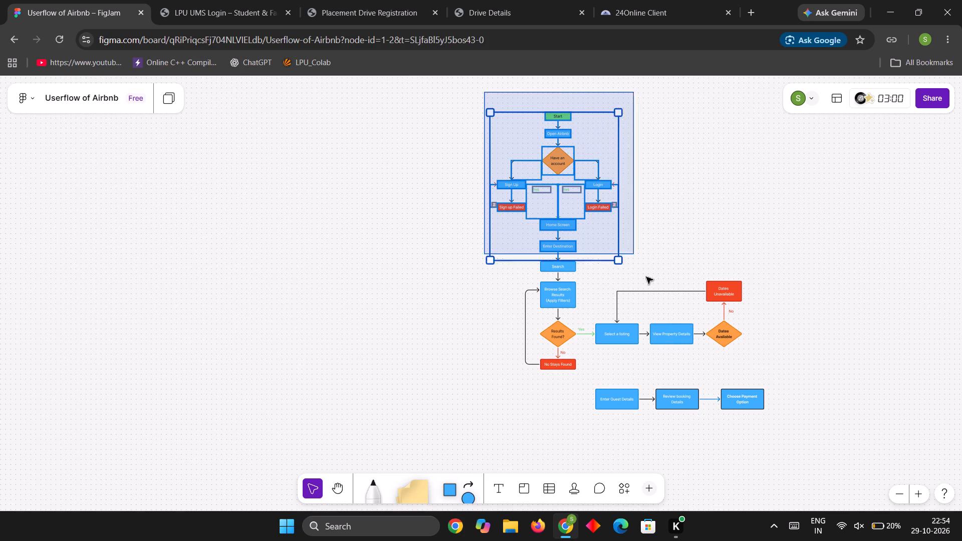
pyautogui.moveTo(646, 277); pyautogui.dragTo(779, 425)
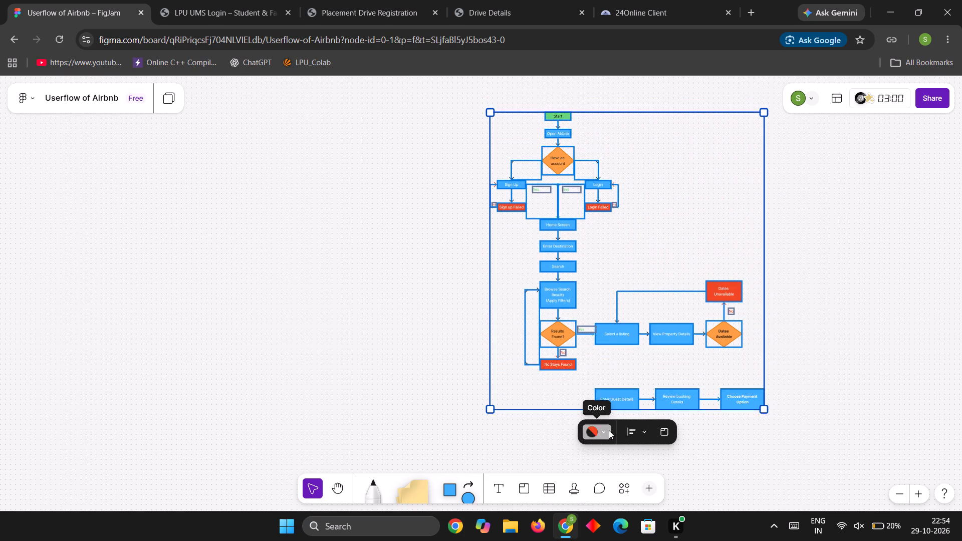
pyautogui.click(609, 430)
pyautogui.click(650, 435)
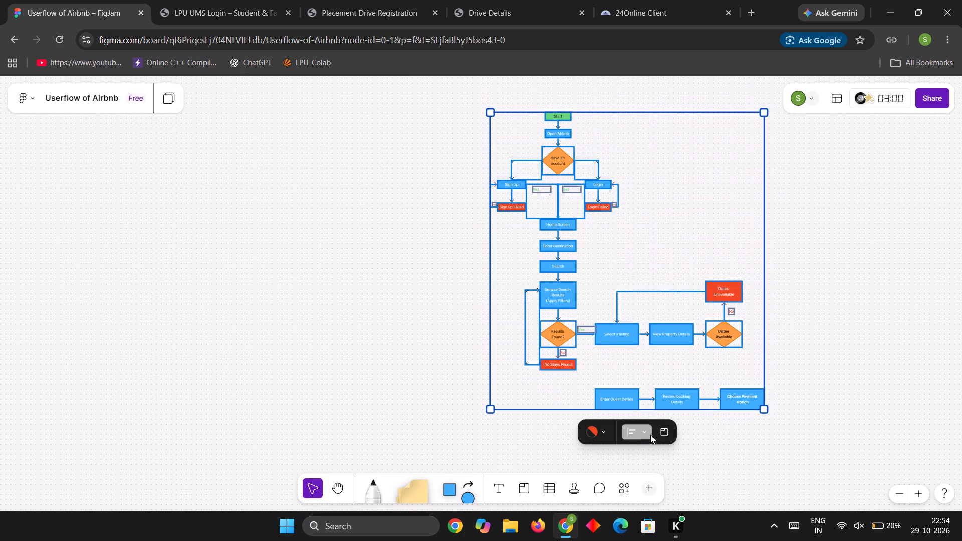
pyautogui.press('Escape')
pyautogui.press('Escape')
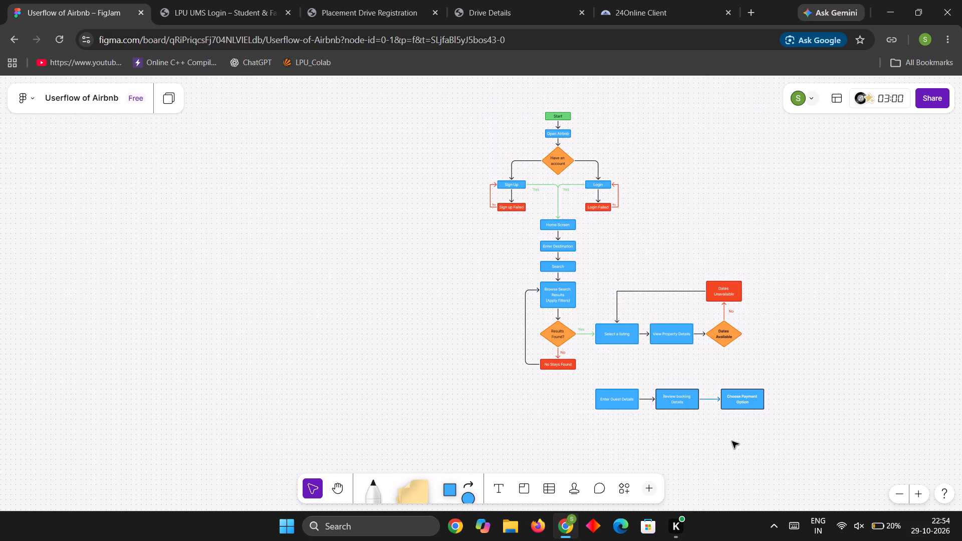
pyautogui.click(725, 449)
# Set the outline of the "Enter Guest Details" box to black, keeping it solid.
pyautogui.keyDown('ctrl'); pyautogui.scroll(7, 712, 447); pyautogui.keyUp('ctrl')
pyautogui.scroll(3, 637, 444)
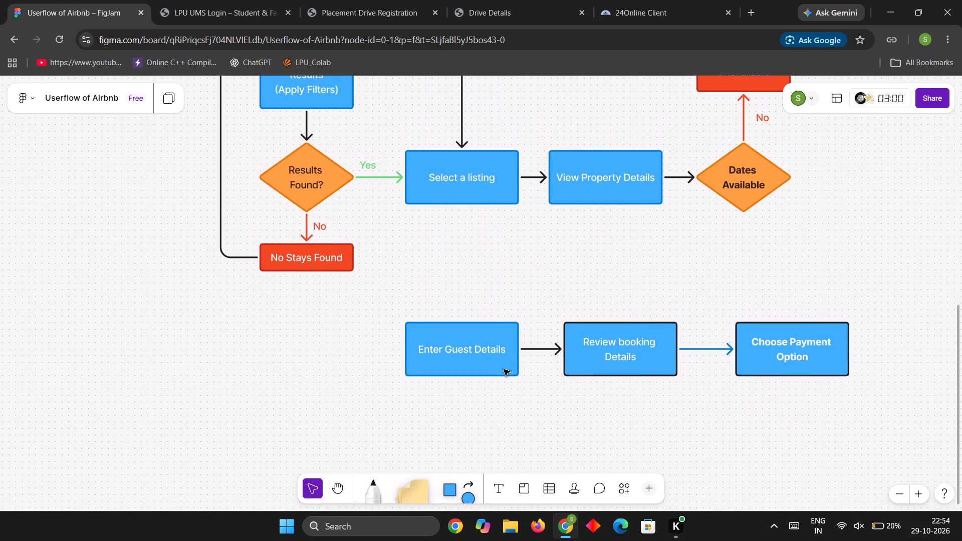
pyautogui.click(503, 336)
pyautogui.click(407, 289)
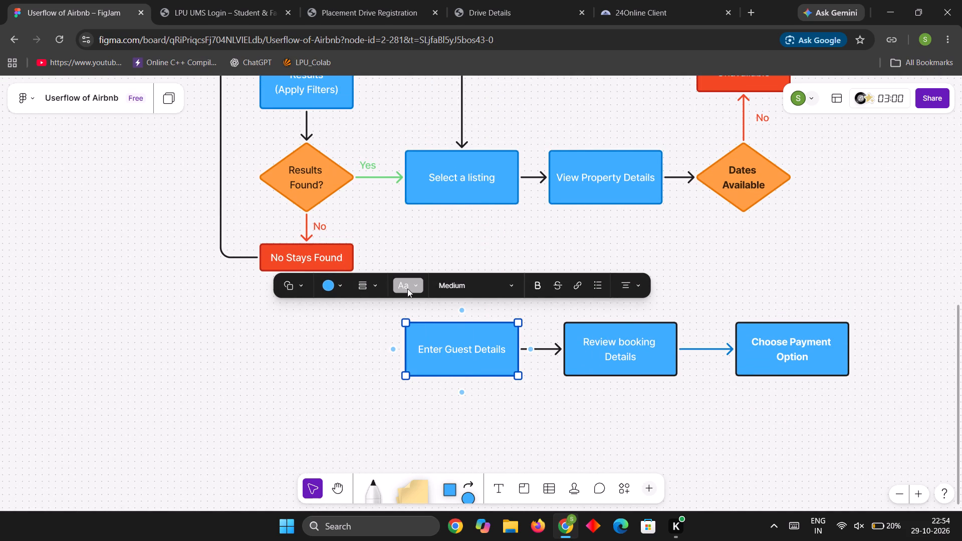
pyautogui.click(362, 283)
pyautogui.click(382, 283)
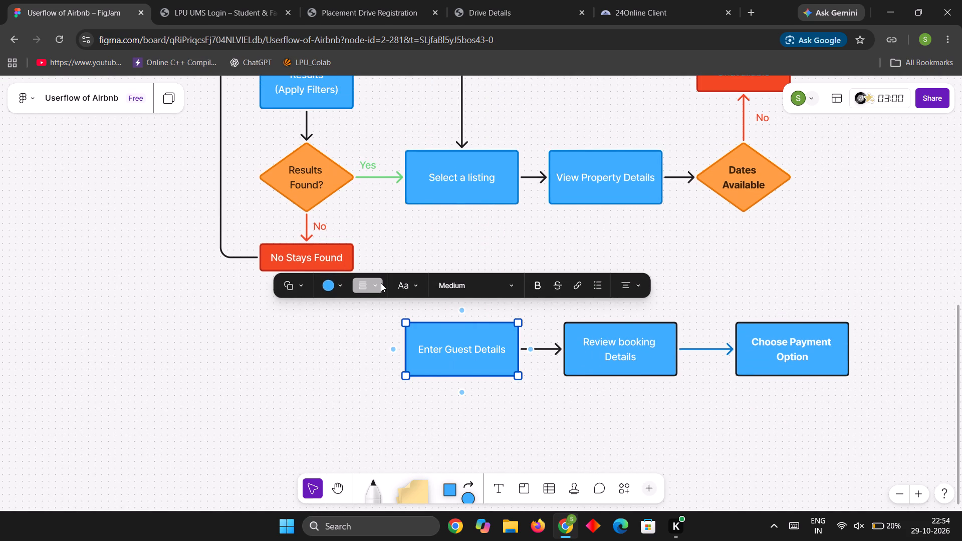
pyautogui.click(271, 225)
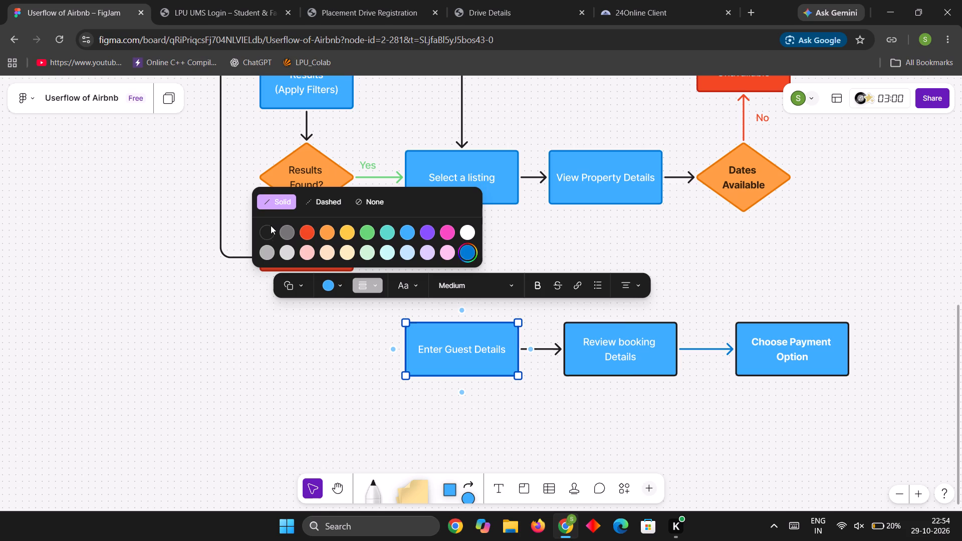
pyautogui.click(518, 382)
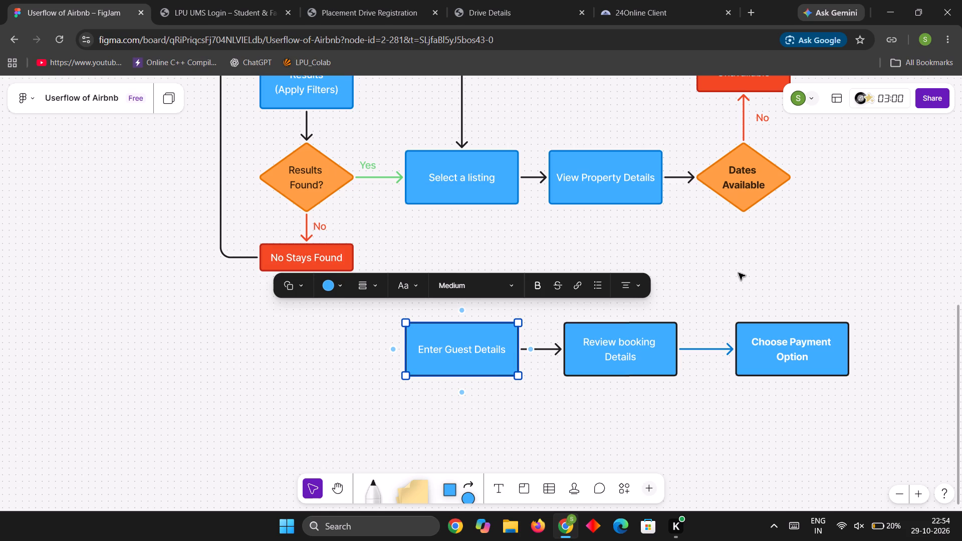
pyautogui.press('Escape')
pyautogui.click(739, 273)
# Set the outline of the "Dates Available" diamond to black, keeping its orange fill.
pyautogui.scroll(5, 755, 281)
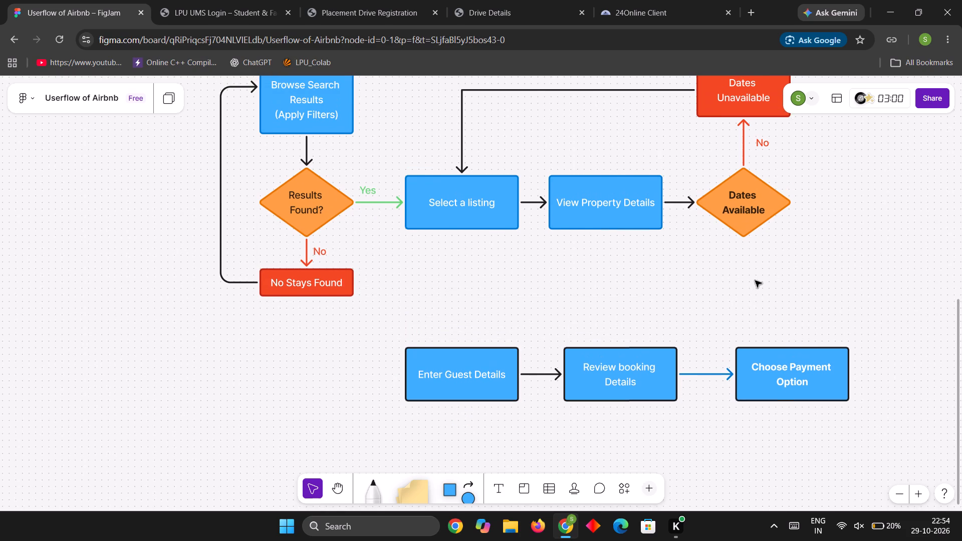
pyautogui.scroll(2, 808, 334)
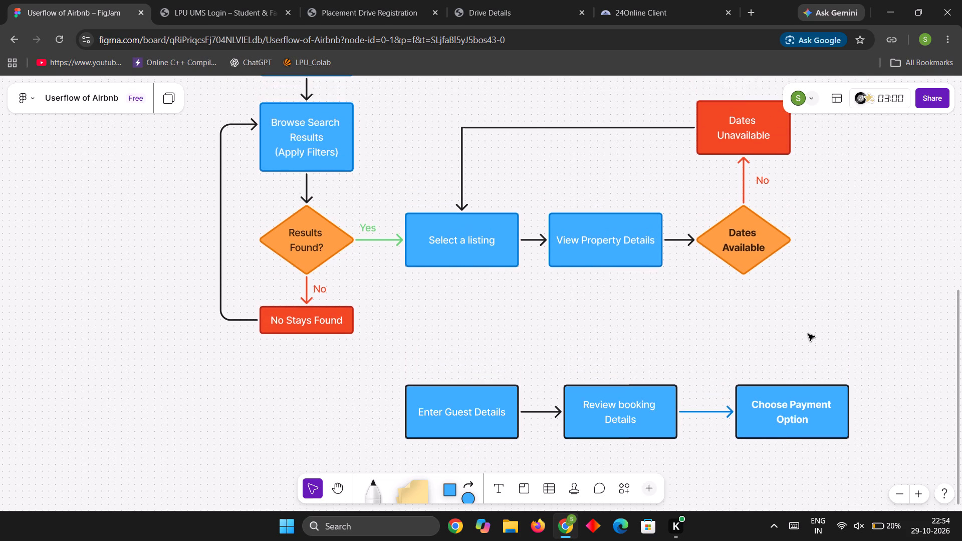
pyautogui.click(772, 250)
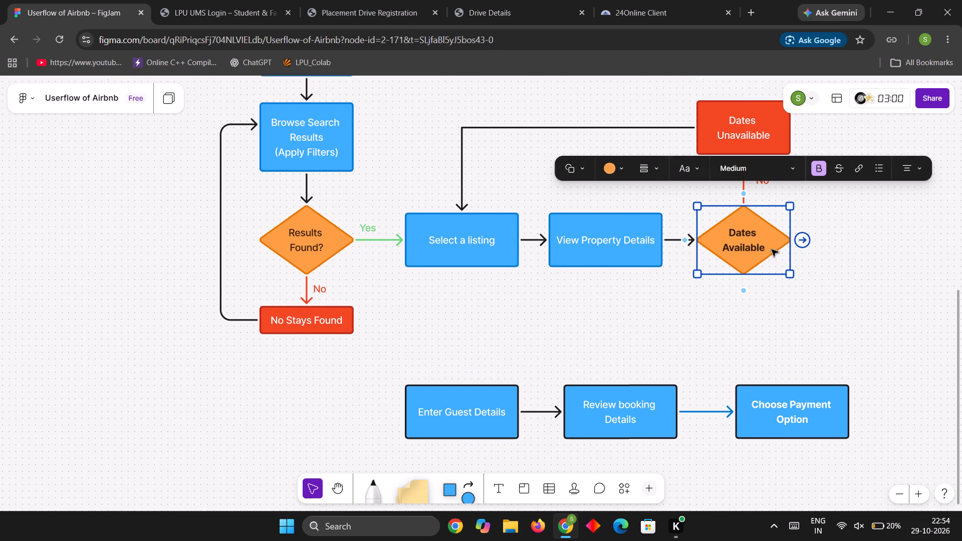
pyautogui.click(656, 167)
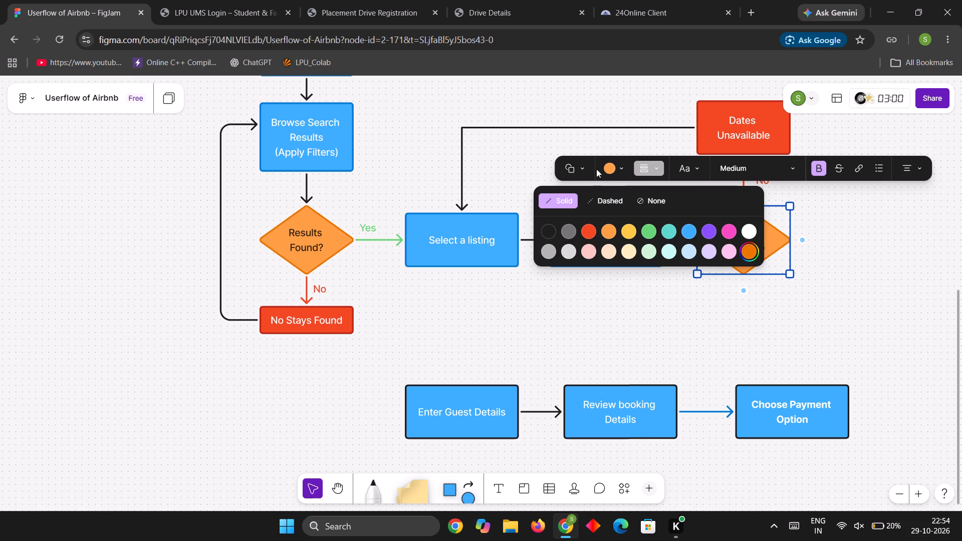
pyautogui.click(553, 232)
pyautogui.click(714, 331)
# Set the outline of the "View Property Details" box to black, keeping its blue fill.
pyautogui.scroll(2, 718, 317)
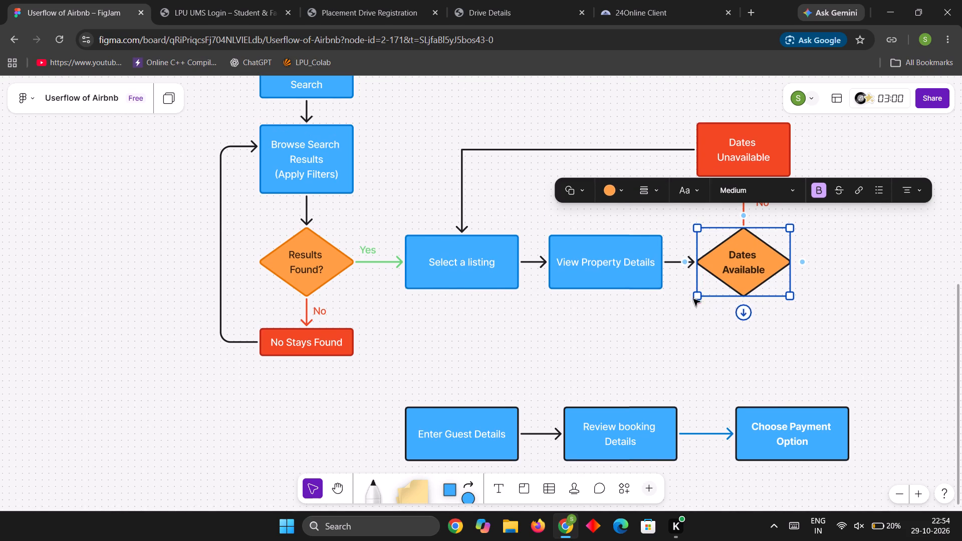
pyautogui.click(656, 280)
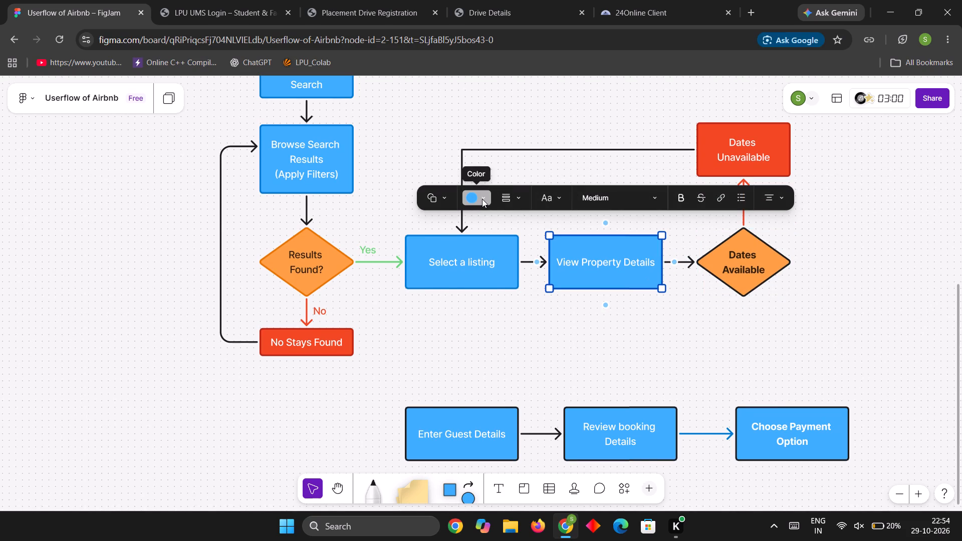
pyautogui.click(482, 199)
pyautogui.click(483, 198)
pyautogui.click(509, 198)
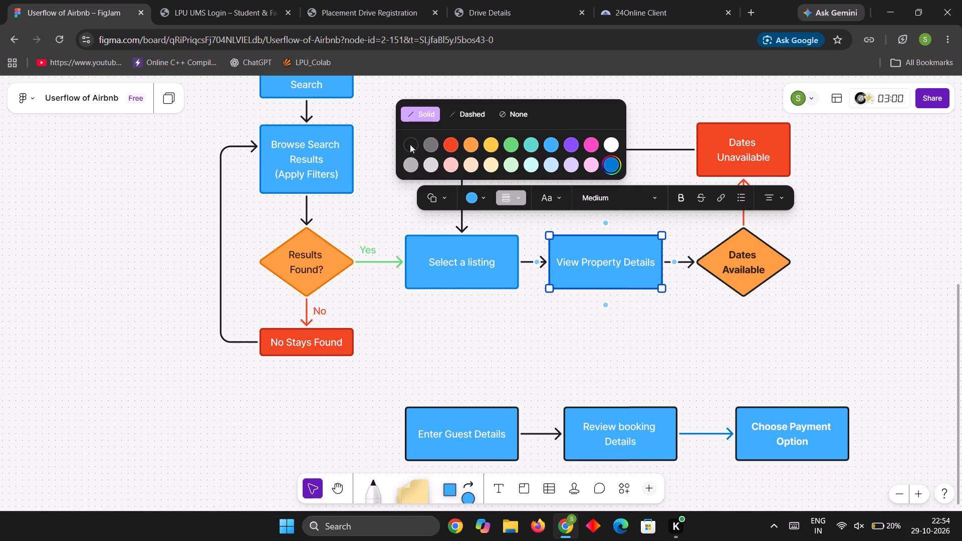
pyautogui.click(403, 137)
pyautogui.click(409, 139)
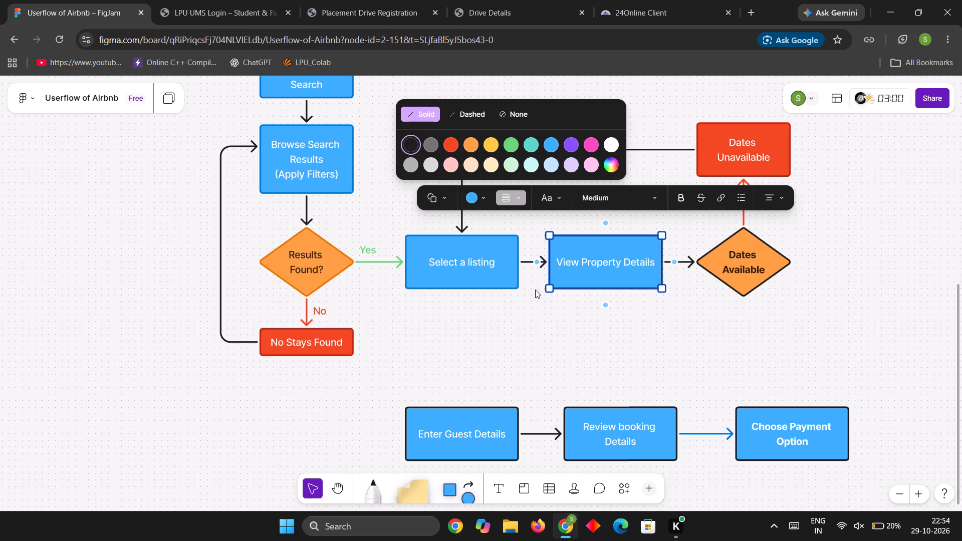
pyautogui.click(537, 309)
pyautogui.click(514, 294)
# Set the outline of the "Select a listing" box to black, keeping its blue fill.
pyautogui.click(505, 267)
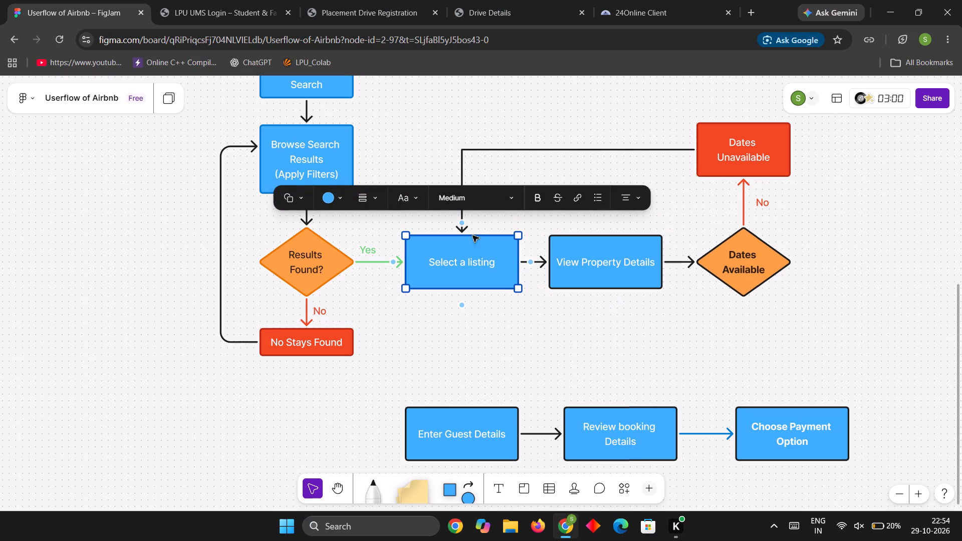
pyautogui.click(372, 201)
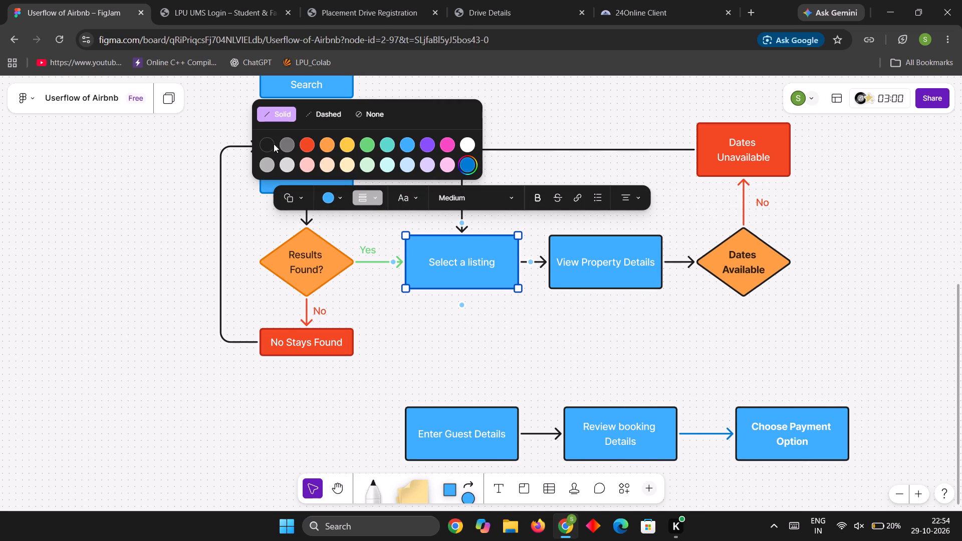
pyautogui.click(271, 143)
# Change the fill colour of the "Dates Unavailable" box to black.
pyautogui.click(779, 149)
pyautogui.click(779, 148)
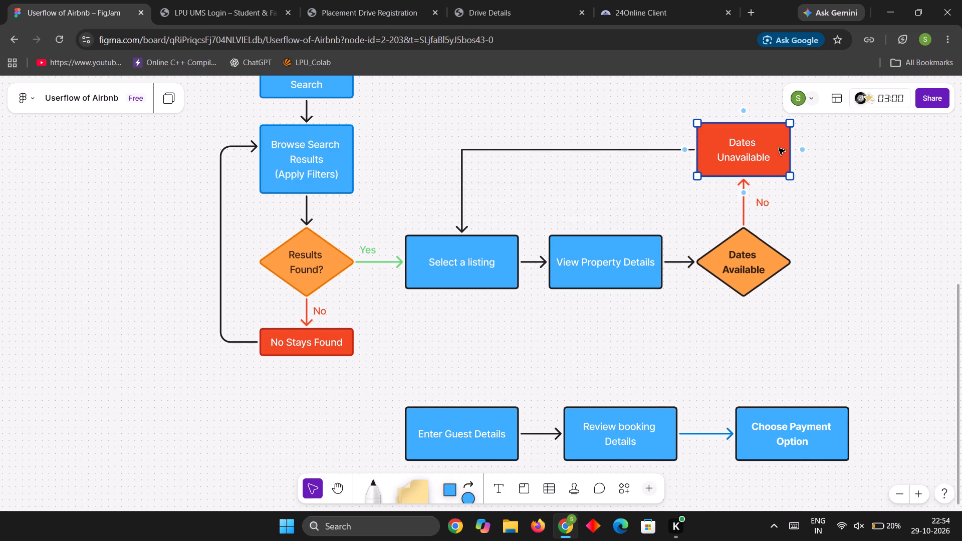
pyautogui.click(629, 213)
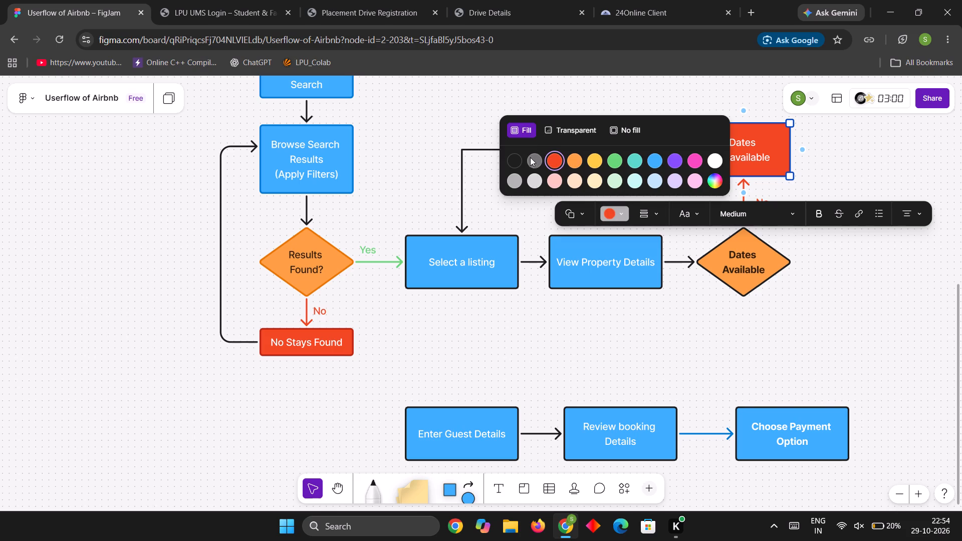
pyautogui.click(518, 158)
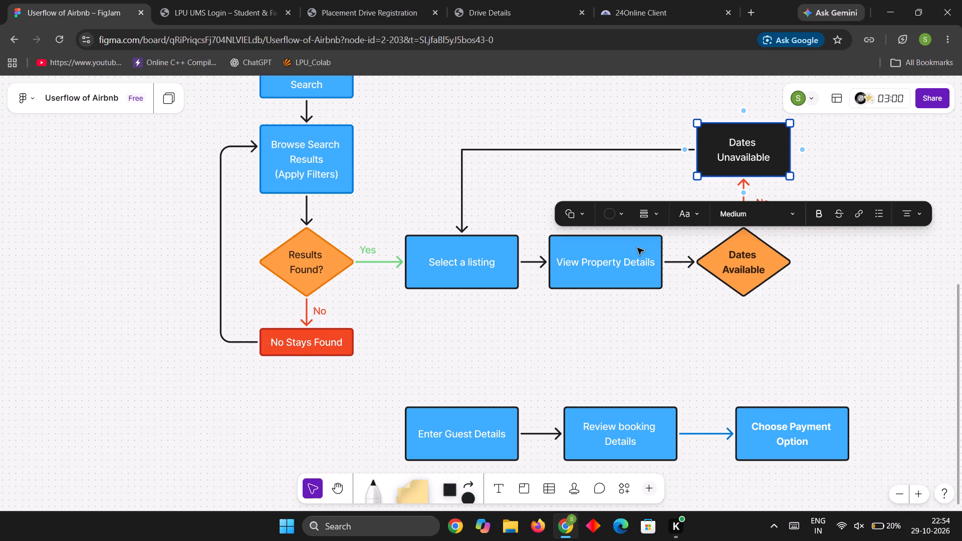
# Undo the black fill on the "Dates Unavailable" box and set its outline to black instead.
pyautogui.hotkey('ctrl', 'z')
pyautogui.click(654, 212)
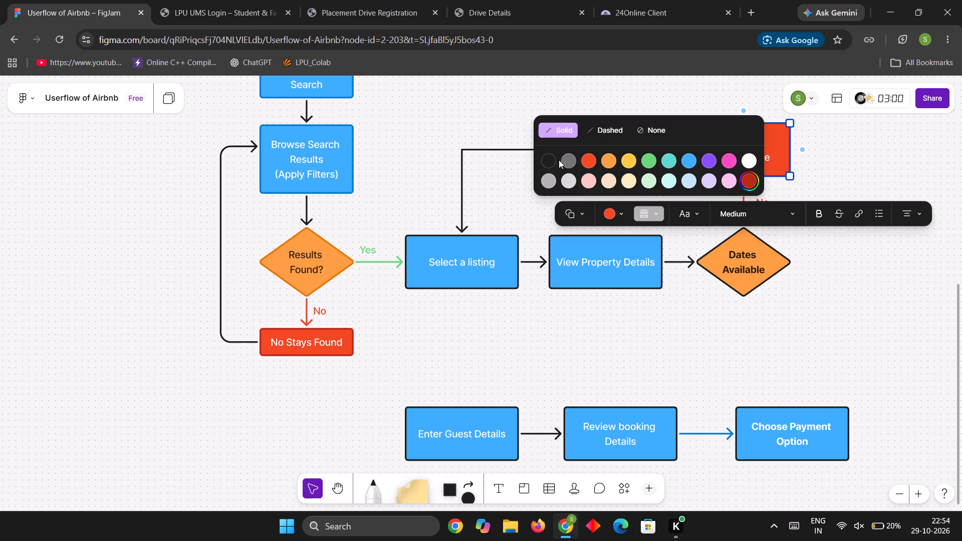
pyautogui.click(547, 160)
pyautogui.click(604, 322)
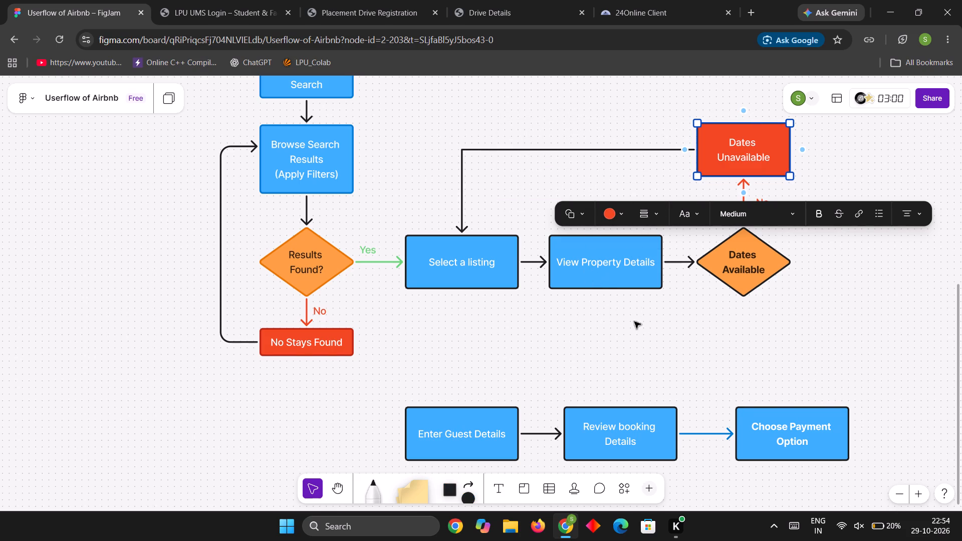
pyautogui.click(634, 331)
# Make the "Review booking Details" text bold.
pyautogui.scroll(-1, 623, 331)
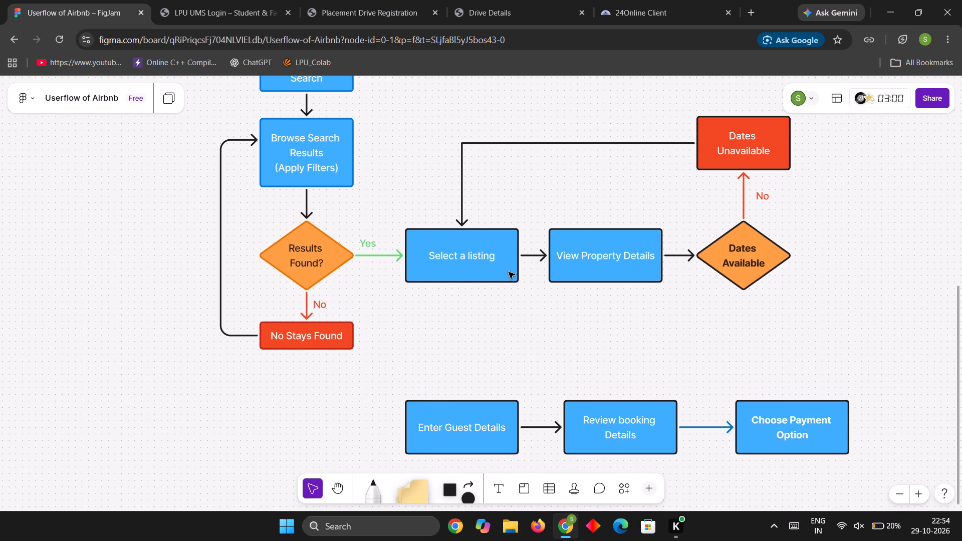
pyautogui.click(628, 432)
pyautogui.click(637, 433)
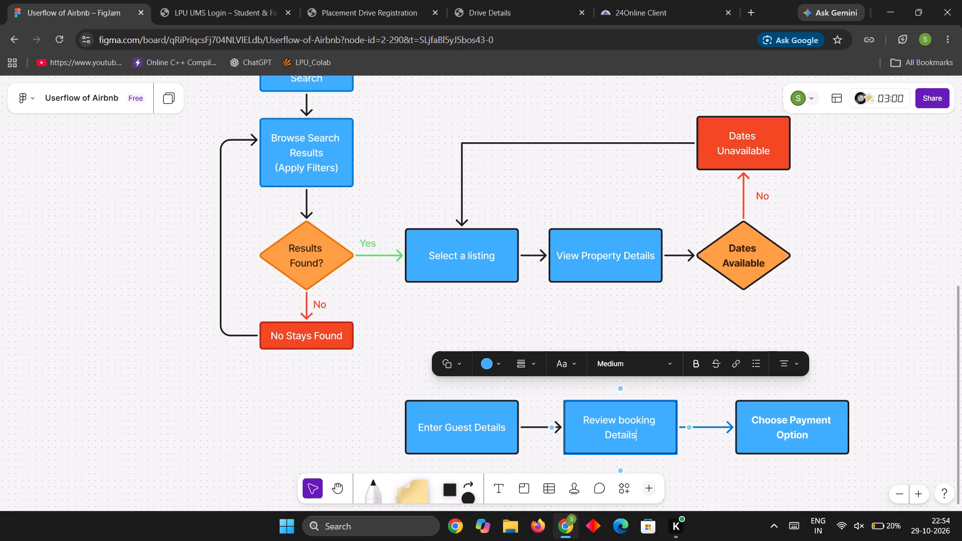
pyautogui.moveTo(637, 434); pyautogui.dragTo(567, 415)
pyautogui.click(689, 370)
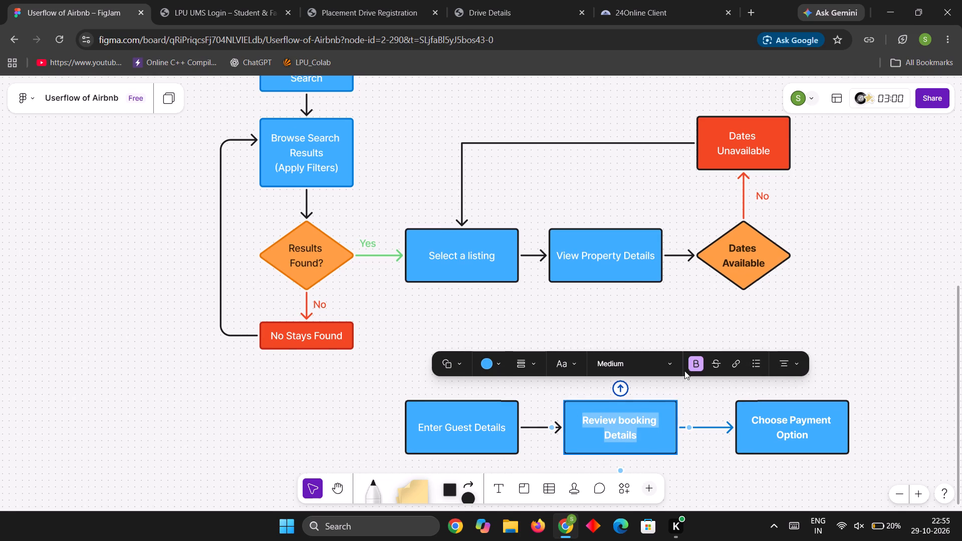
# Make the "Enter Guest Details" text bold.
pyautogui.click(507, 428)
pyautogui.moveTo(504, 427); pyautogui.dragTo(413, 428)
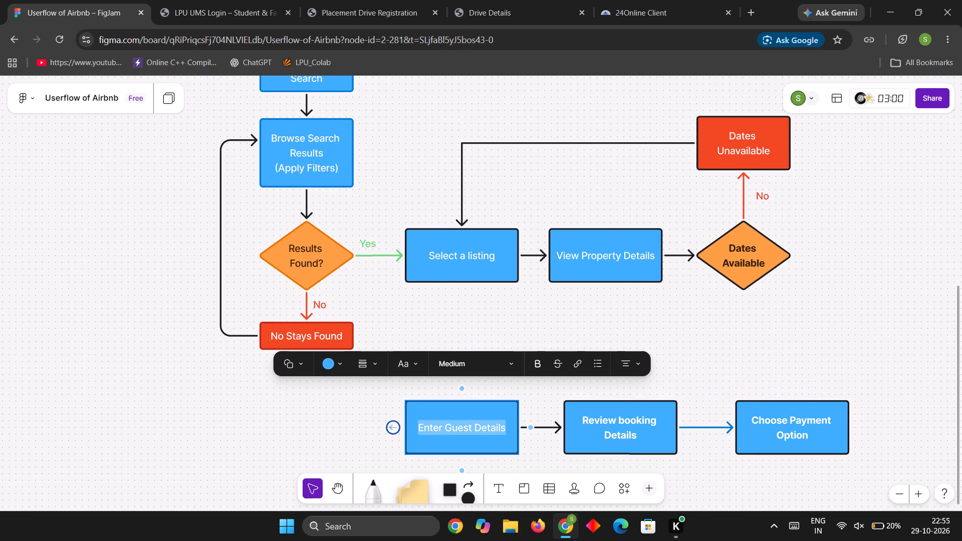
pyautogui.click(541, 368)
pyautogui.click(708, 376)
# Make the "View Property Details" text bold to match the "Dates Available" diamond.
pyautogui.scroll(1, 709, 375)
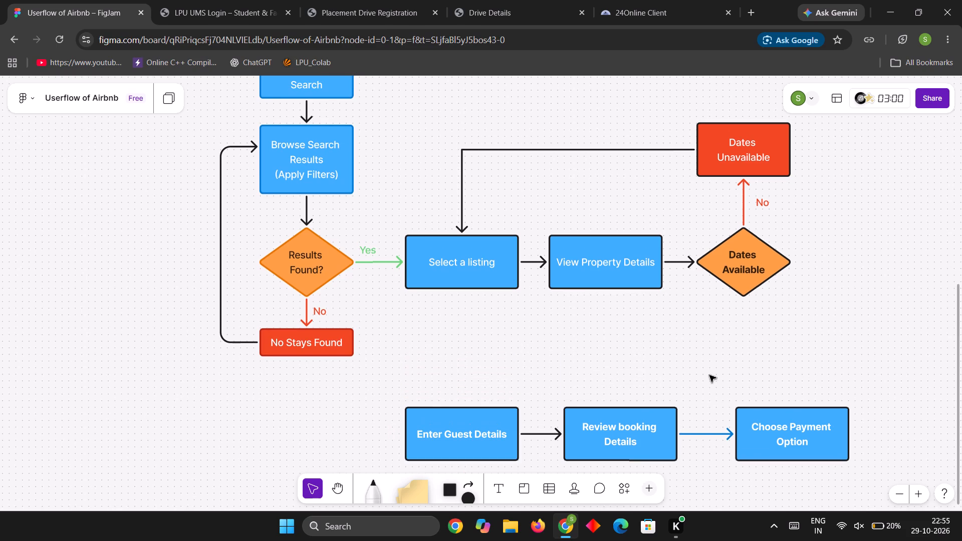
pyautogui.scroll(3, 773, 378)
pyautogui.click(762, 296)
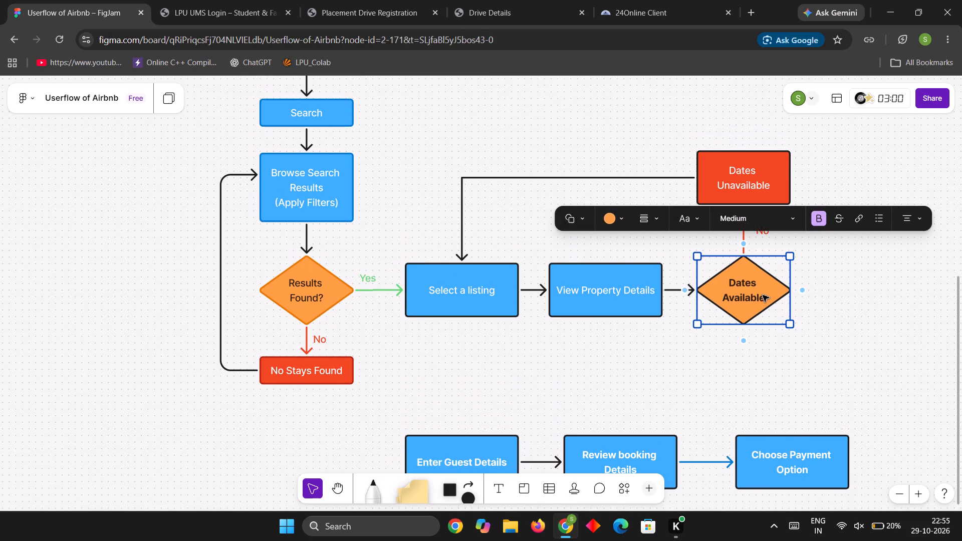
pyautogui.click(763, 295)
pyautogui.doubleClick(590, 292)
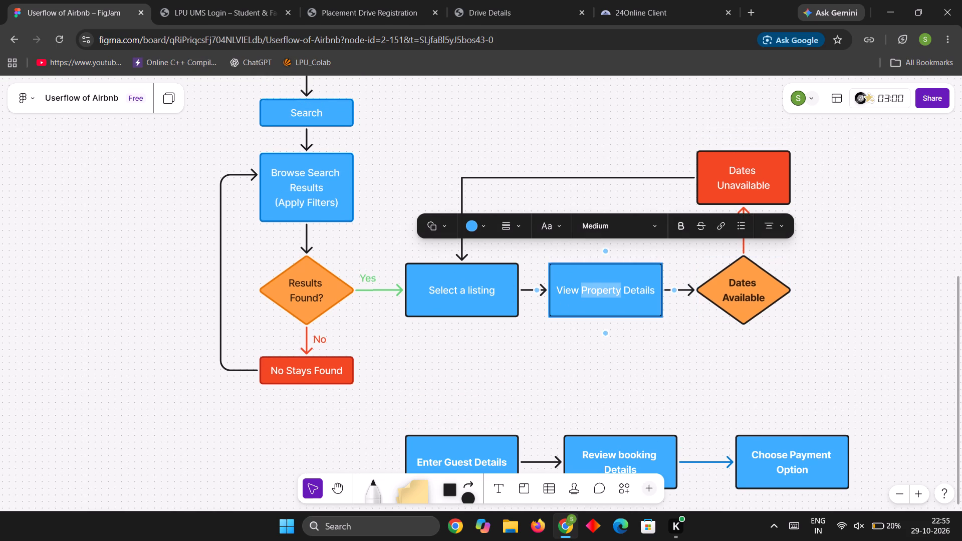
pyautogui.hotkey('ctrl', 'a')
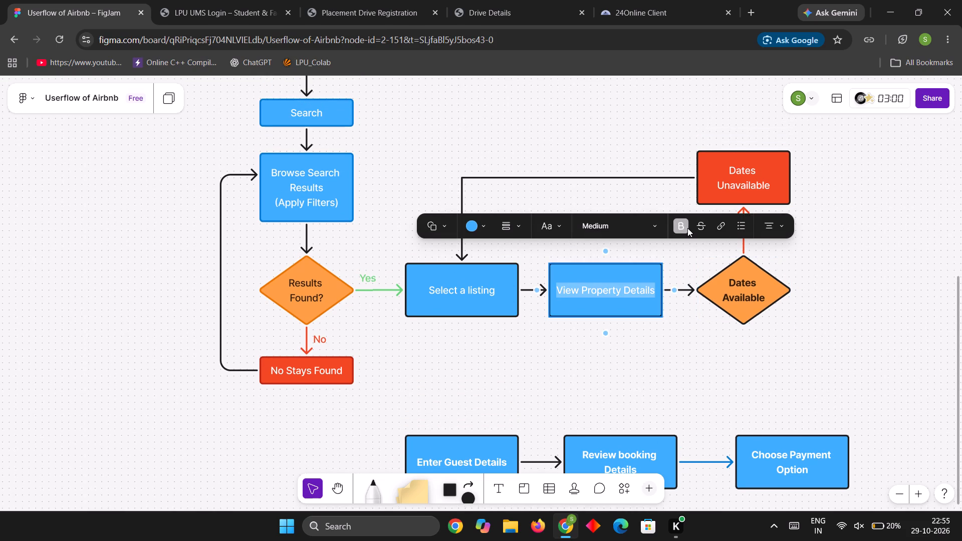
pyautogui.click(686, 228)
pyautogui.click(686, 354)
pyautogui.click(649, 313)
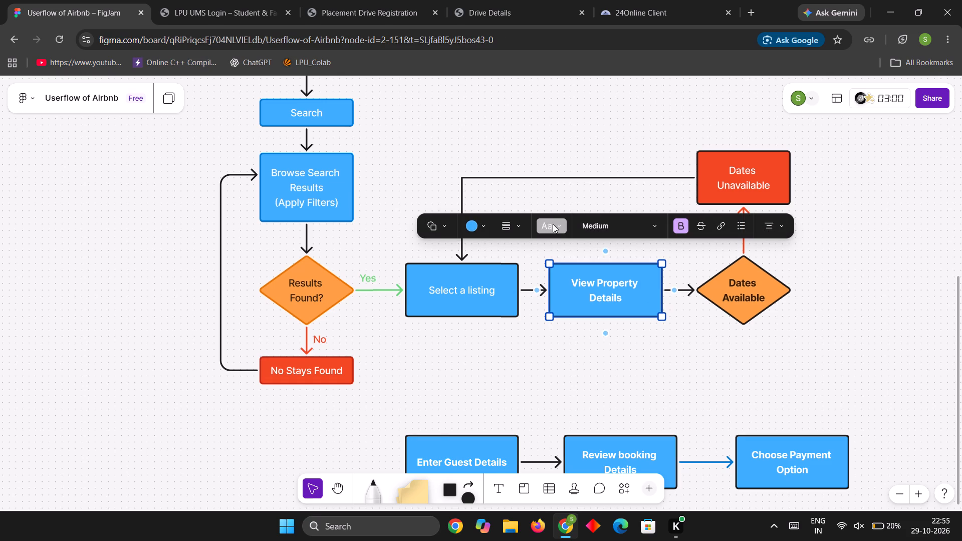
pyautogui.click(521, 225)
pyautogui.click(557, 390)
# Make the "Select a listing" text bold.
pyautogui.click(495, 288)
pyautogui.doubleClick(495, 288)
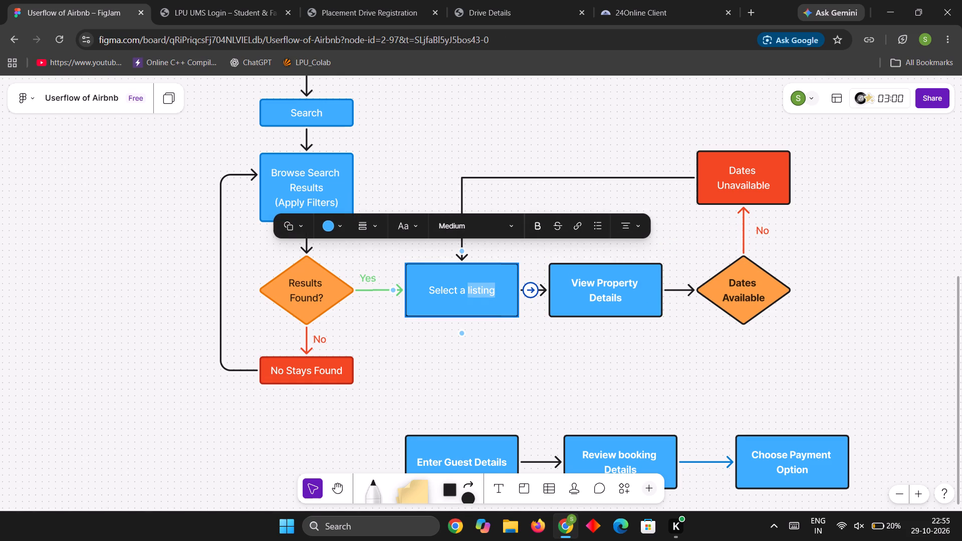
pyautogui.hotkey('ctrl', 'a')
pyautogui.click(534, 232)
pyautogui.click(557, 355)
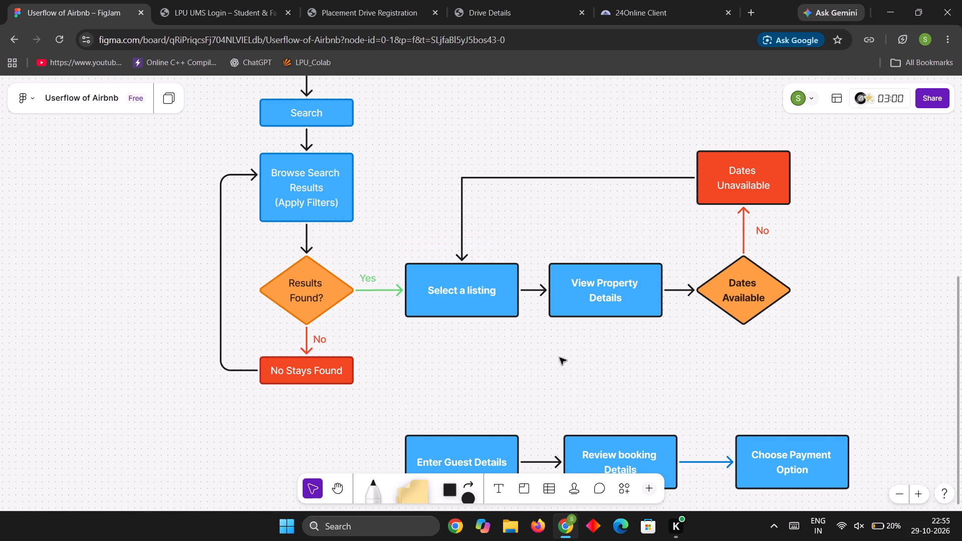
# Make the "Dates Unavailable" text bold.
pyautogui.scroll(2, 600, 365)
pyautogui.click(765, 197)
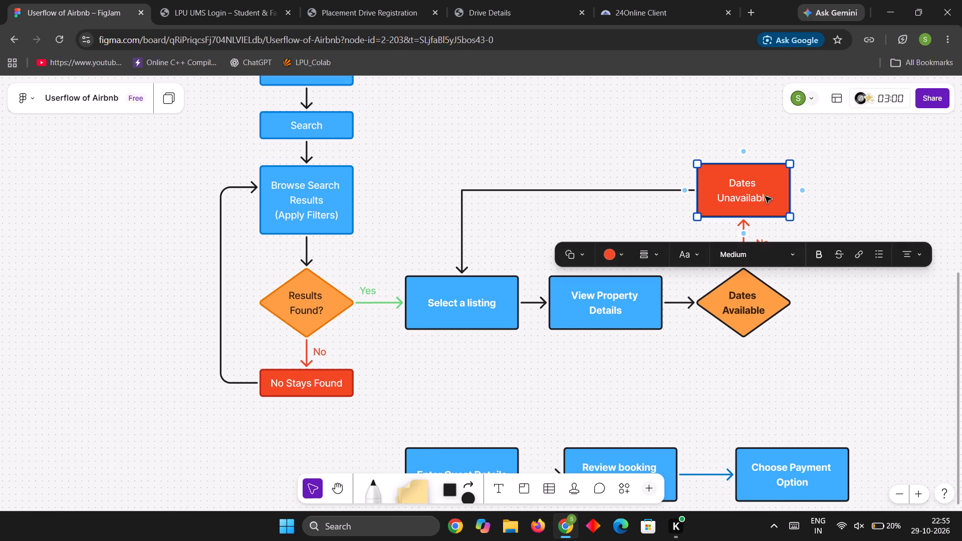
pyautogui.doubleClick(767, 196)
pyautogui.hotkey('ctrl', 'a')
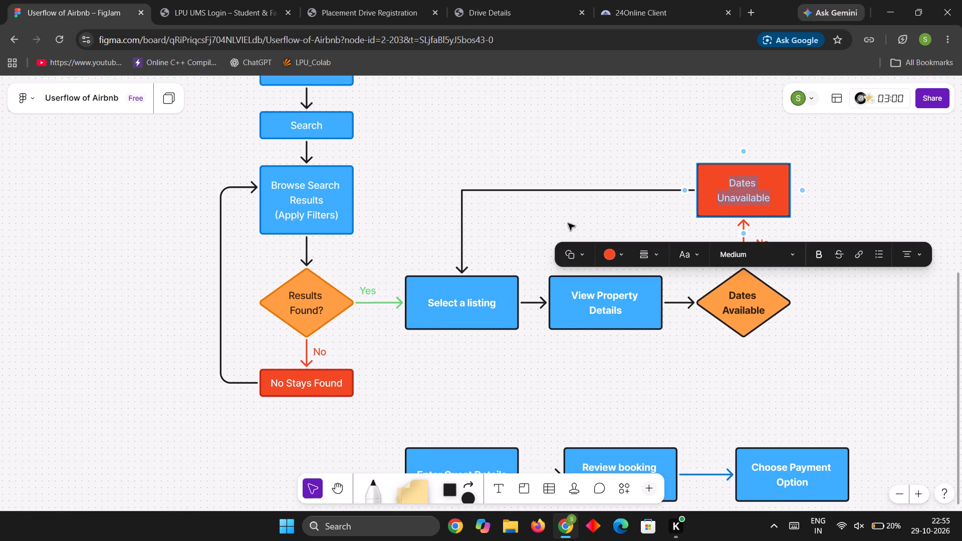
pyautogui.click(814, 252)
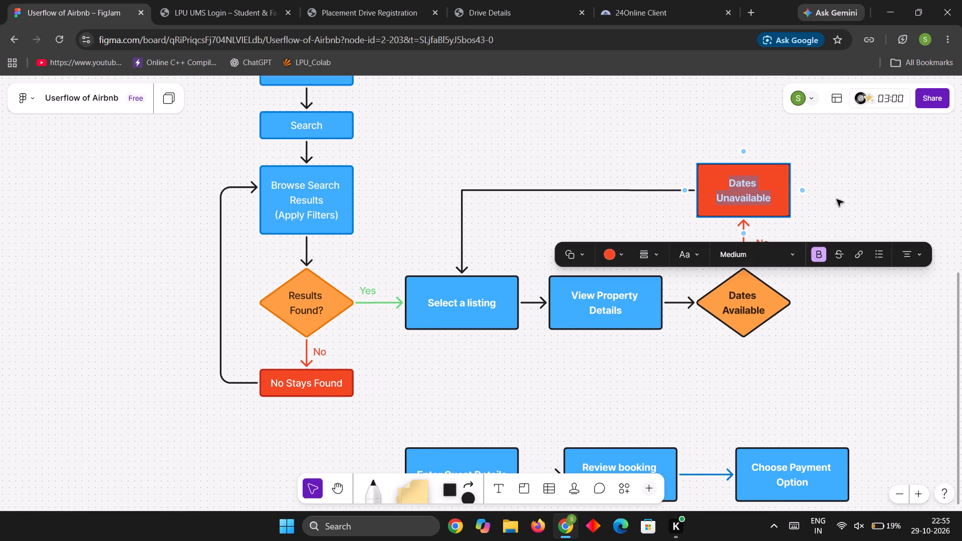
pyautogui.click(837, 199)
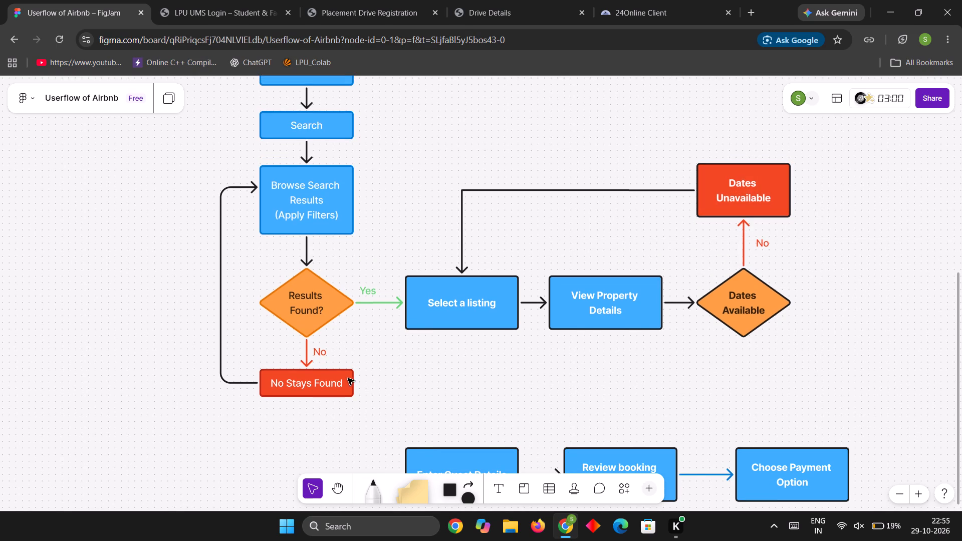
# Make the "No Stays Found" text bold and set the box's outline to solid black, keeping its red fill.
pyautogui.click(344, 381)
pyautogui.doubleClick(340, 382)
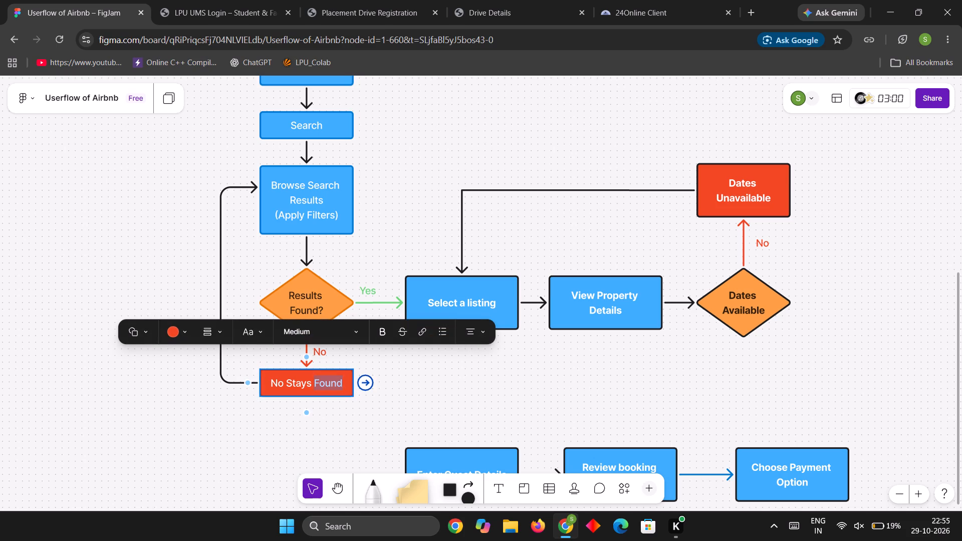
pyautogui.hotkey('ctrl', 'a')
pyautogui.click(372, 334)
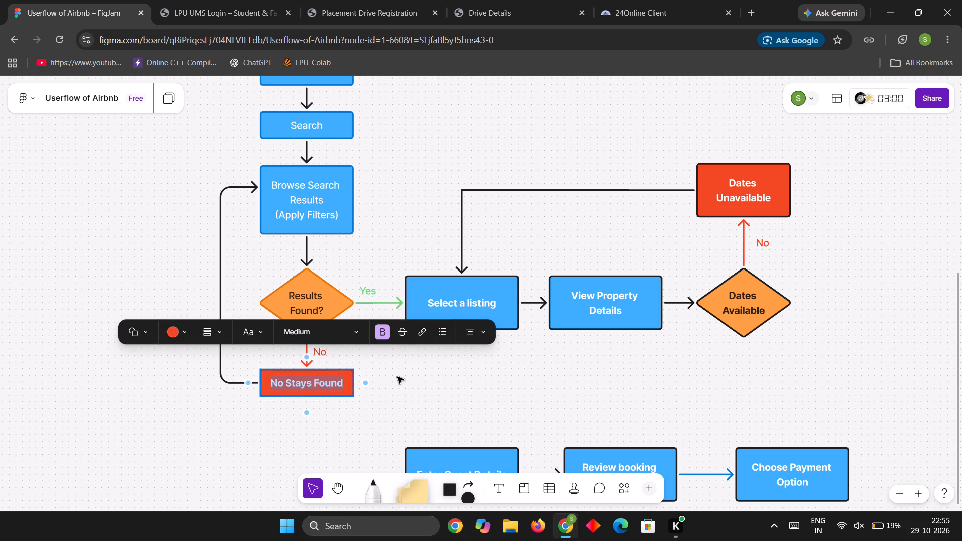
pyautogui.click(408, 389)
pyautogui.click(352, 381)
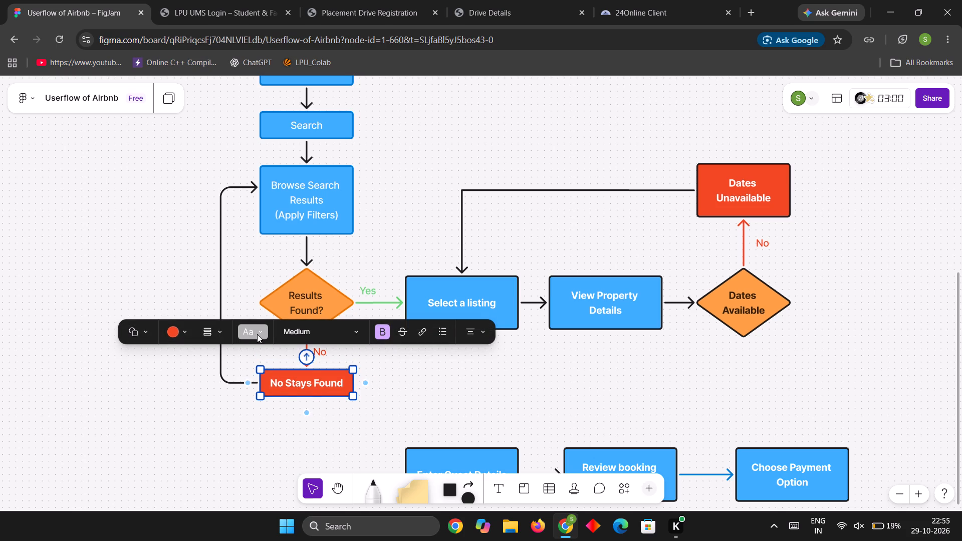
pyautogui.click(256, 334)
pyautogui.click(223, 333)
pyautogui.click(220, 332)
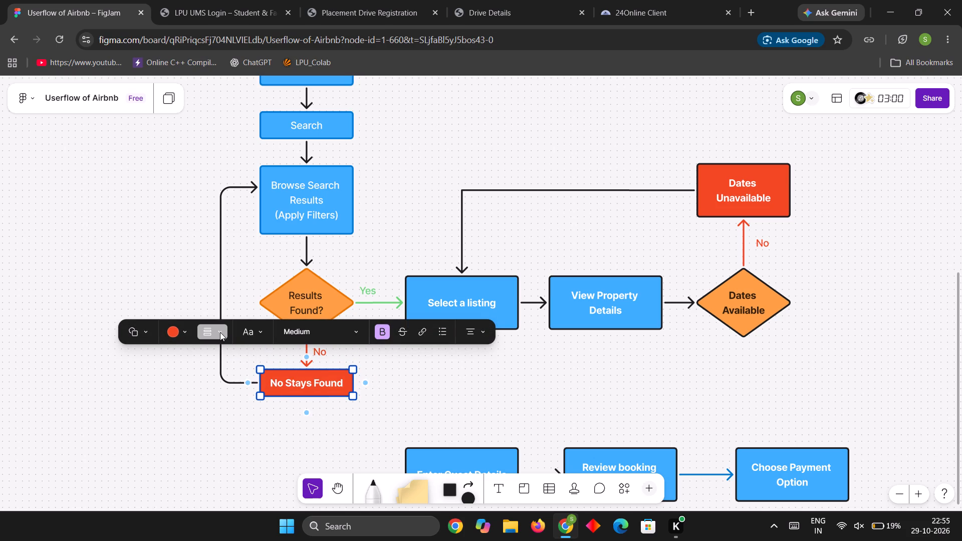
pyautogui.click(113, 275)
pyautogui.click(440, 397)
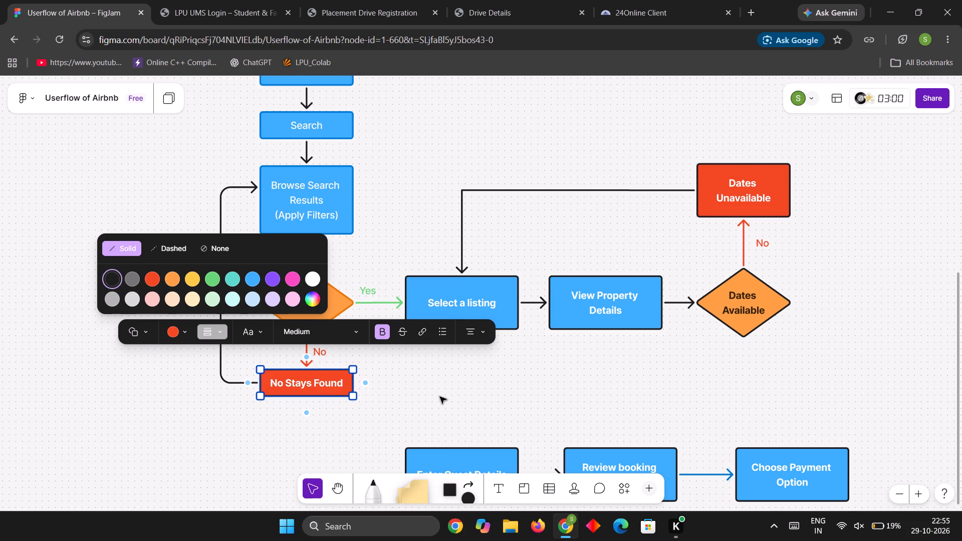
pyautogui.scroll(3, 411, 398)
pyautogui.click(432, 420)
# Make the "Results Found?" text bold and set the diamond's outline to solid black, keeping its orange fill.
pyautogui.click(329, 322)
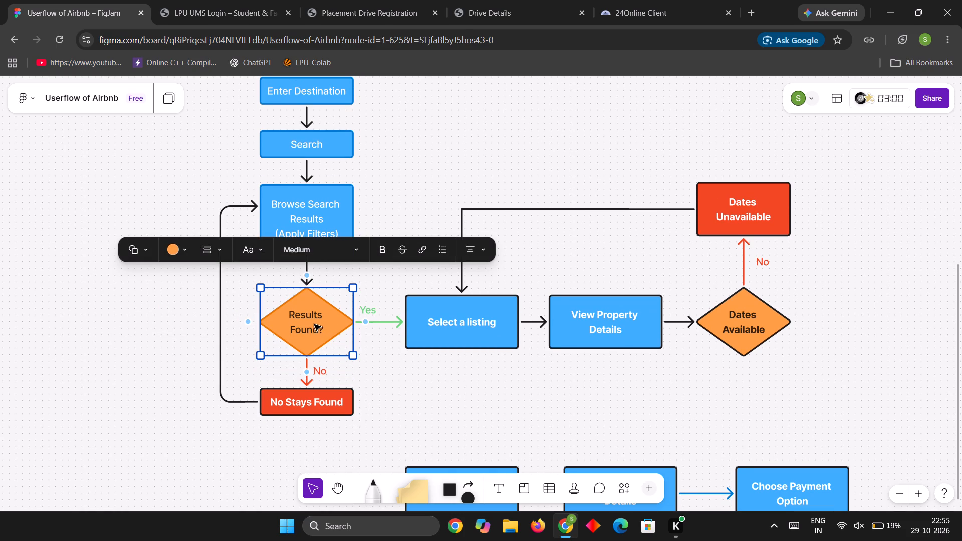
pyautogui.click(314, 324)
pyautogui.hotkey('ctrl', 'a')
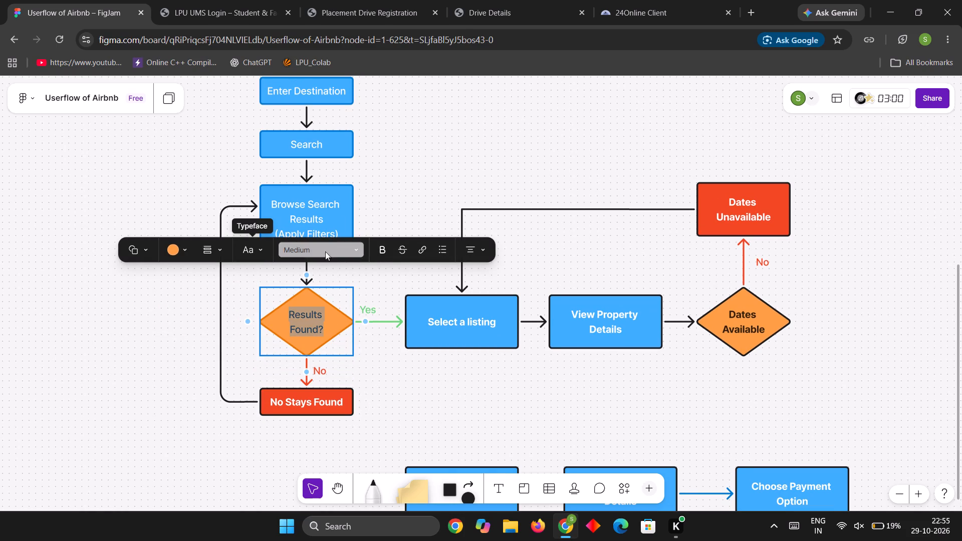
pyautogui.click(376, 251)
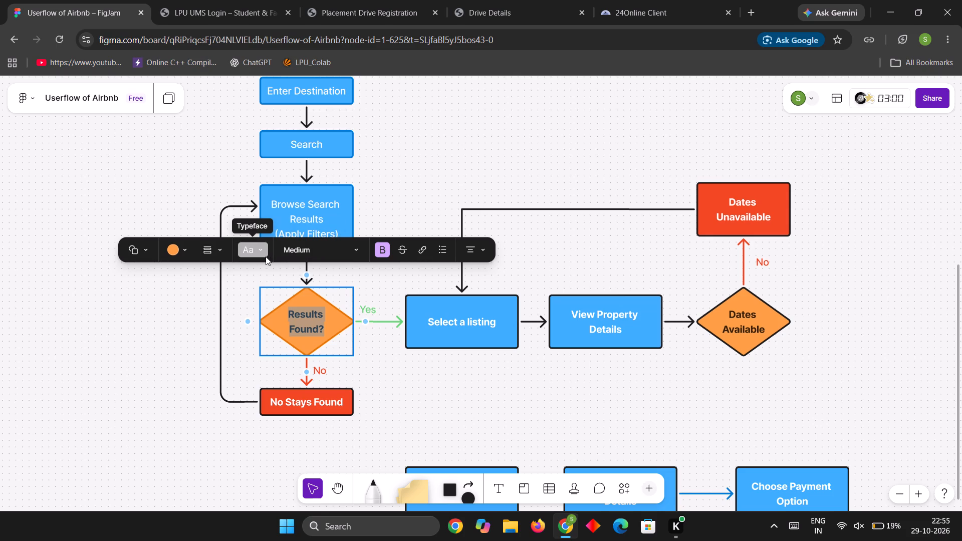
pyautogui.click(220, 251)
pyautogui.click(109, 195)
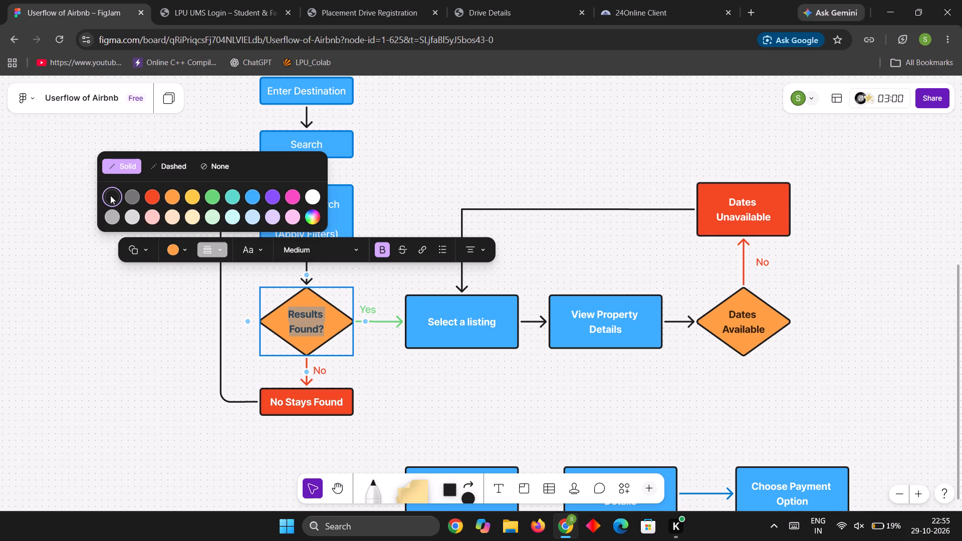
pyautogui.click(424, 383)
pyautogui.scroll(1, 418, 384)
pyautogui.click(417, 394)
# Make the "Browse Search Results (Apply Filters)" text bold and set the box's outline to solid black.
pyautogui.scroll(2, 414, 404)
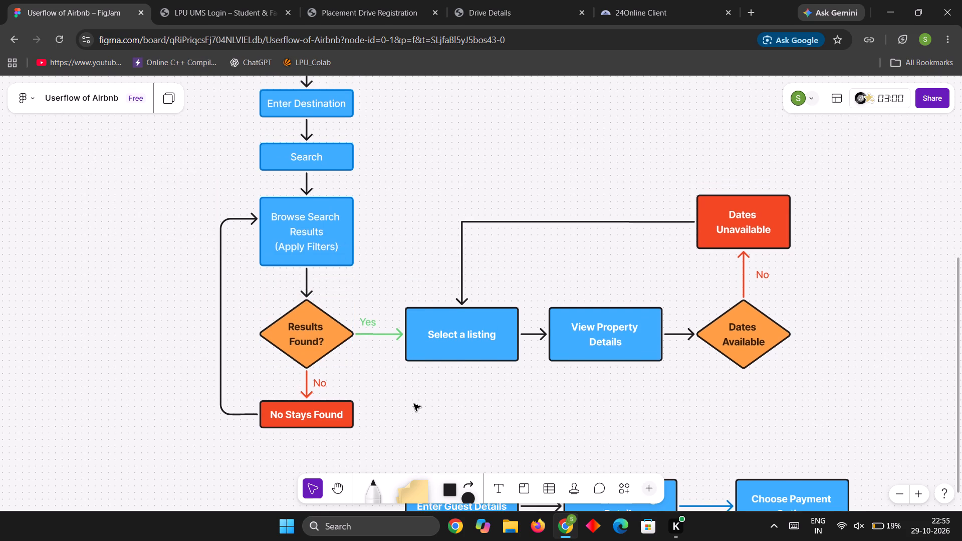
pyautogui.scroll(2, 414, 404)
pyautogui.click(332, 270)
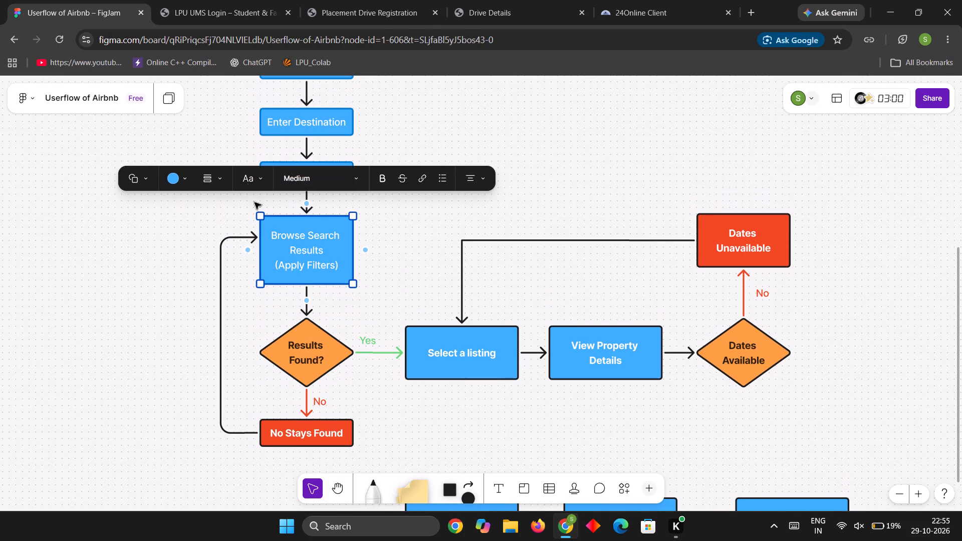
pyautogui.click(379, 183)
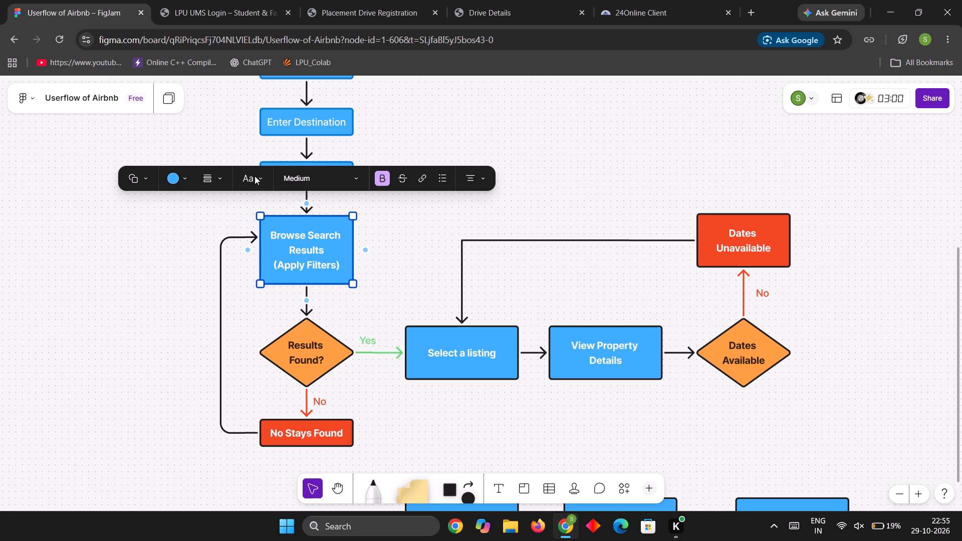
pyautogui.click(218, 178)
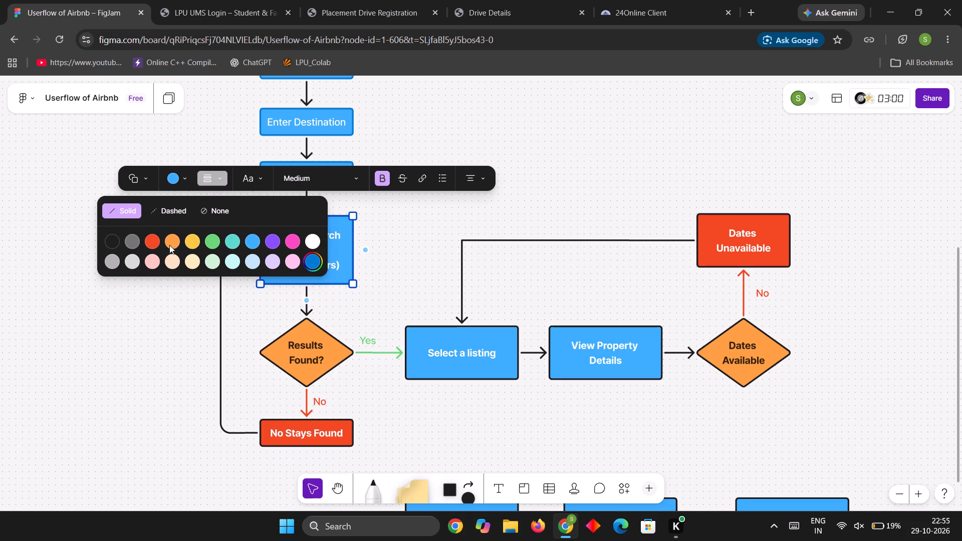
pyautogui.click(115, 240)
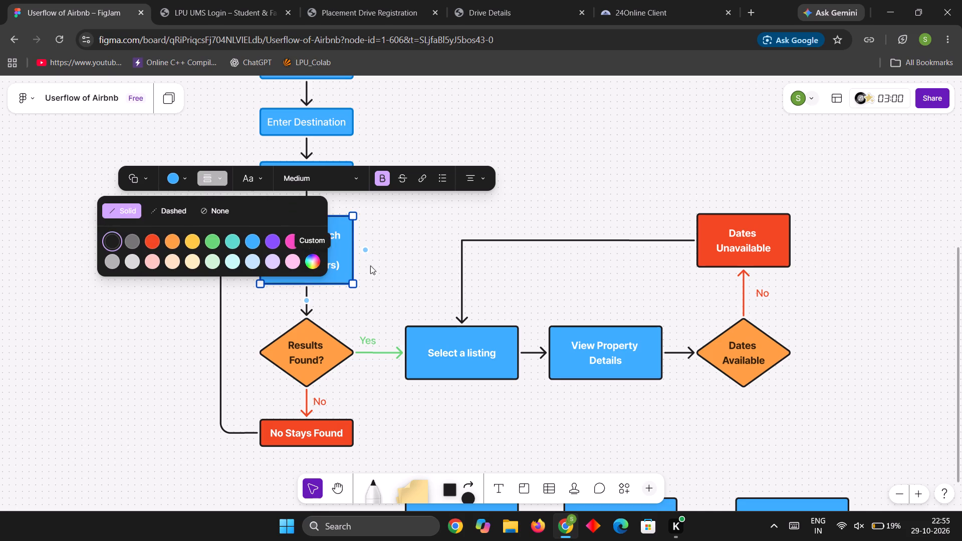
pyautogui.click(399, 271)
# Set the outline of the "Search" box to solid black, keeping its blue fill.
pyautogui.scroll(5, 415, 308)
pyautogui.click(441, 325)
pyautogui.scroll(2, 406, 329)
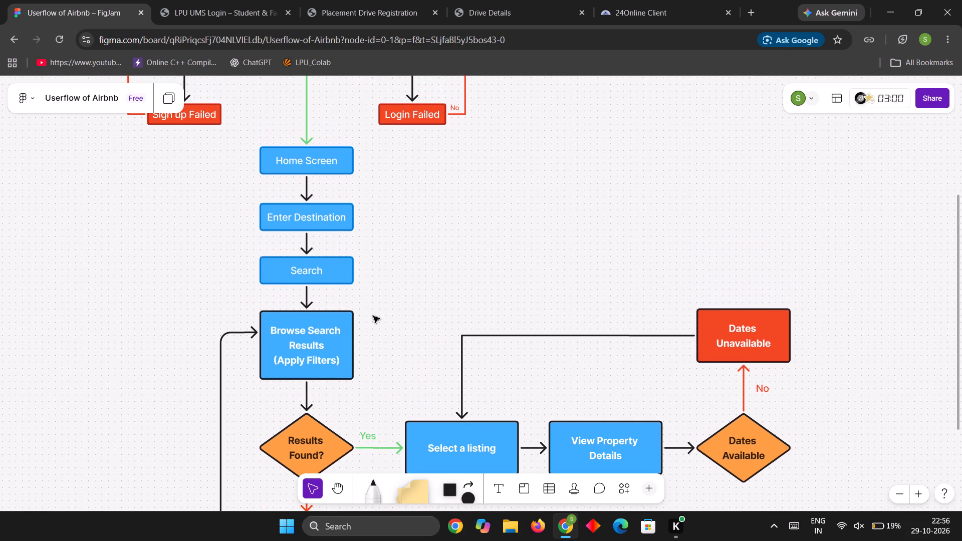
pyautogui.click(316, 270)
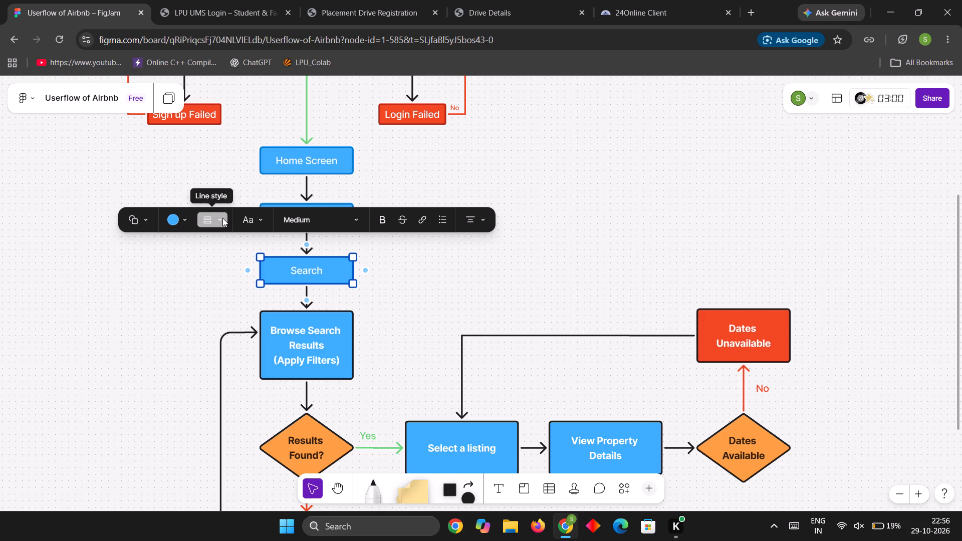
pyautogui.click(222, 218)
pyautogui.click(111, 171)
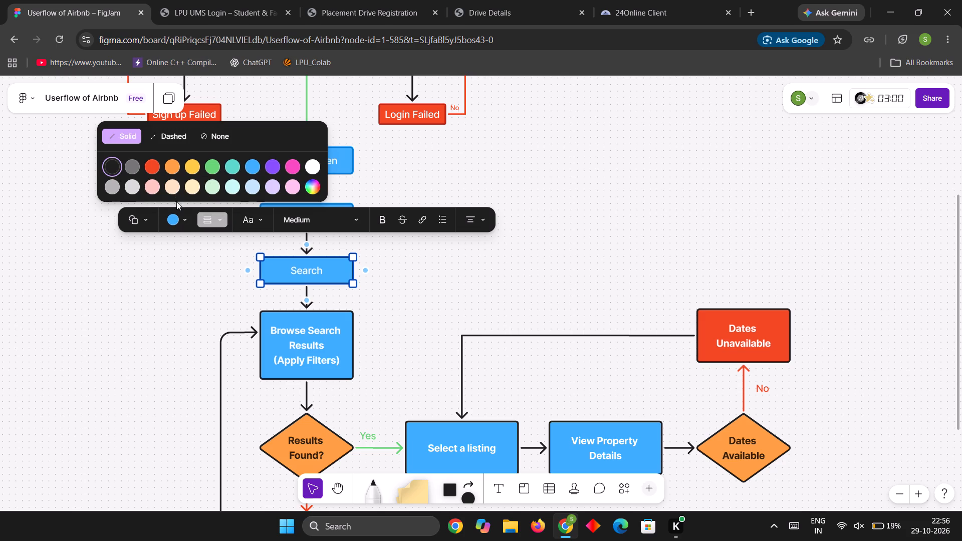
# Make the "Search" box text bold.
pyautogui.click(385, 219)
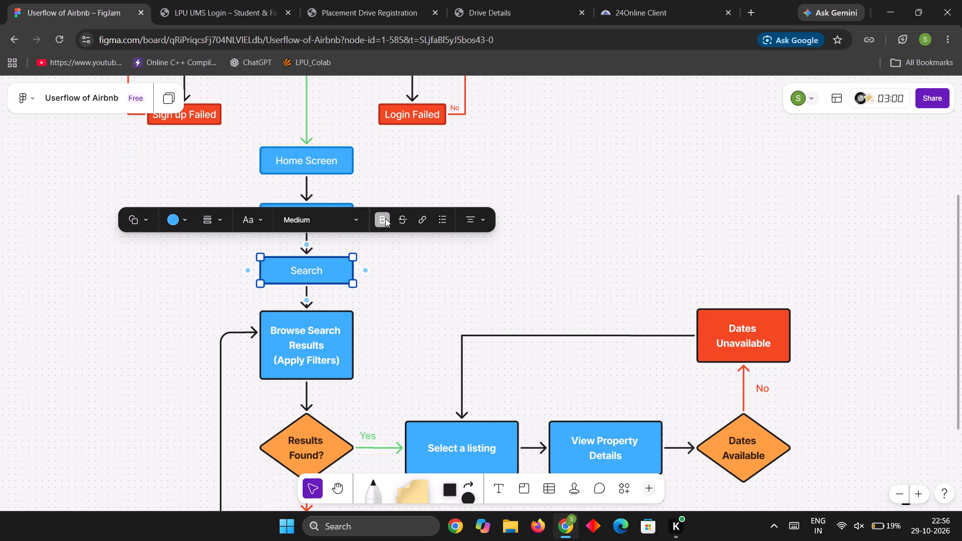
pyautogui.click(407, 280)
pyautogui.doubleClick(315, 269)
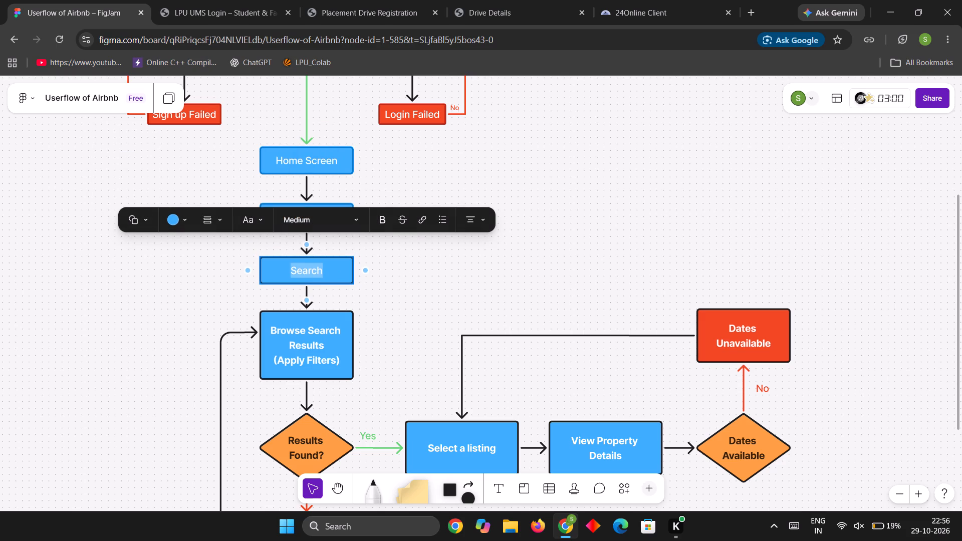
pyautogui.click(387, 215)
pyautogui.click(421, 281)
# Make the "Enter Destination" text bold and set the box's outline to solid black, keeping its blue fill.
pyautogui.scroll(2, 398, 276)
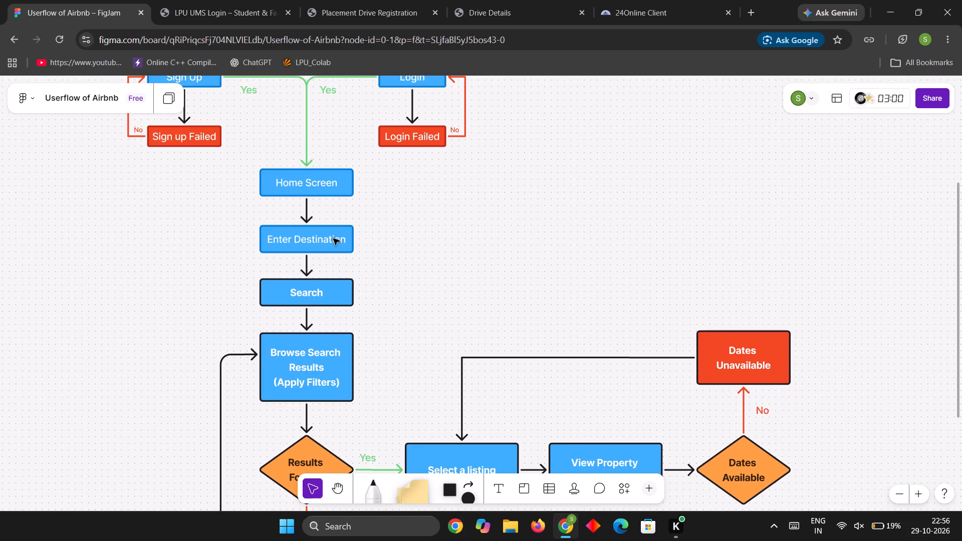
pyautogui.doubleClick(333, 237)
pyautogui.click(383, 187)
pyautogui.click(437, 268)
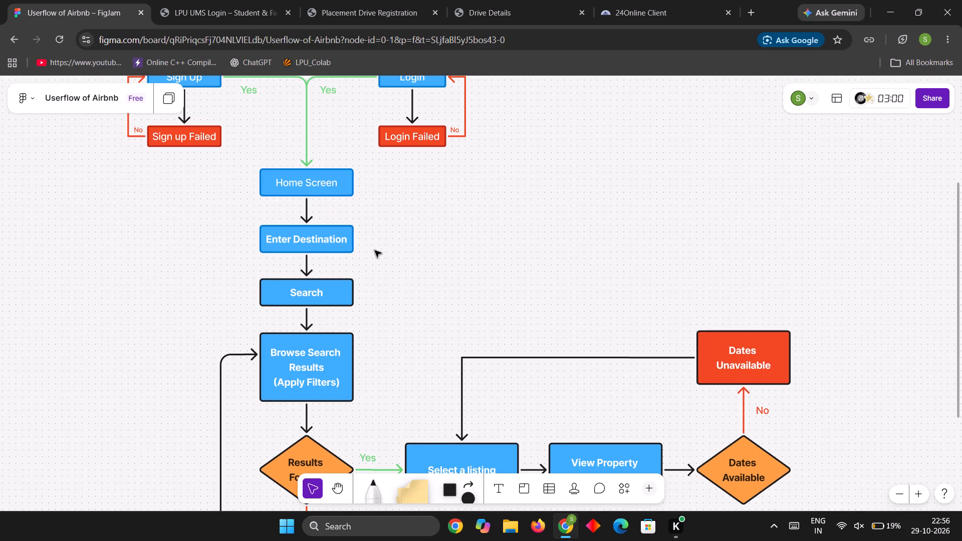
pyautogui.click(351, 243)
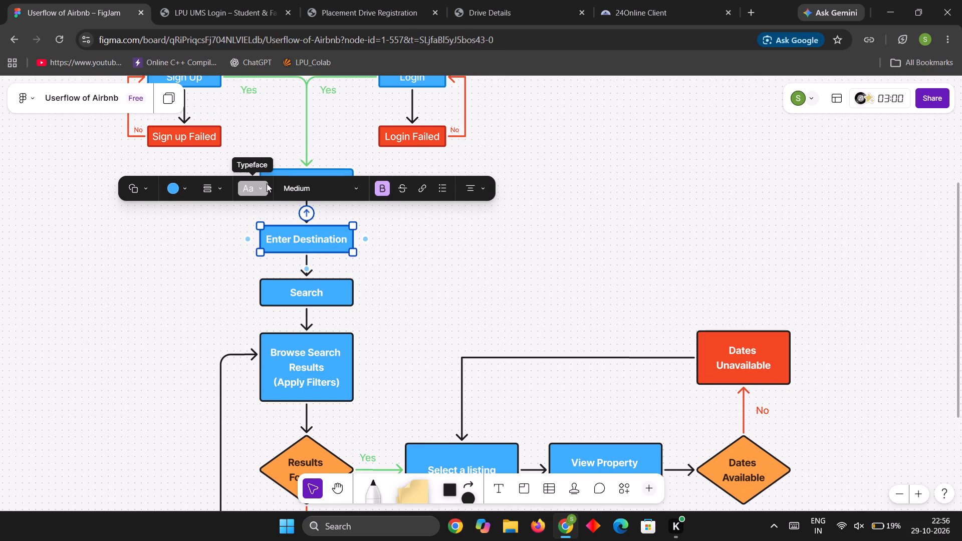
pyautogui.click(225, 185)
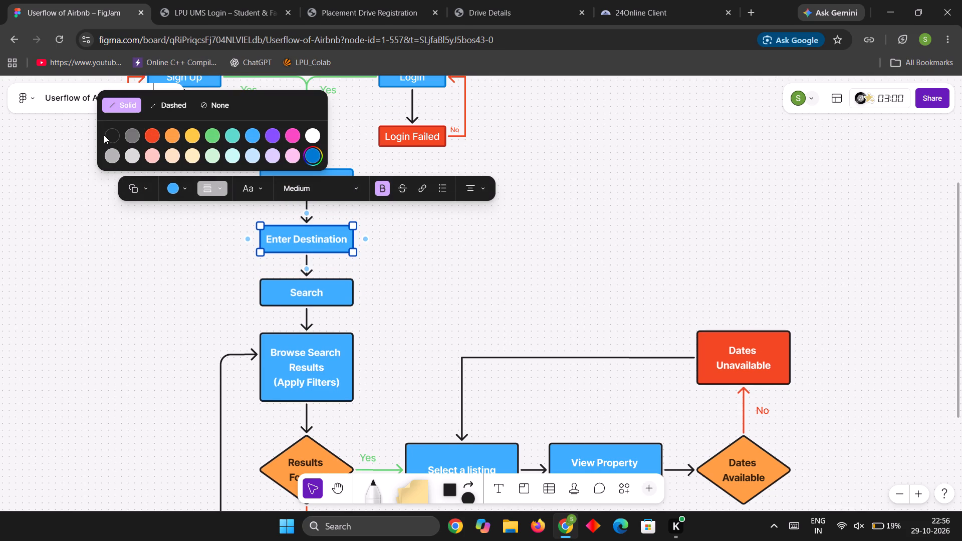
pyautogui.click(107, 134)
pyautogui.click(508, 302)
pyautogui.scroll(4, 426, 285)
pyautogui.click(476, 376)
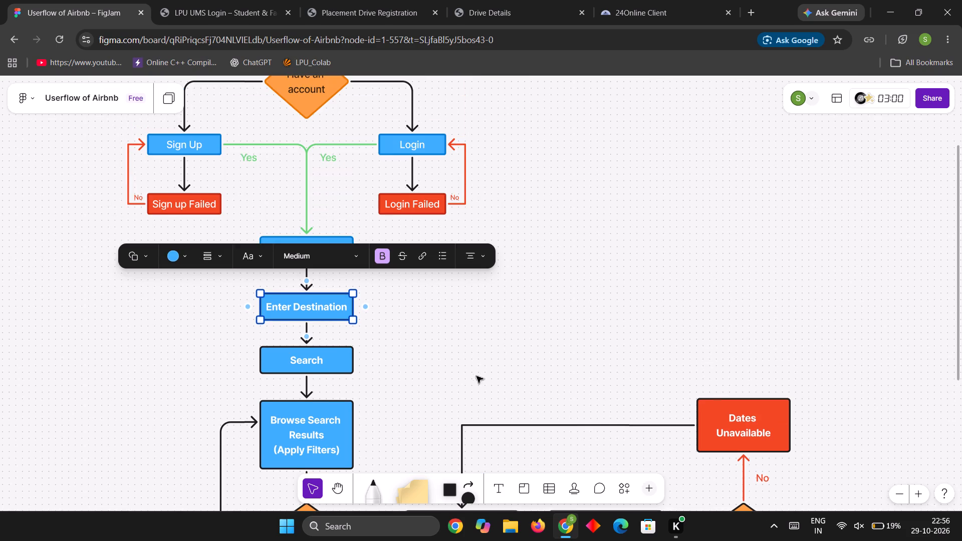
# Make the "Home Screen" text bold and set the box's outline to solid black, keeping its blue fill.
pyautogui.scroll(2, 397, 343)
pyautogui.doubleClick(330, 264)
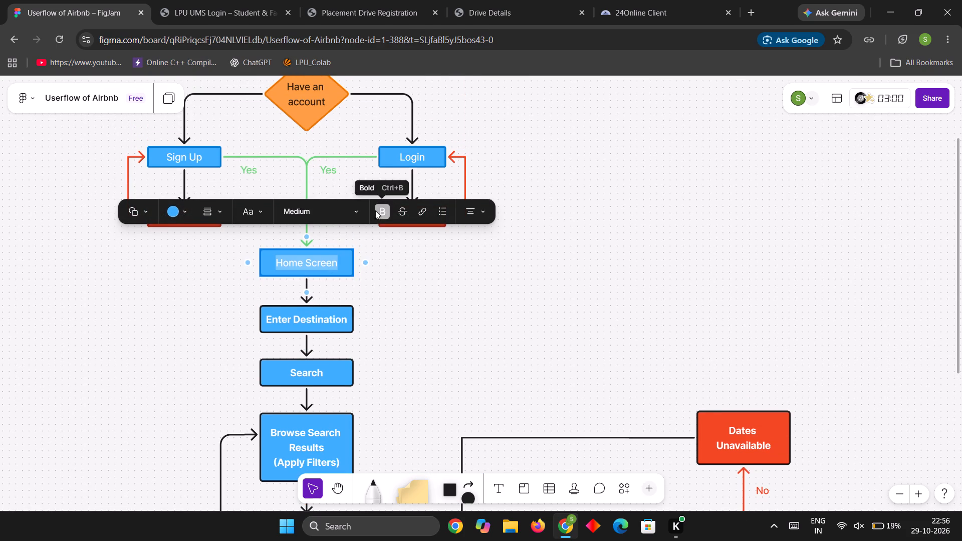
pyautogui.click(384, 210)
pyautogui.click(225, 212)
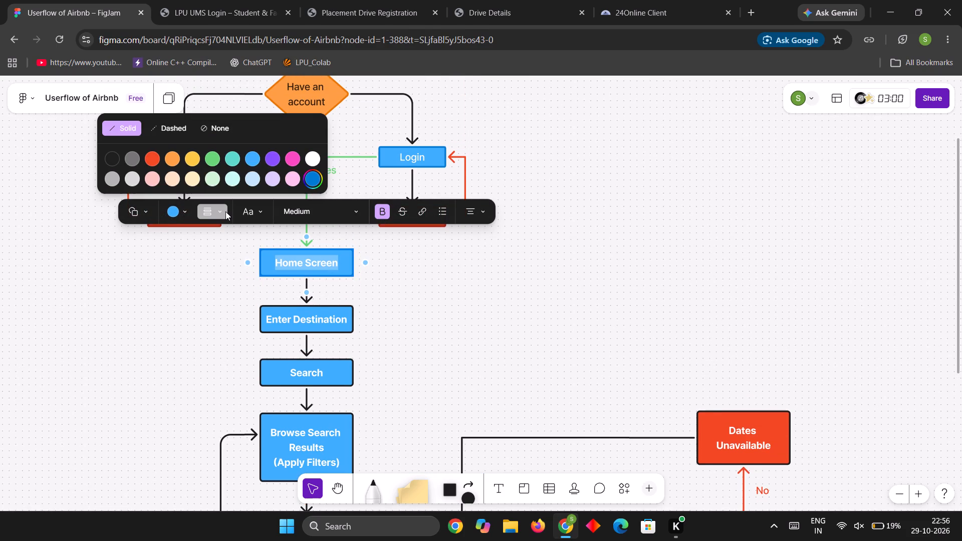
pyautogui.click(114, 161)
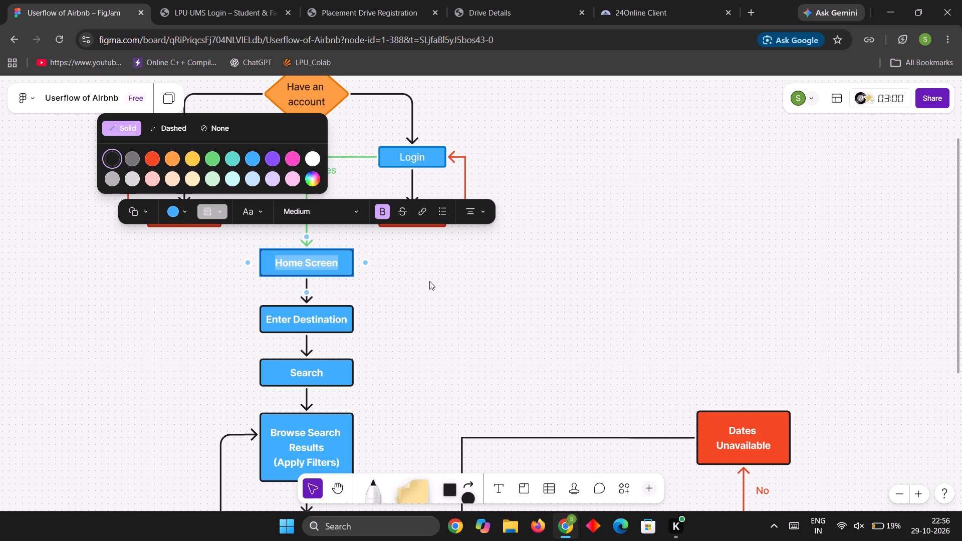
pyautogui.click(440, 284)
pyautogui.click(468, 312)
# Set the "Login" box's outline to solid black and make its text bold.
pyautogui.scroll(-5, 581, 314)
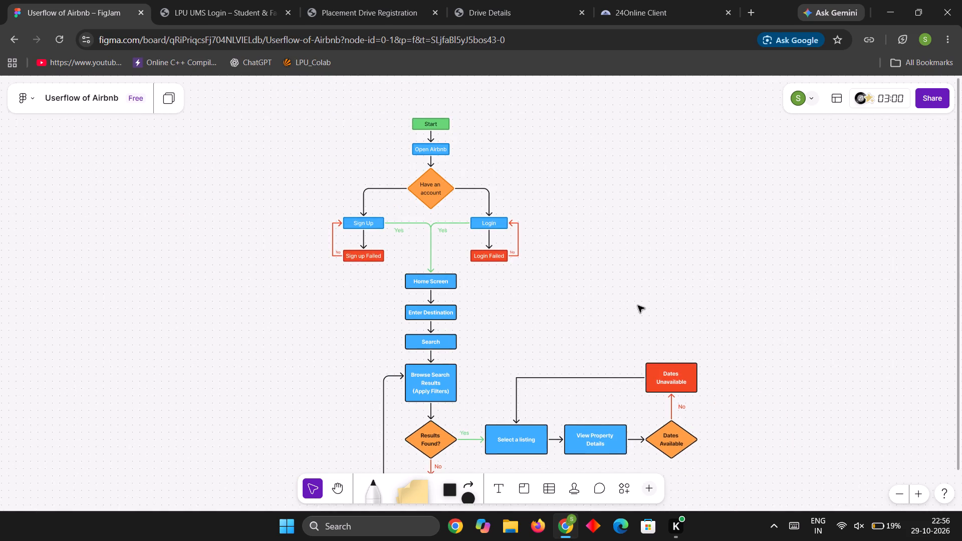
pyautogui.scroll(4, 638, 306)
pyautogui.scroll(-6, 638, 306)
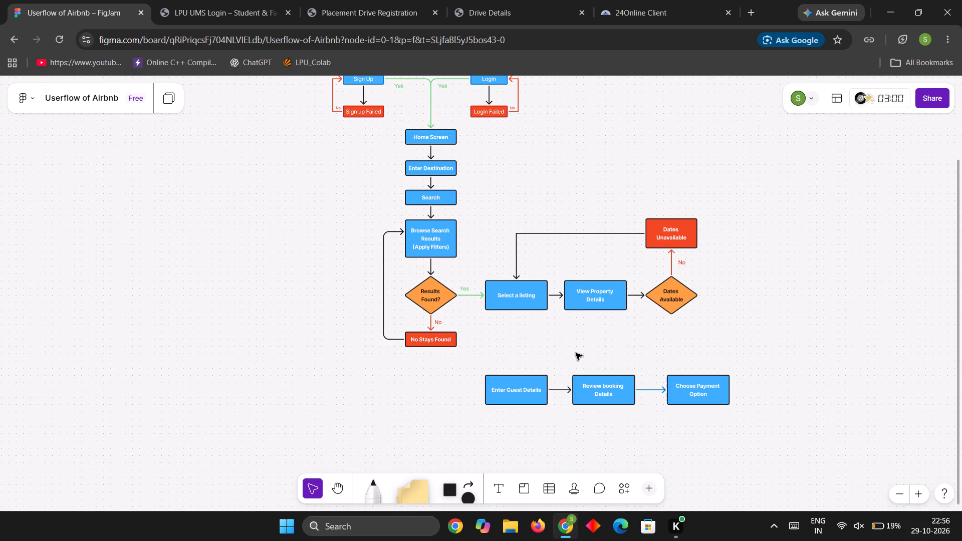
pyautogui.scroll(5, 576, 353)
pyautogui.keyDown('ctrl'); pyautogui.scroll(7, 466, 321); pyautogui.keyUp('ctrl')
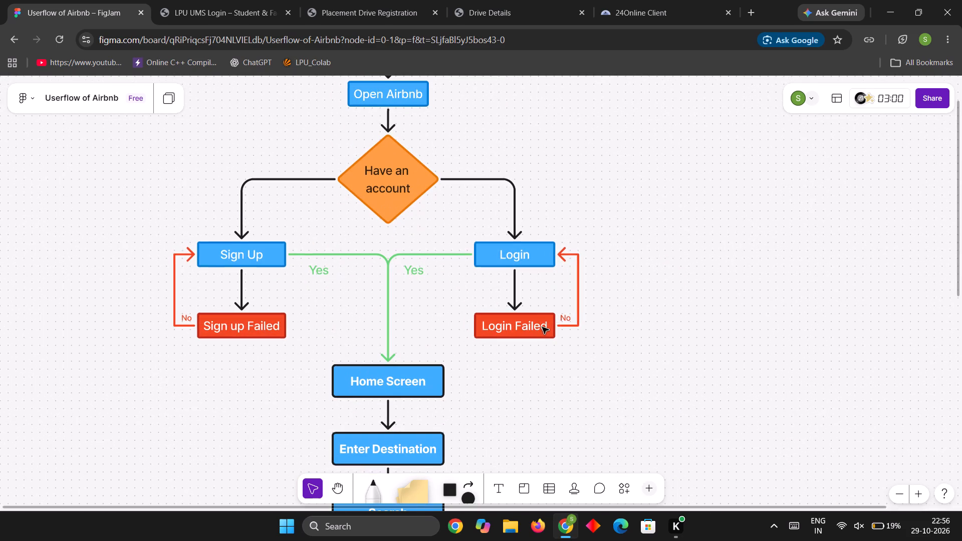
pyautogui.click(535, 257)
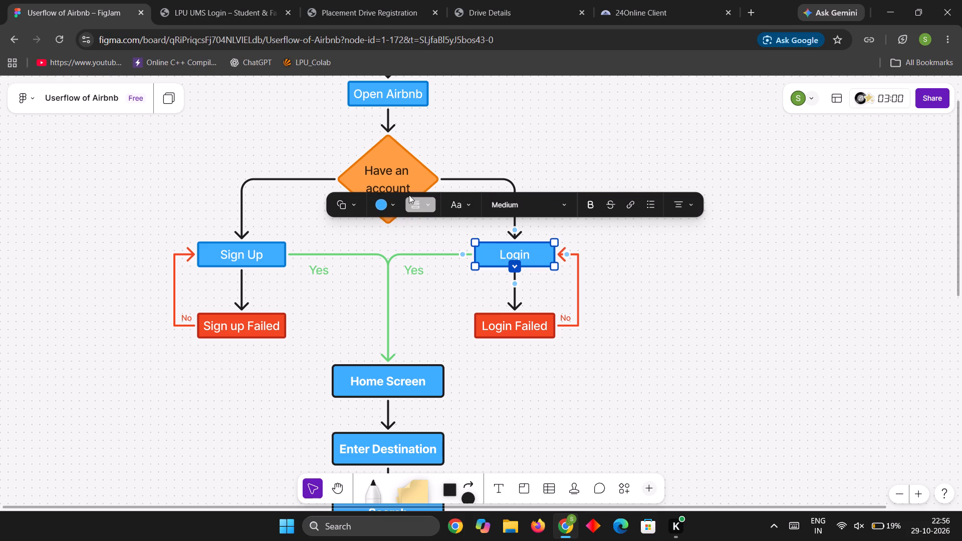
pyautogui.click(428, 200)
pyautogui.click(320, 147)
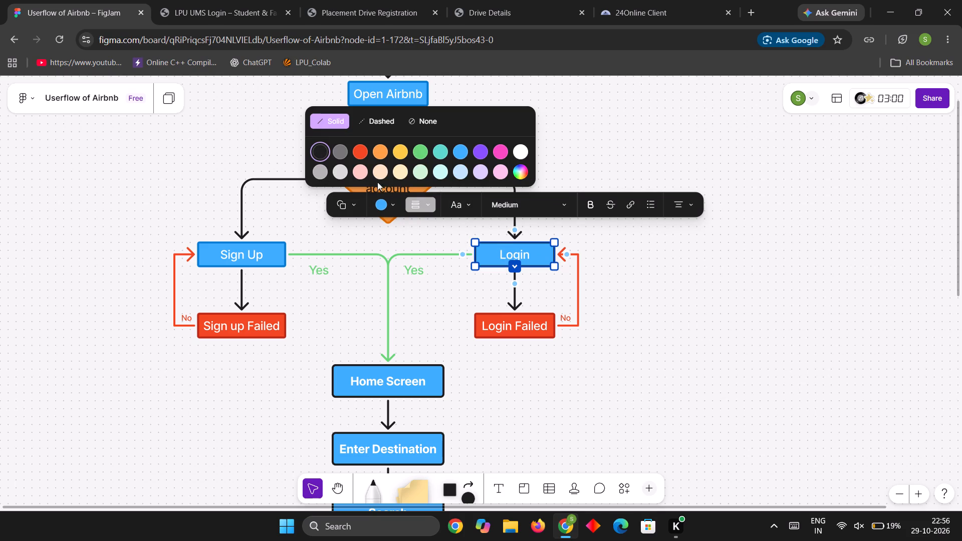
pyautogui.click(517, 245)
pyautogui.doubleClick(527, 251)
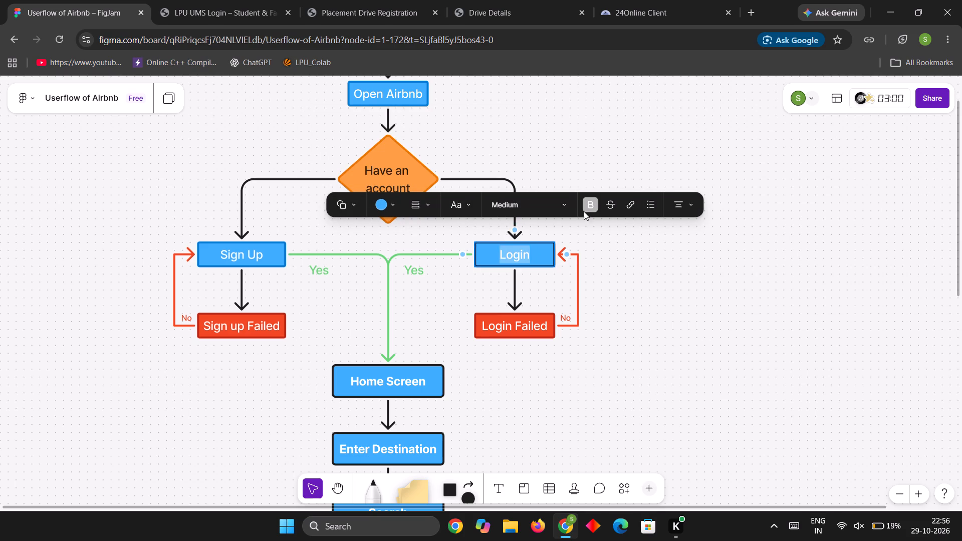
pyautogui.click(588, 207)
# Make the word "Failed" bold in the "Login Failed" box.
pyautogui.doubleClick(540, 326)
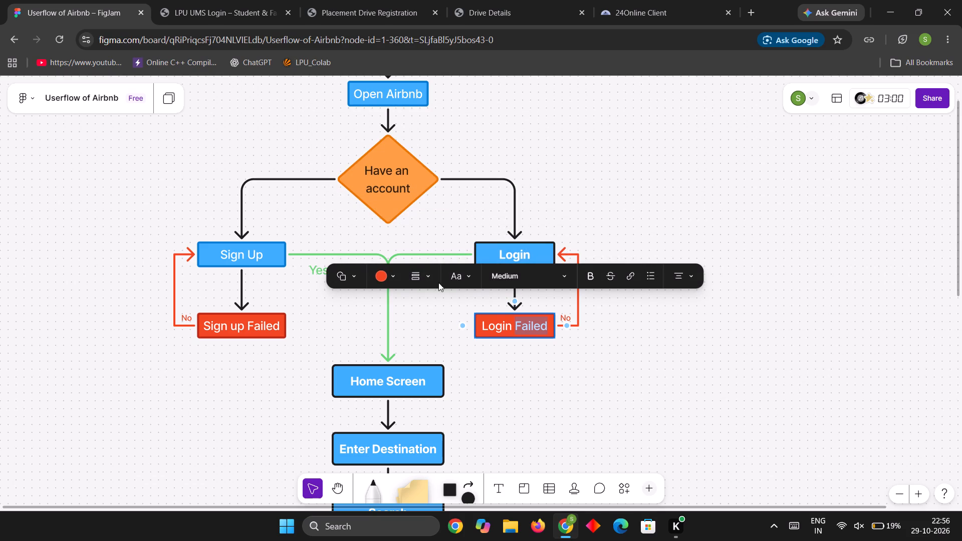
pyautogui.click(586, 277)
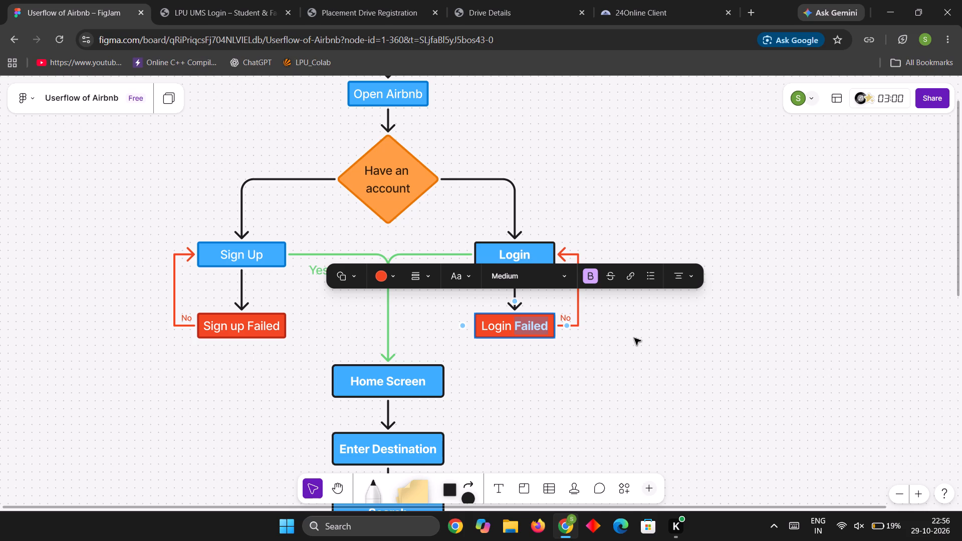
pyautogui.click(634, 338)
# Set the "No" label beside the "Login Failed" box to Medium text size.
pyautogui.click(567, 315)
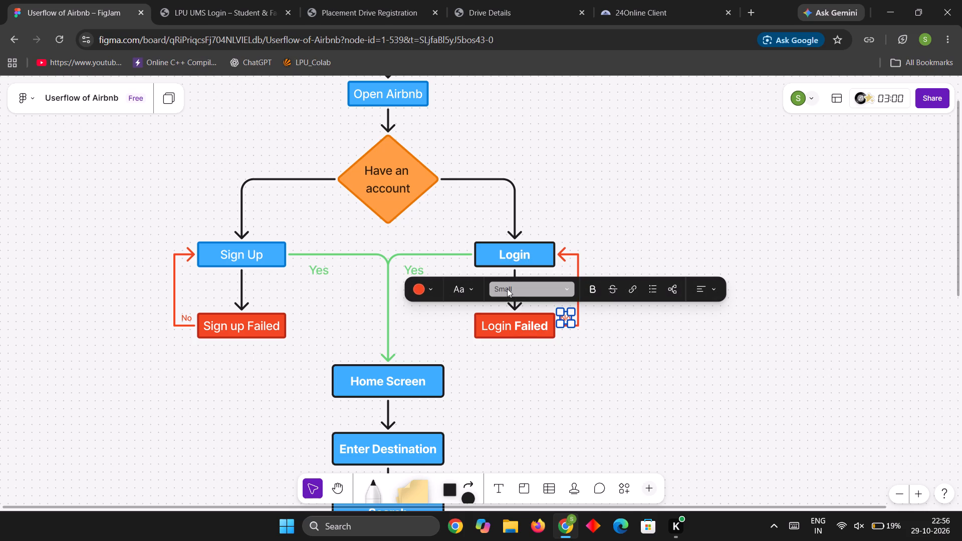
pyautogui.click(508, 289)
pyautogui.click(525, 334)
pyautogui.click(643, 337)
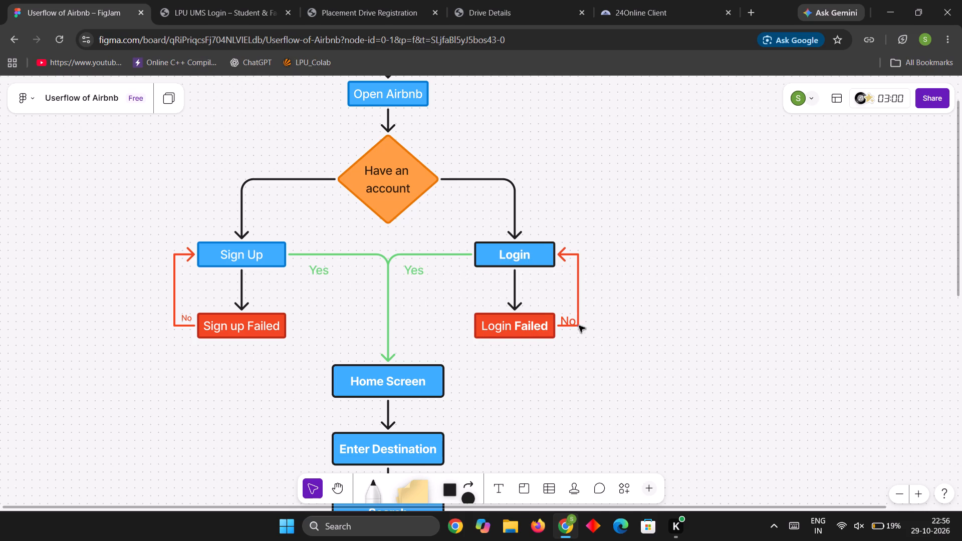
# Move the login "No" label up and slightly left, inside the red loop between "Login Failed" and "Login".
pyautogui.click(568, 322)
pyautogui.press('Up')
pyautogui.press('Up')
pyautogui.press('Up')
pyautogui.press('Up')
pyautogui.press('Up')
pyautogui.press('Up')
pyautogui.press('Up')
pyautogui.press('Up')
pyautogui.press('Up')
pyautogui.press('Up')
pyautogui.press('Up')
pyautogui.press('Up')
pyautogui.press('Up')
pyautogui.press('Up')
pyautogui.press('Up')
pyautogui.press('Up')
pyautogui.press('Up')
pyautogui.press('Up')
pyautogui.press('Up')
pyautogui.press('Up')
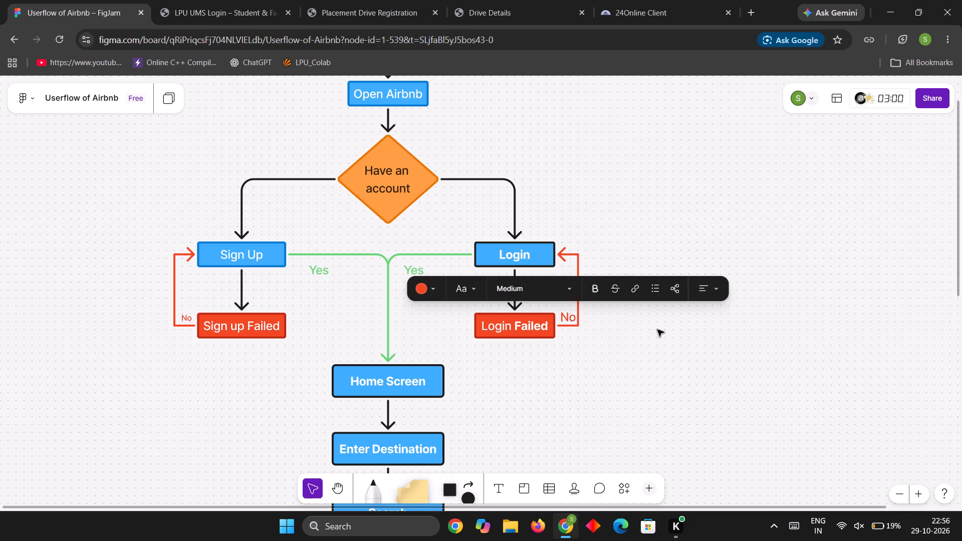
pyautogui.press('Up')
pyautogui.press('Up')
pyautogui.press('Up')
pyautogui.press('Up')
pyautogui.press('Up')
pyautogui.press('Up')
pyautogui.press('Up')
pyautogui.press('Up')
pyautogui.press('Up')
pyautogui.press('Up')
pyautogui.press('Up')
pyautogui.press('Up')
pyautogui.press('Up')
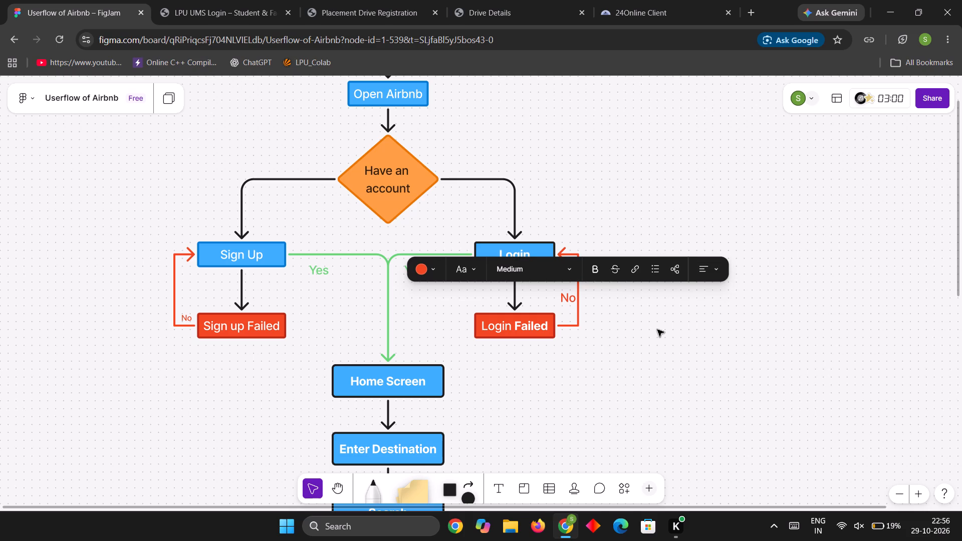
pyautogui.press('Up')
pyautogui.press('Up')
pyautogui.press('Up')
pyautogui.press('Up')
pyautogui.press('Up')
pyautogui.press('Up')
pyautogui.press('Up')
pyautogui.press('Up')
pyautogui.press('Up')
pyautogui.press('Up')
pyautogui.press('Up')
pyautogui.press('Up')
pyautogui.press('Up')
pyautogui.press('Up')
pyautogui.press('Left')
pyautogui.press('Left')
pyautogui.press('Left')
pyautogui.press('Left')
pyautogui.press('Left')
pyautogui.press('Left')
pyautogui.press('Left')
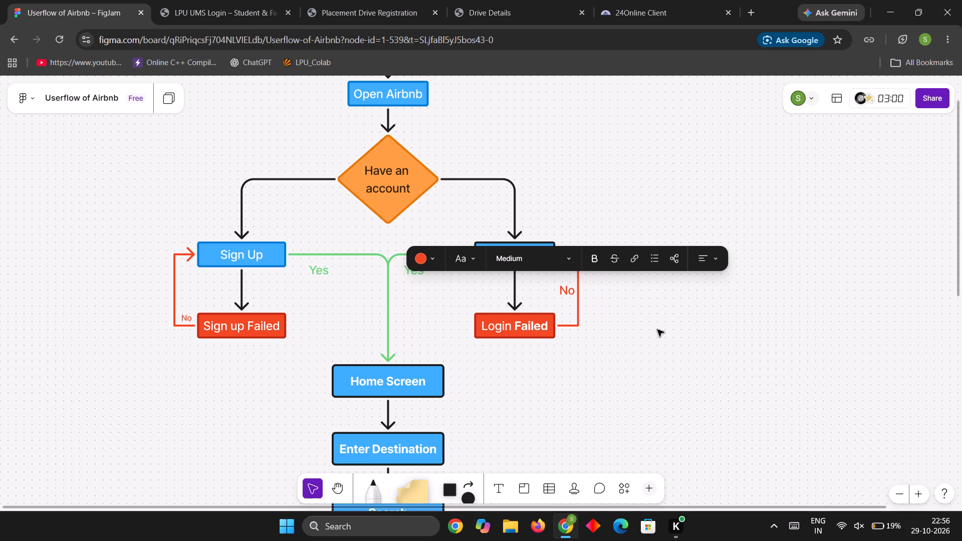
pyautogui.press('Up')
pyautogui.press('Up')
pyautogui.click(661, 325)
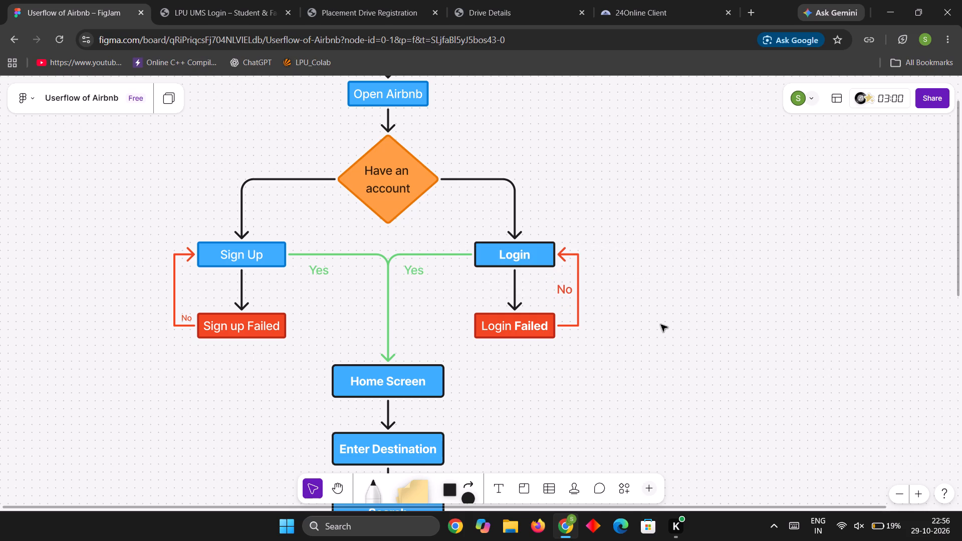
# Make the "No" label beside the "Sign up Failed" box bold and set it to Medium text size.
pyautogui.click(191, 317)
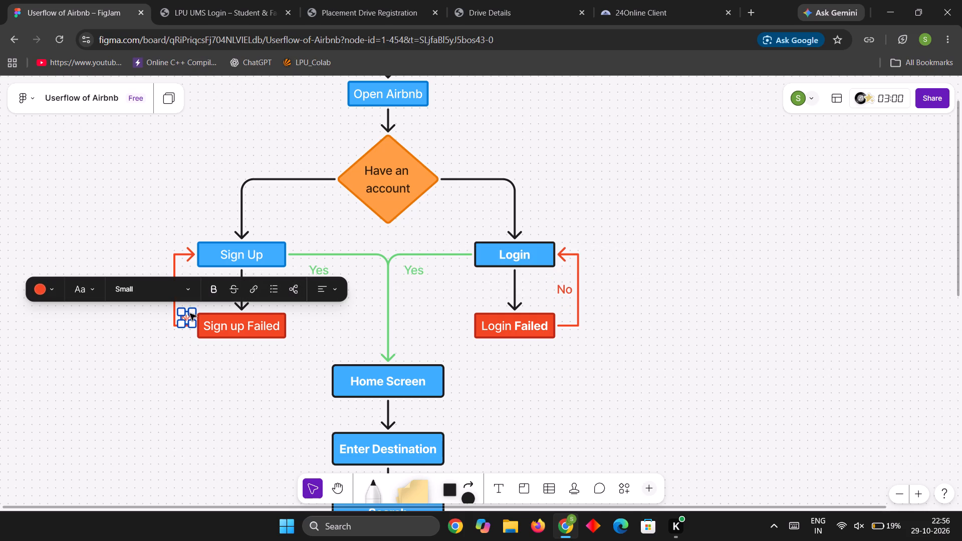
pyautogui.click(210, 289)
pyautogui.click(168, 286)
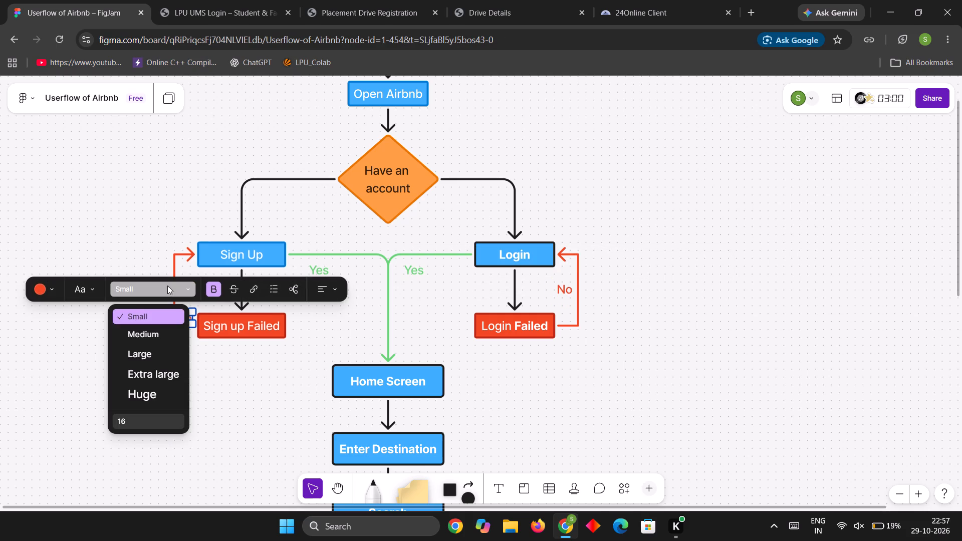
pyautogui.click(175, 336)
# Move the sign-up "No" label up inside its red loop, above "Sign up Failed", and remove its bold formatting.
pyautogui.press('Up')
pyautogui.press('Up')
pyautogui.press('Up')
pyautogui.press('Up')
pyautogui.press('Up')
pyautogui.press('Up')
pyautogui.press('Up')
pyautogui.press('Up')
pyautogui.press('Up')
pyautogui.press('Up')
pyautogui.press('Up')
pyautogui.press('Up')
pyautogui.press('Up')
pyautogui.press('Up')
pyautogui.press('Up')
pyautogui.press('Up')
pyautogui.press('Up')
pyautogui.press('Up')
pyautogui.press('Up')
pyautogui.press('Up')
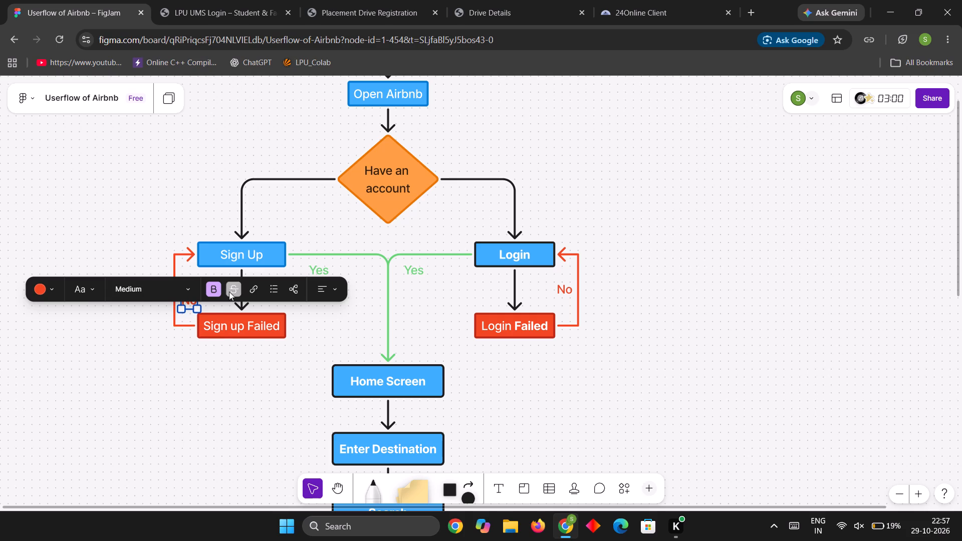
pyautogui.click(213, 286)
pyautogui.press('Up')
pyautogui.press('Up')
pyautogui.press('Up')
pyautogui.press('Up')
pyautogui.press('Up')
pyautogui.press('Up')
pyautogui.press('Up')
pyautogui.press('Up')
pyautogui.press('Up')
pyautogui.press('Up')
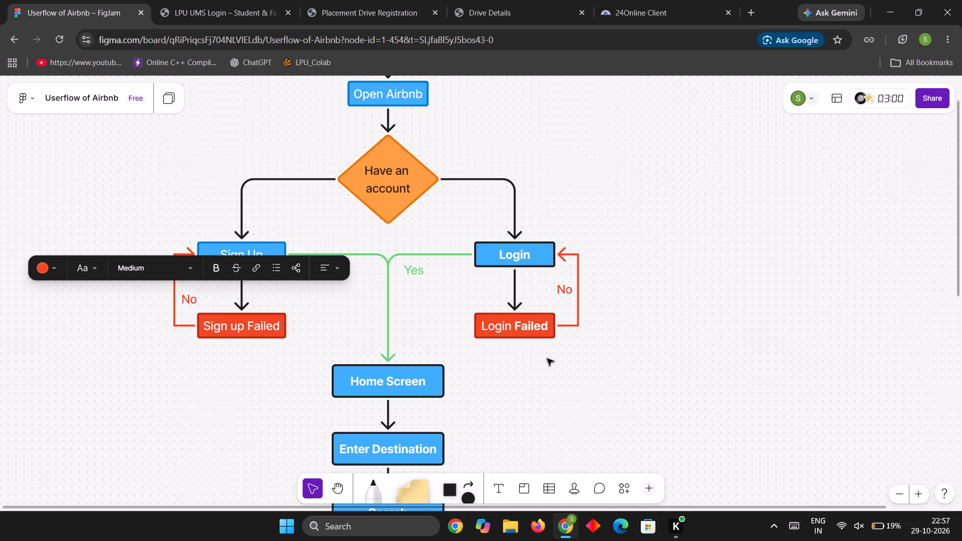
pyautogui.click(196, 297)
pyautogui.click(347, 315)
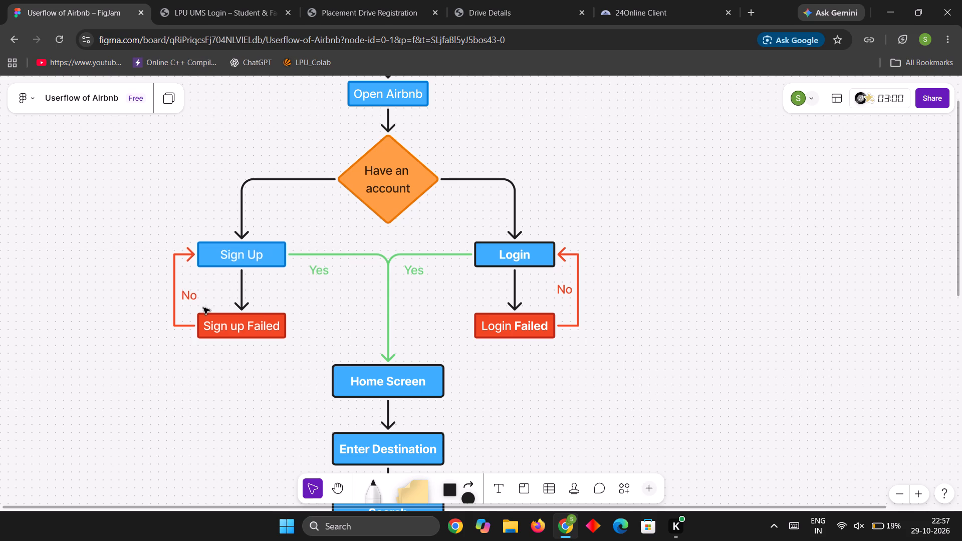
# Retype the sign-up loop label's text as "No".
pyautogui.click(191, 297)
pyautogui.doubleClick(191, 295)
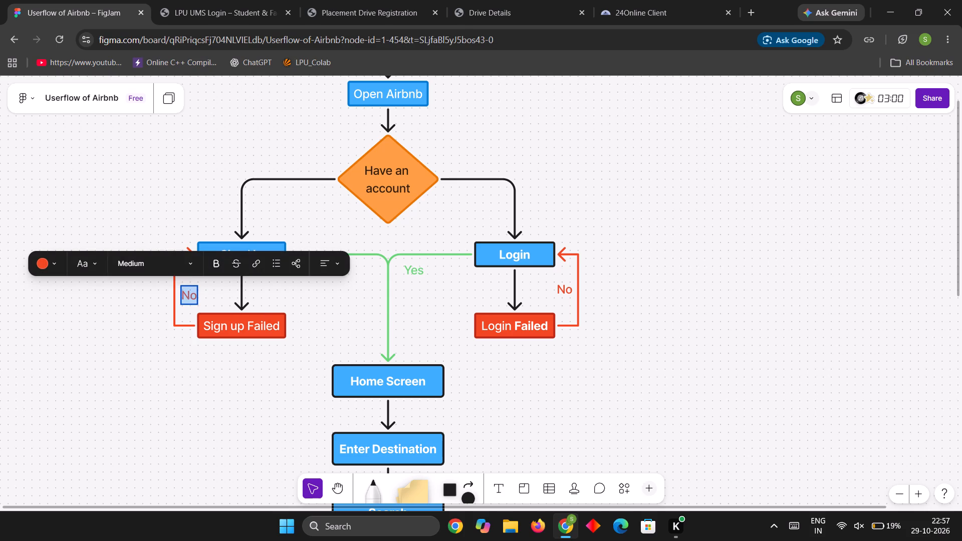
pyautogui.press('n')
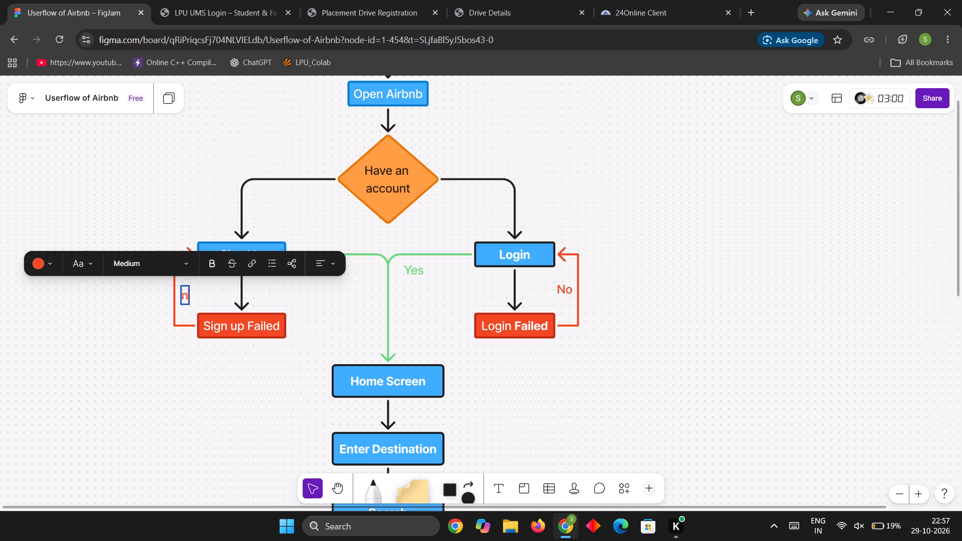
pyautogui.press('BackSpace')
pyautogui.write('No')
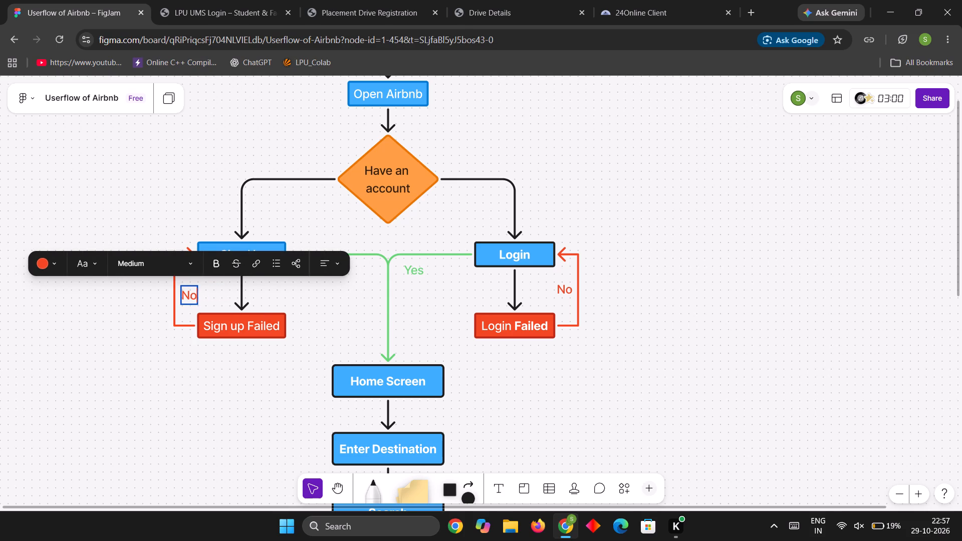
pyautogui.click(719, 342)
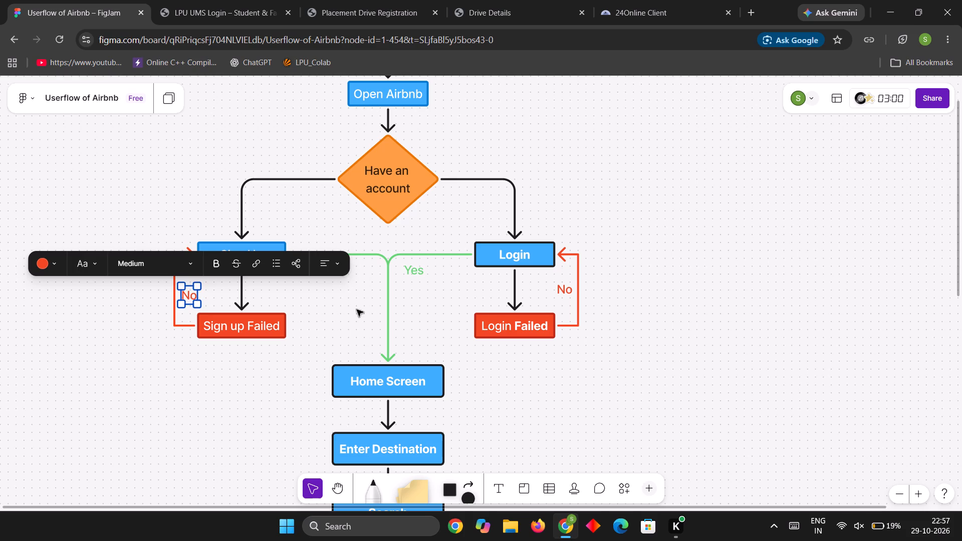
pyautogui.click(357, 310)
# Move the sign-up "No" label slightly higher, roughly level with the "No" label in the login loop.
pyautogui.click(191, 295)
pyautogui.moveTo(187, 295); pyautogui.dragTo(188, 285)
pyautogui.click(457, 315)
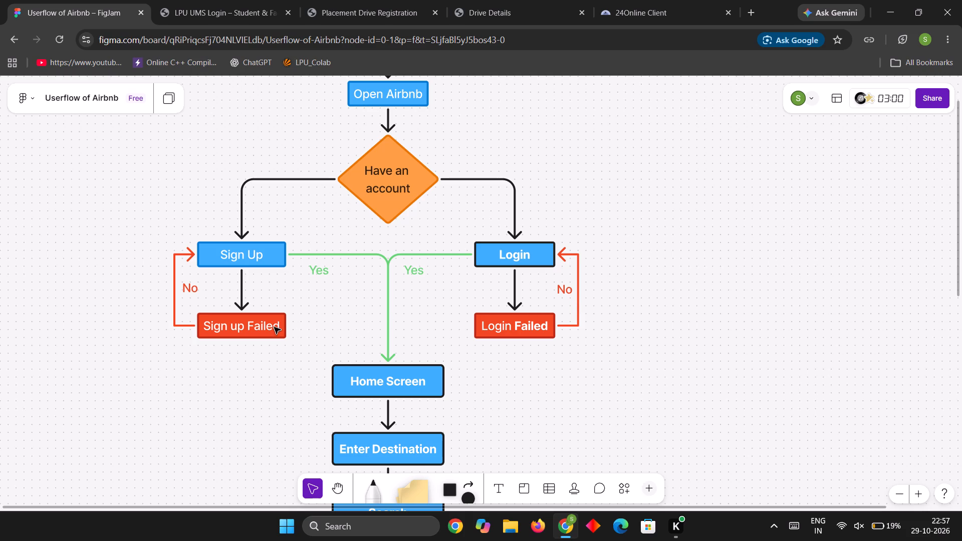
# Make the "Sign up Failed" box's text fully bold and give the box a solid black outline.
pyautogui.click(286, 321)
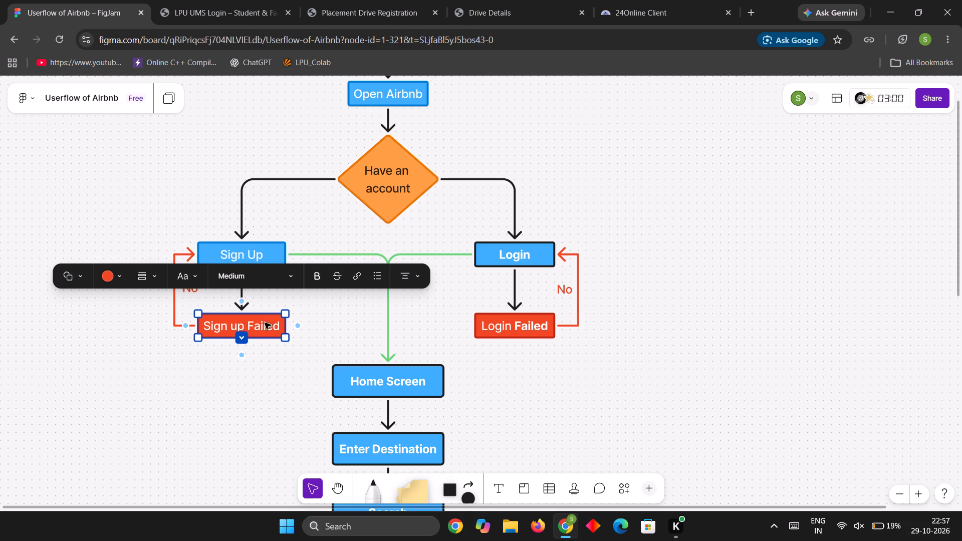
pyautogui.doubleClick(267, 327)
pyautogui.hotkey('ctrl', 'a')
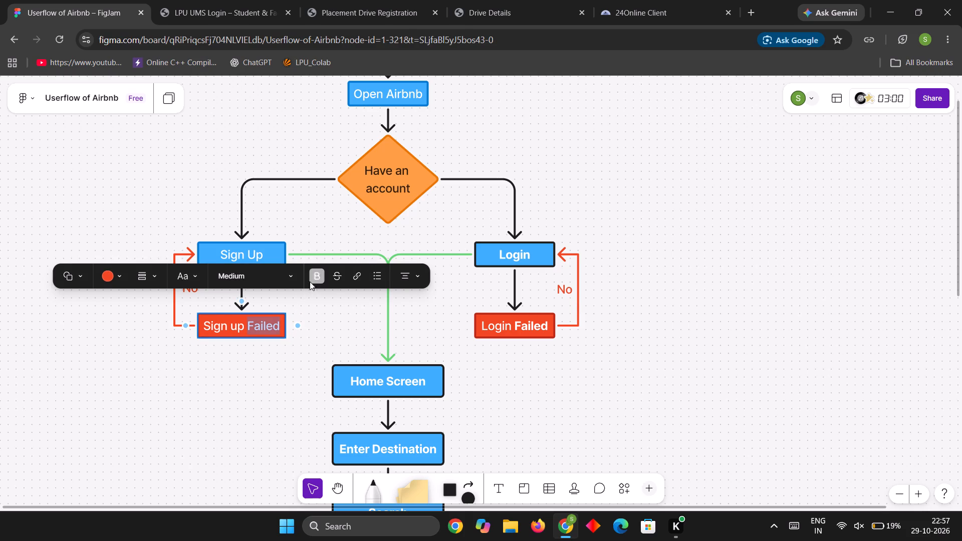
pyautogui.click(319, 273)
pyautogui.click(333, 318)
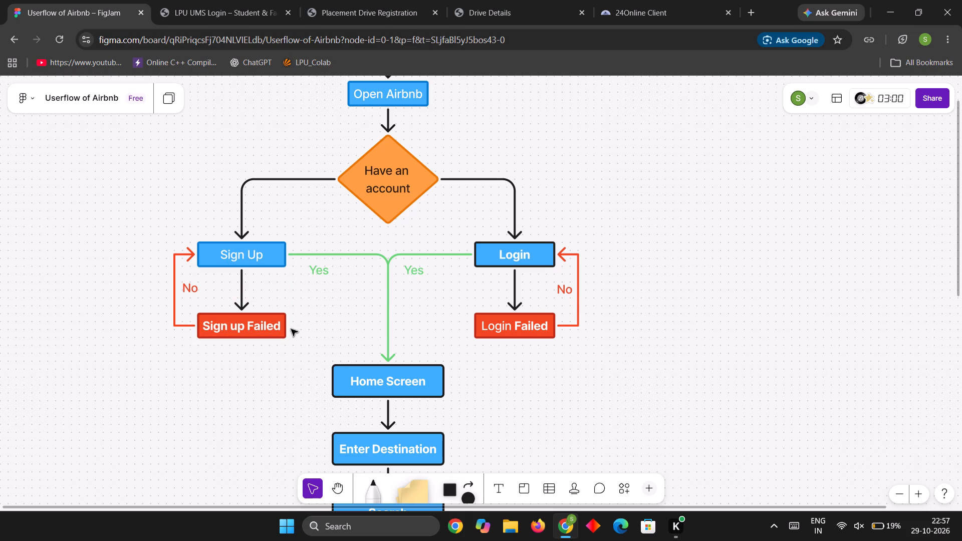
pyautogui.click(287, 329)
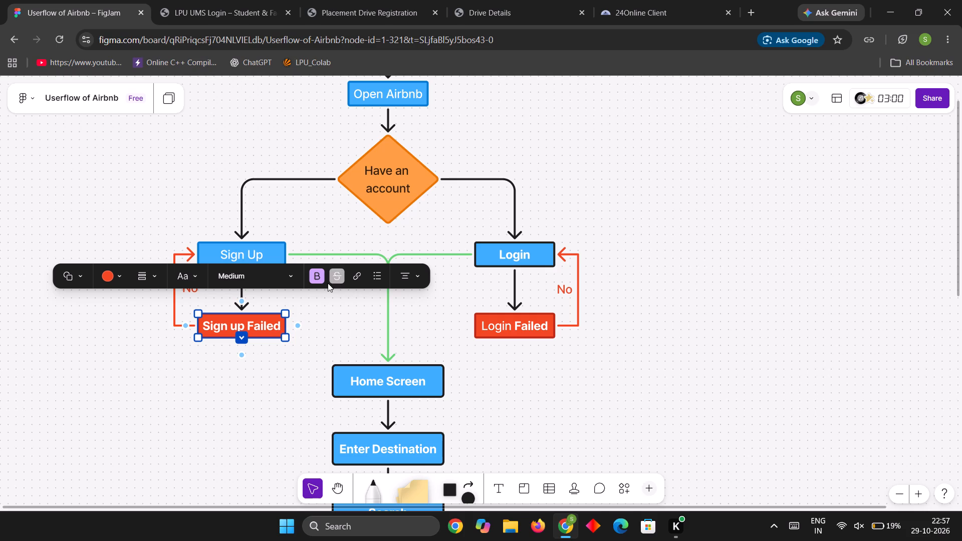
pyautogui.click(195, 276)
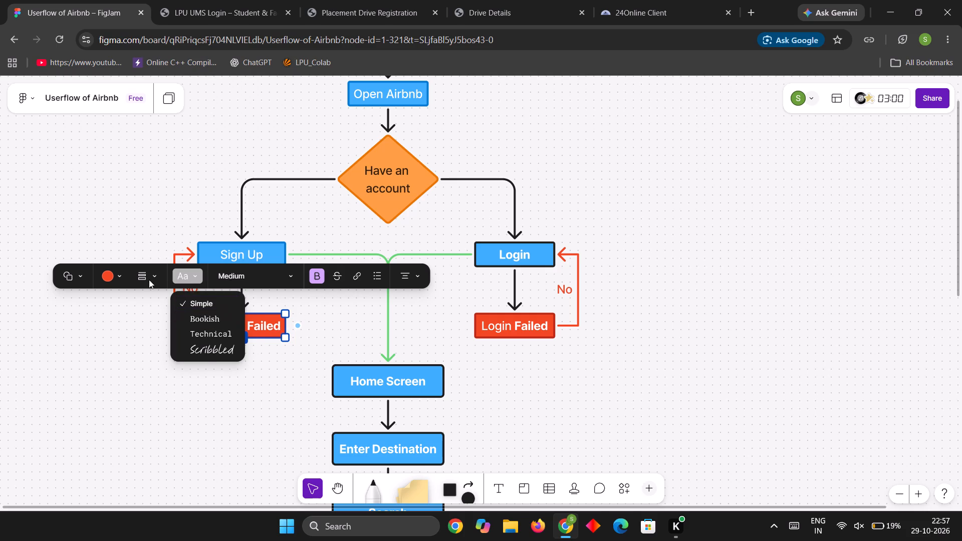
pyautogui.click(148, 276)
pyautogui.click(156, 283)
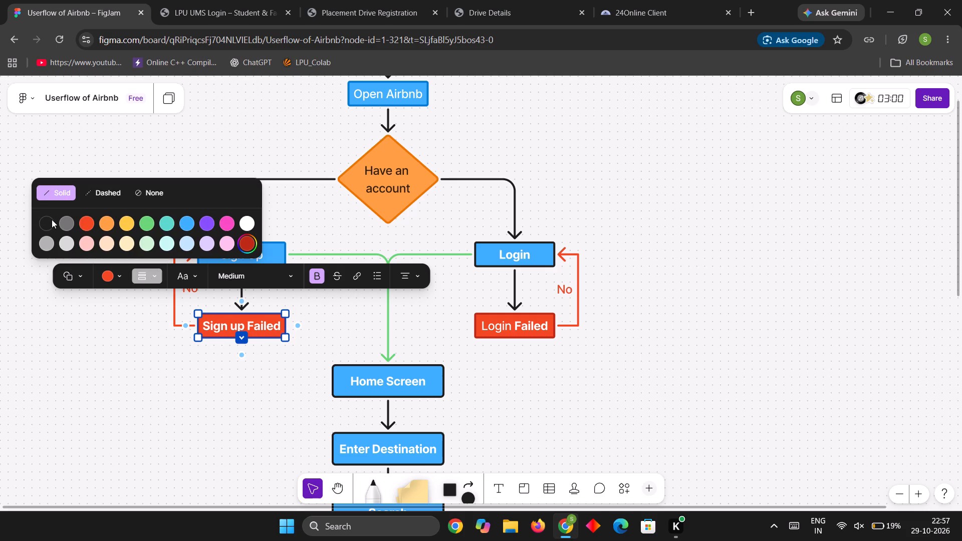
pyautogui.click(52, 220)
pyautogui.click(538, 357)
# Give the "Login Failed" box a solid black outline and make all of its text bold.
pyautogui.click(550, 333)
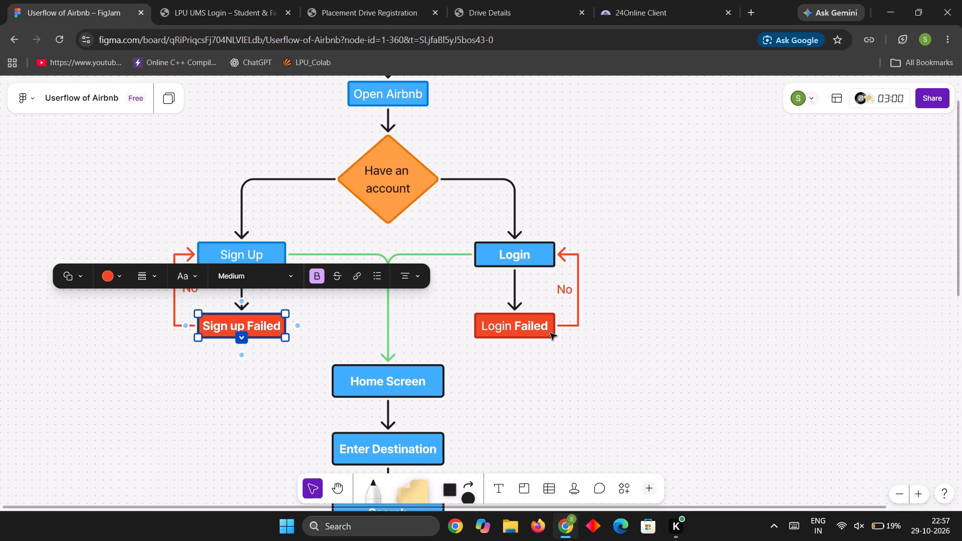
pyautogui.click(424, 279)
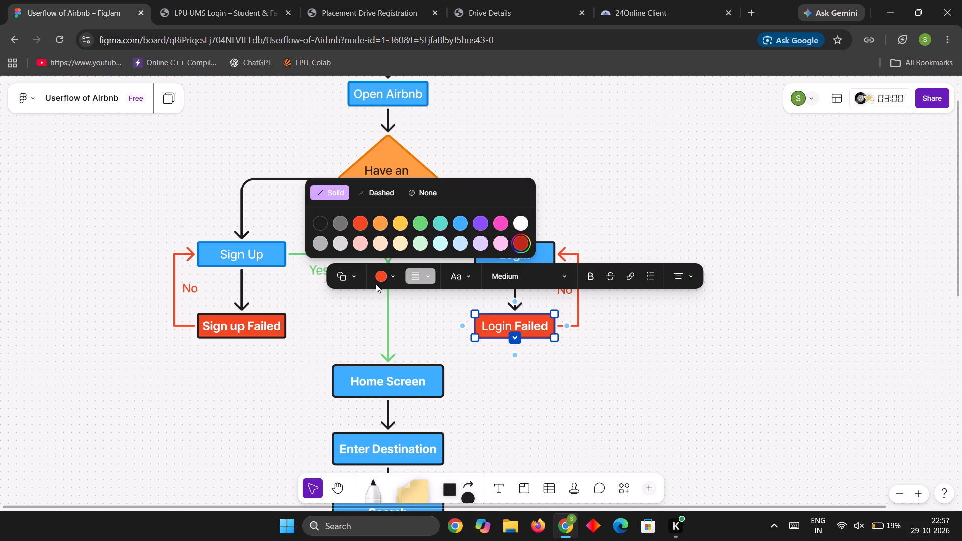
pyautogui.click(319, 222)
pyautogui.click(549, 376)
pyautogui.click(532, 326)
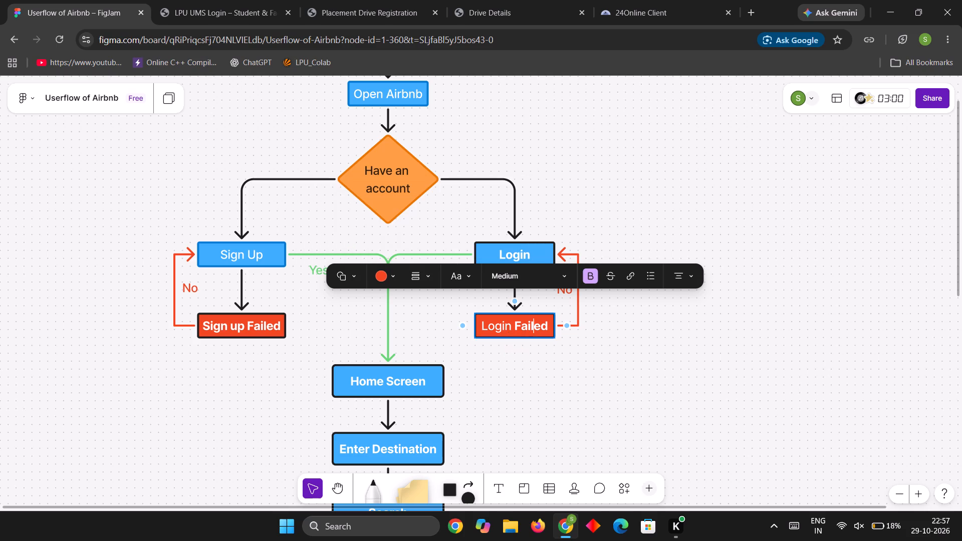
pyautogui.hotkey('ctrl', 'a')
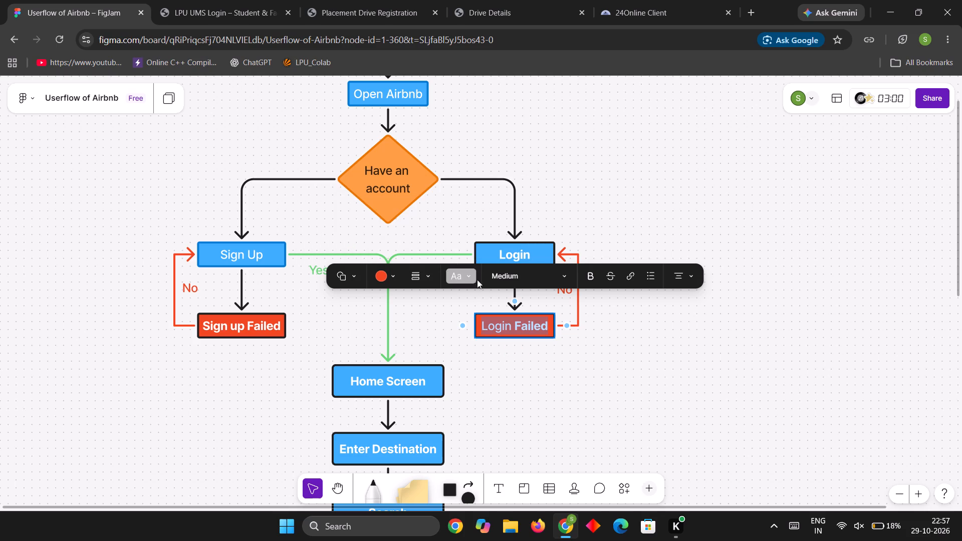
pyautogui.click(587, 275)
pyautogui.click(646, 354)
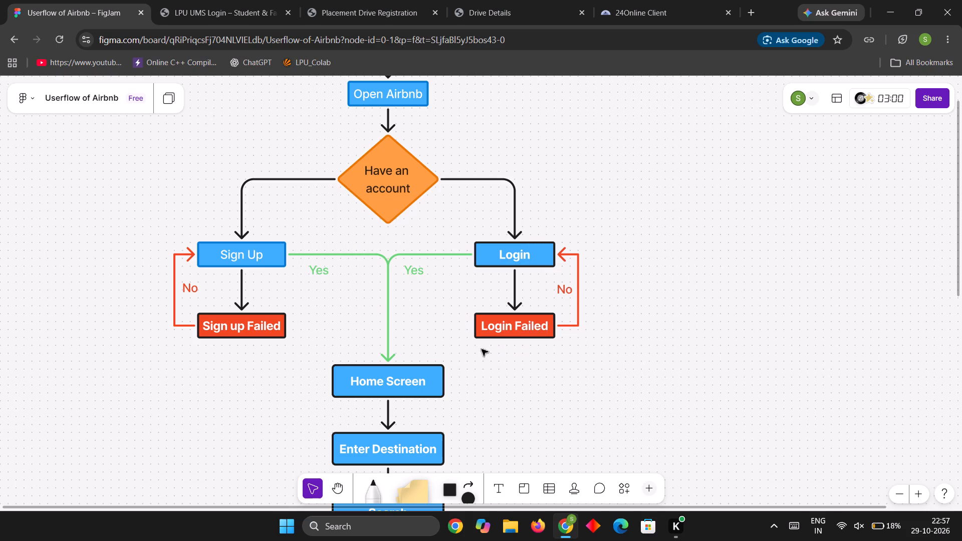
# Give the "Sign Up" box a solid black outline and make its text bold.
pyautogui.click(255, 256)
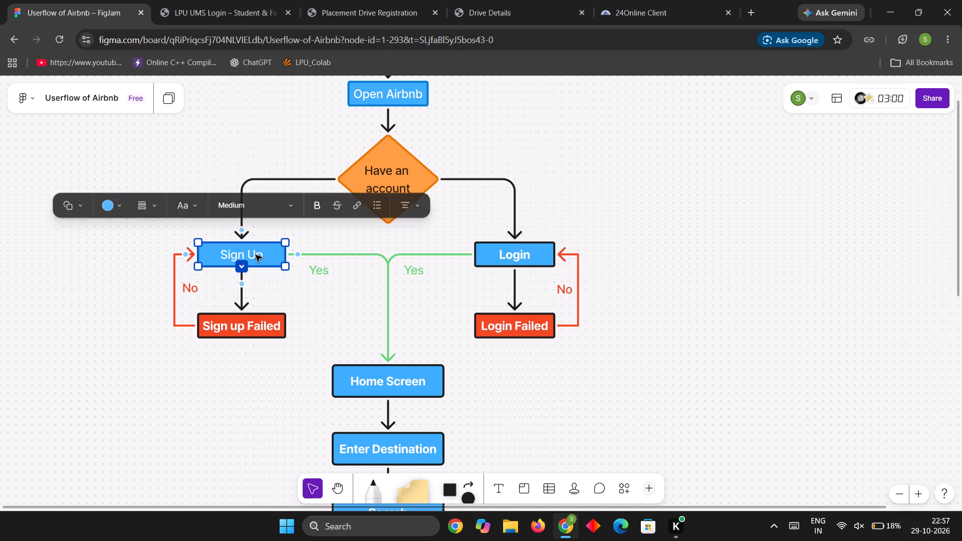
pyautogui.click(198, 205)
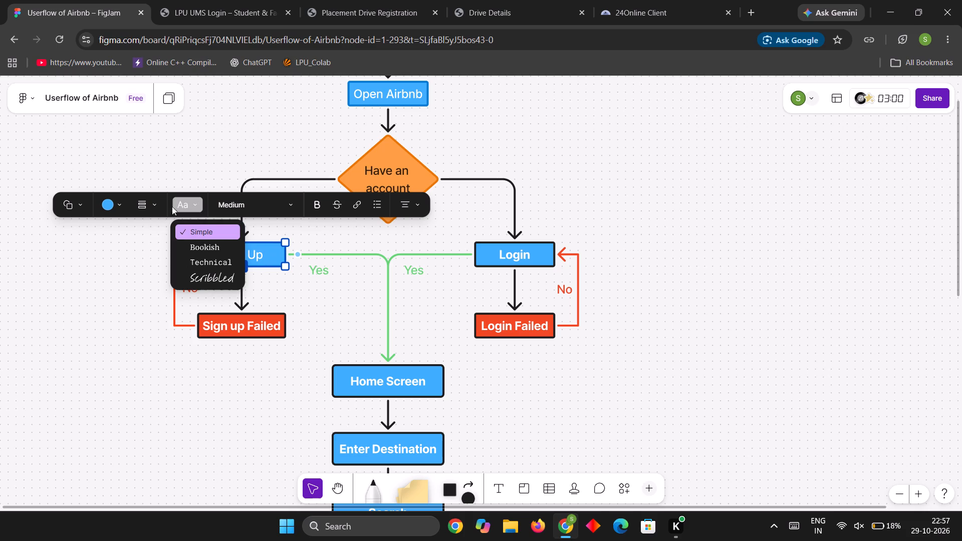
pyautogui.click(152, 206)
pyautogui.click(155, 206)
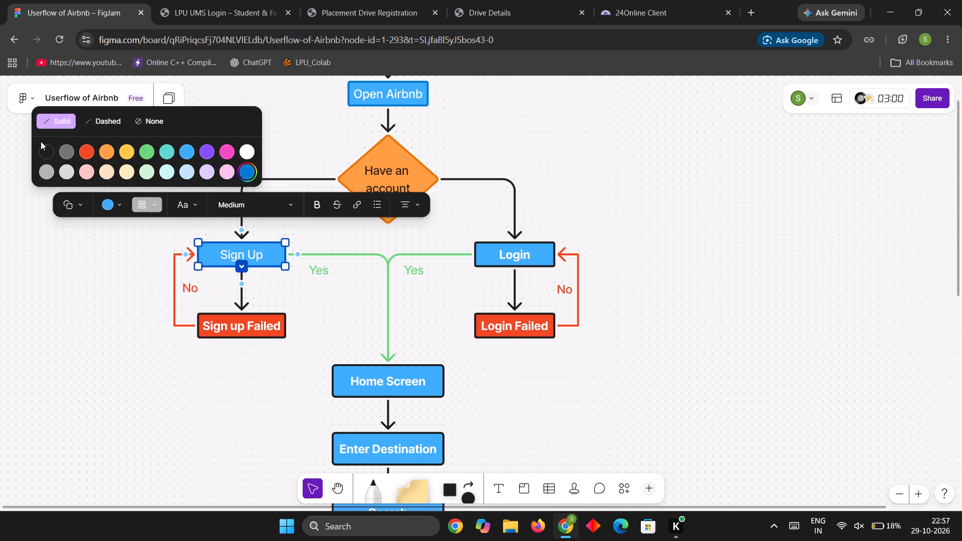
pyautogui.click(48, 148)
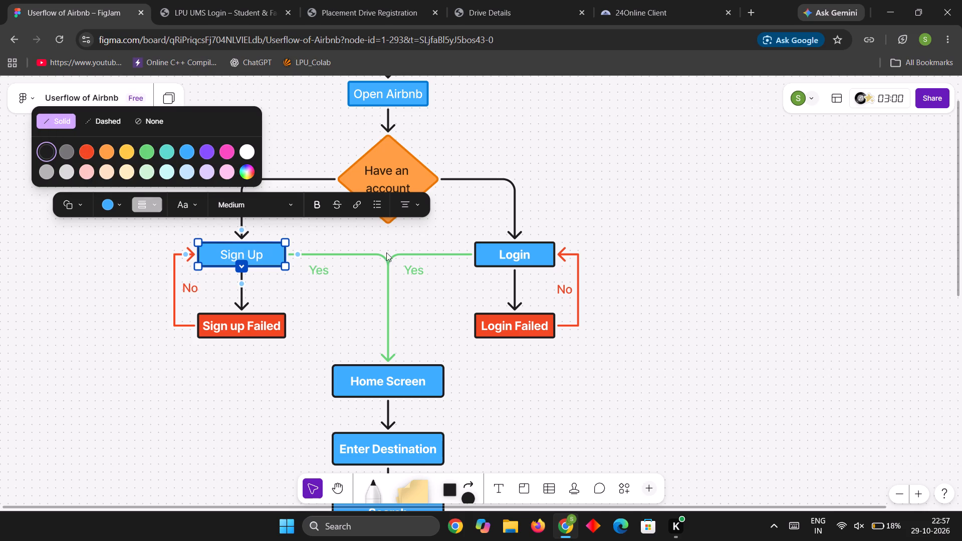
pyautogui.click(263, 249)
pyautogui.doubleClick(263, 255)
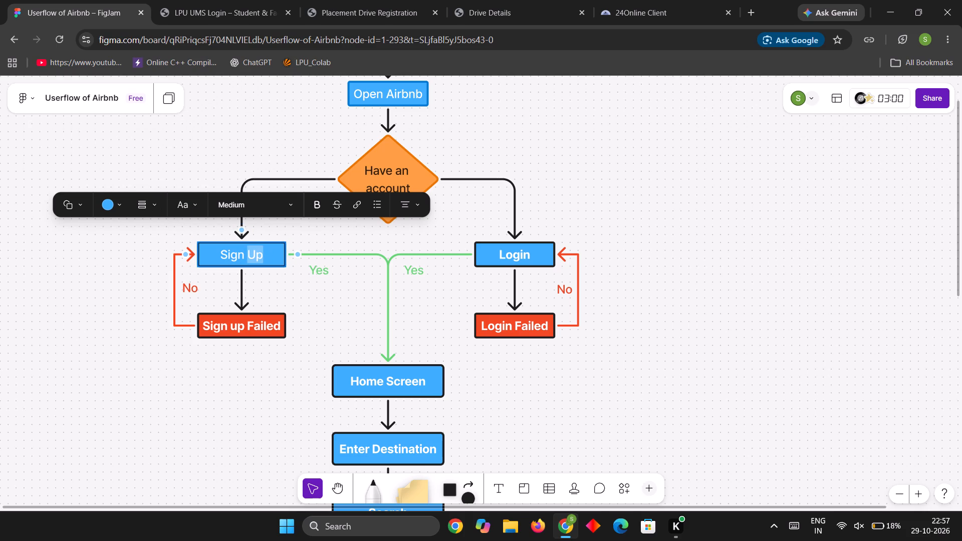
pyautogui.hotkey('ctrl', 'a')
pyautogui.click(317, 207)
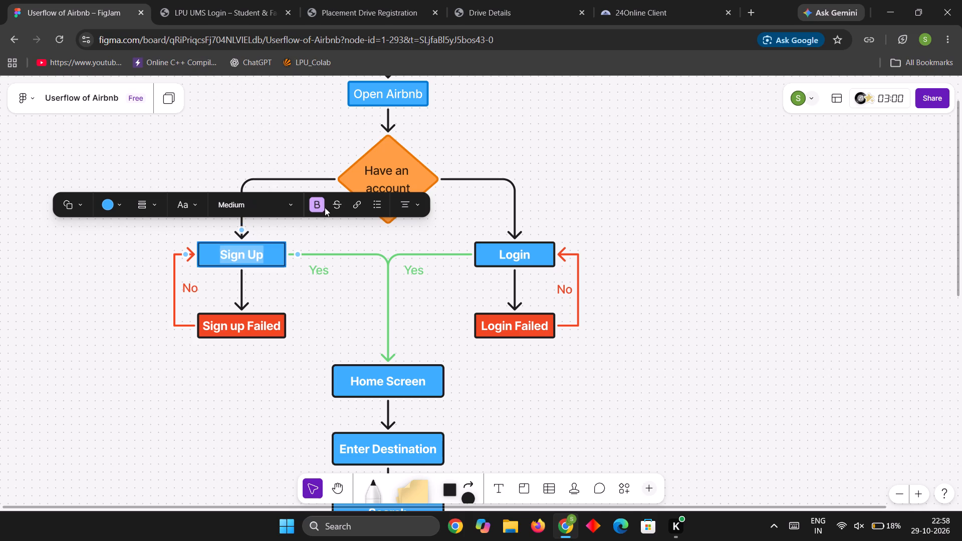
pyautogui.click(620, 244)
# Give the orange "Have an account" diamond a solid black outline and make its text bold.
pyautogui.scroll(1, 648, 246)
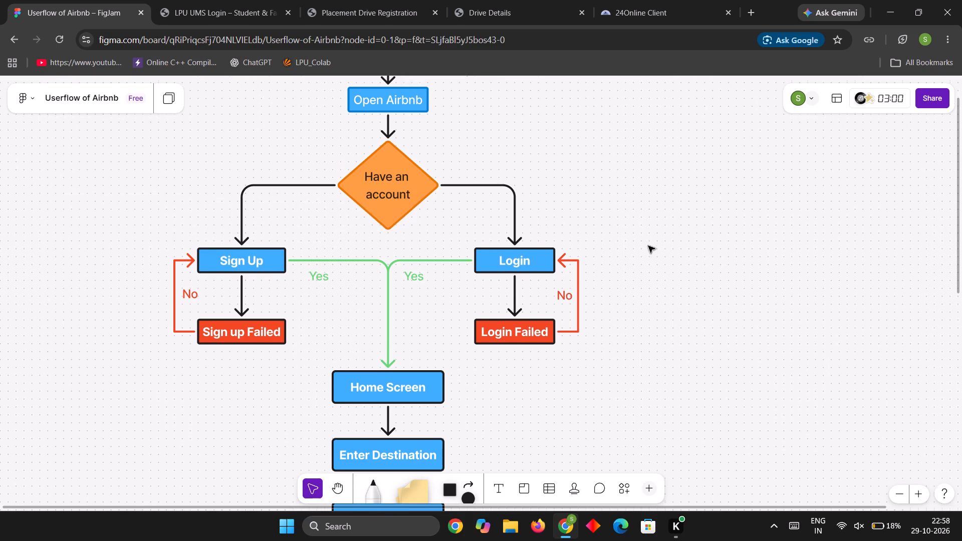
pyautogui.scroll(2, 648, 246)
pyautogui.click(403, 204)
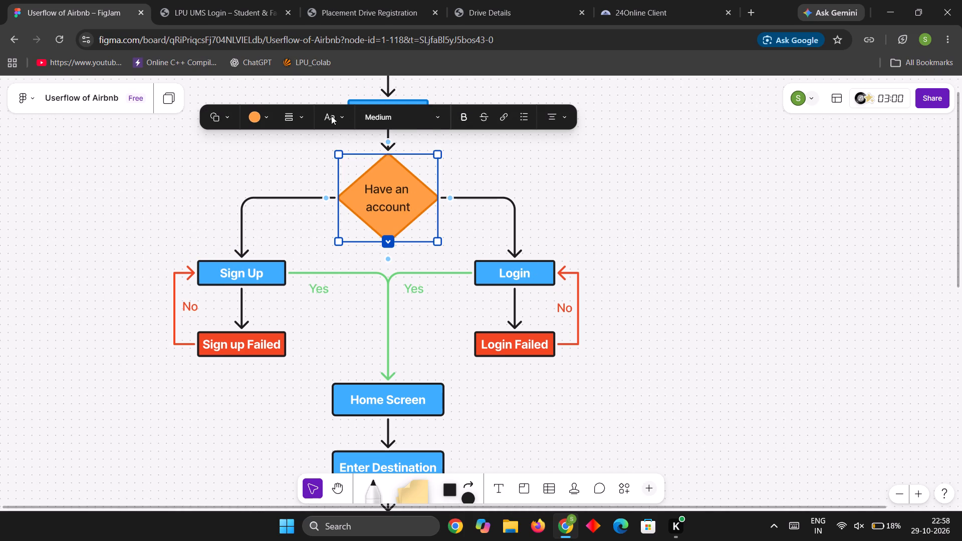
pyautogui.click(299, 116)
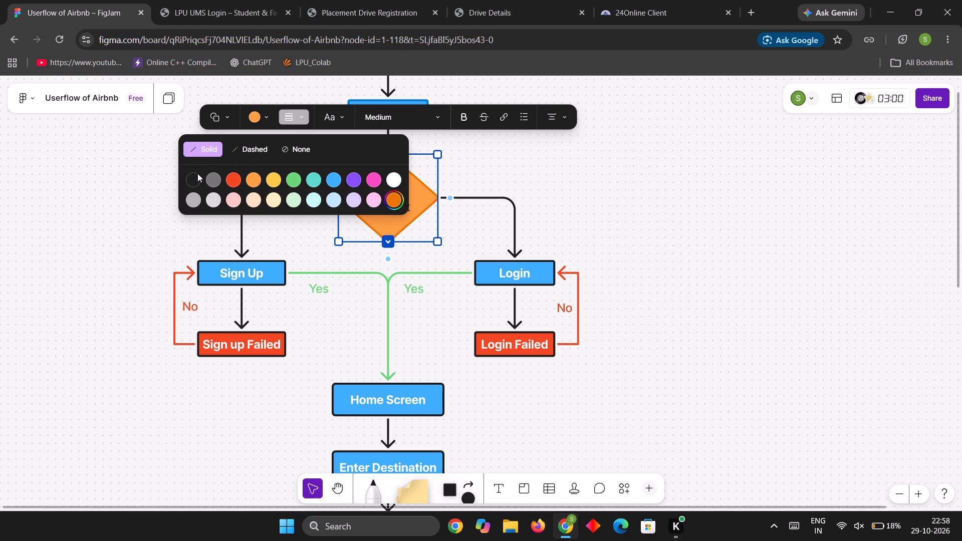
pyautogui.click(196, 175)
pyautogui.click(558, 180)
pyautogui.doubleClick(398, 198)
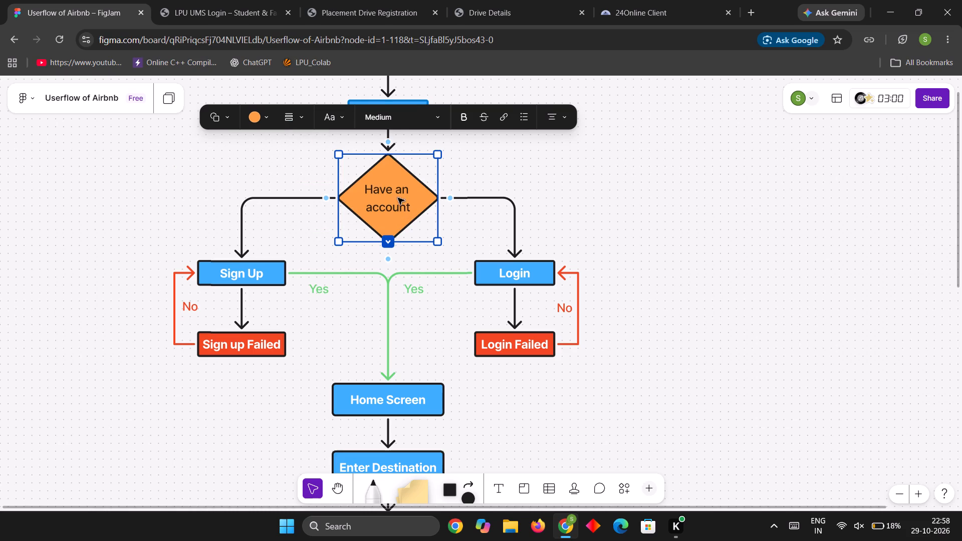
pyautogui.hotkey('ctrl', 'a')
pyautogui.click(465, 119)
pyautogui.click(541, 177)
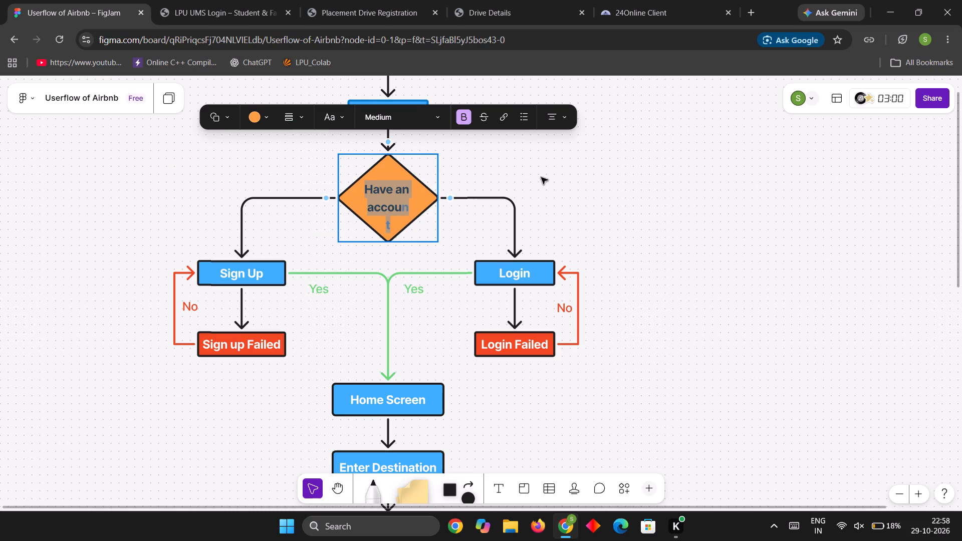
# Enlarge the "Have an account" diamond slightly from its lower corner so the bold text fits.
pyautogui.click(408, 205)
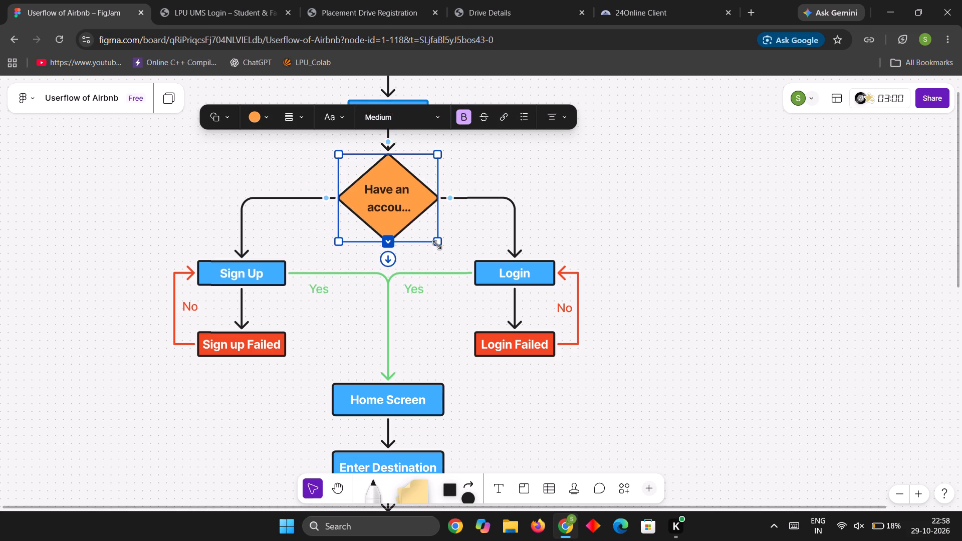
pyautogui.click(437, 244)
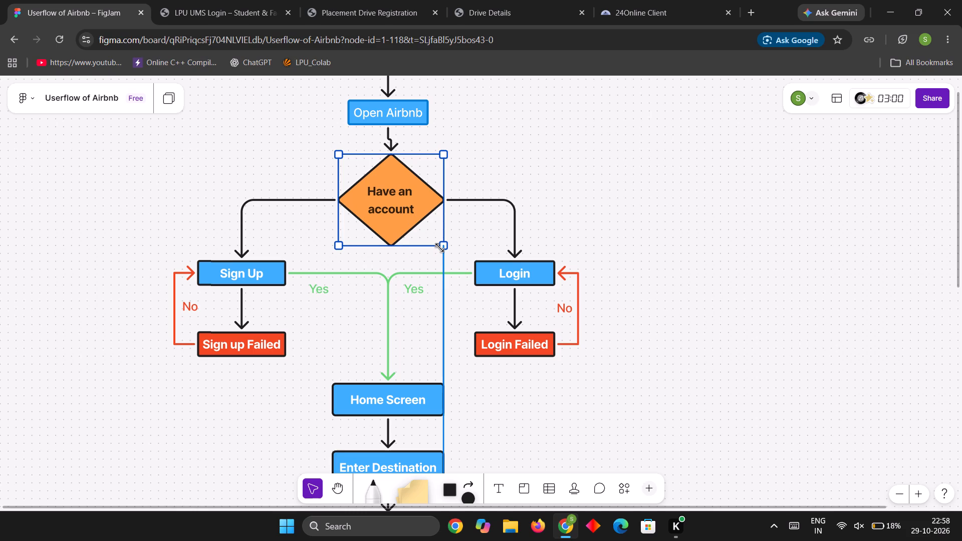
pyautogui.click(563, 220)
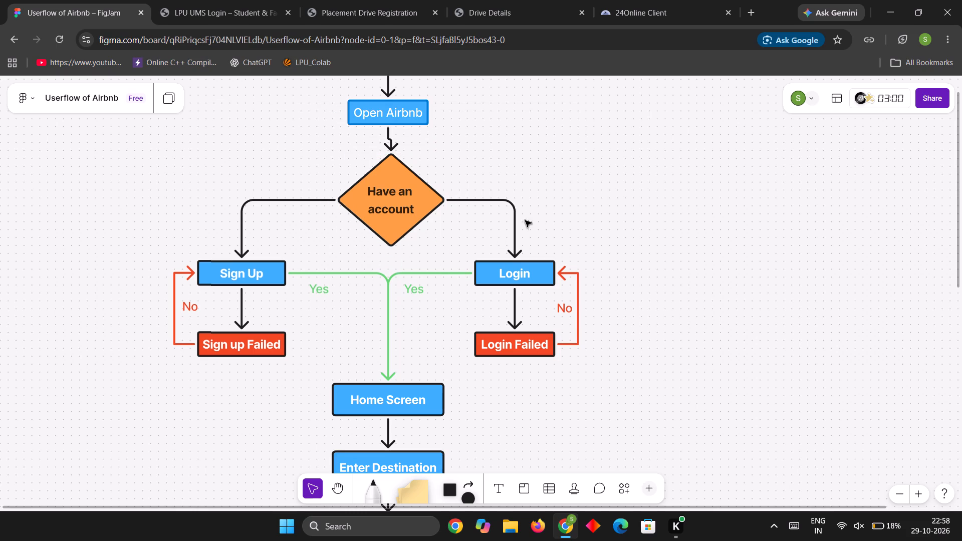
# Nudge the "Have an account" diamond sideways until it is centred under "Open Airbnb" with a straight connector.
pyautogui.click(405, 208)
pyautogui.press('Left')
pyautogui.press('Left')
pyautogui.press('Left')
pyautogui.press('Left')
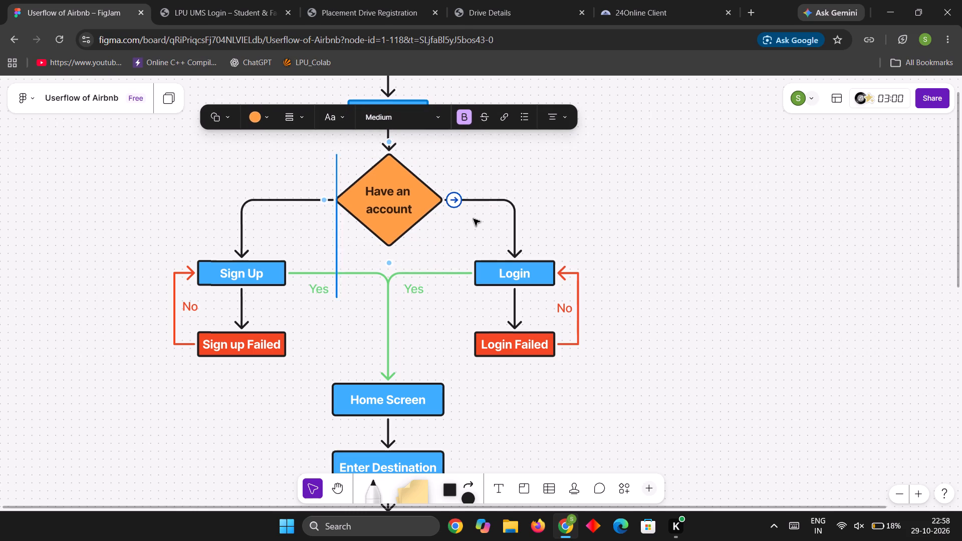
pyautogui.press('Left')
pyautogui.press('Left')
pyautogui.click(477, 246)
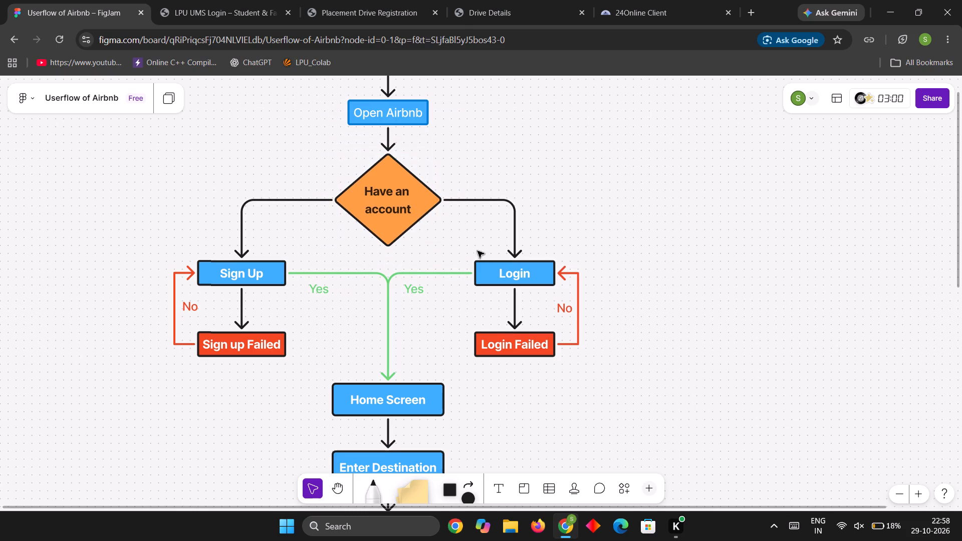
# Add a question mark to the decision diamond's text so it reads "Have an account?".
pyautogui.scroll(5, 451, 338)
pyautogui.scroll(-3, 447, 293)
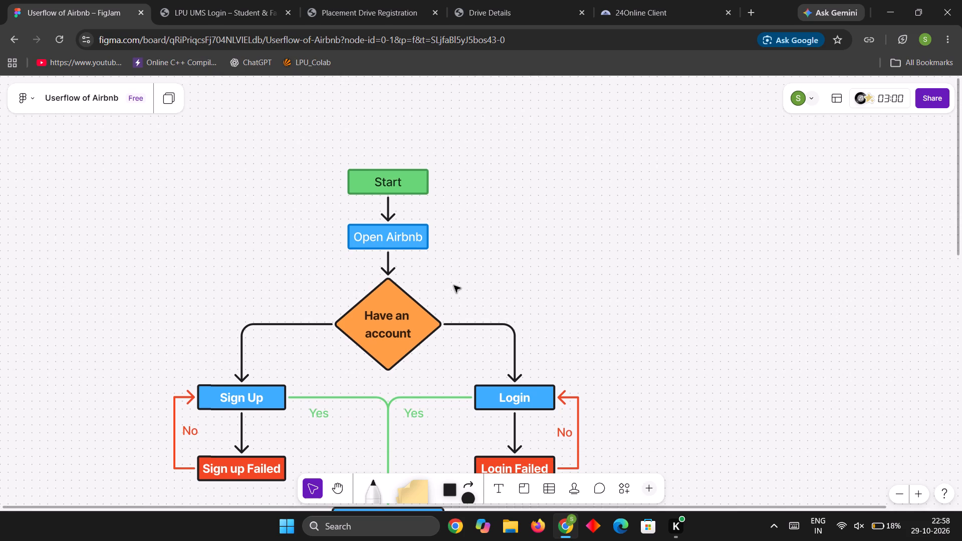
pyautogui.scroll(-7, 454, 286)
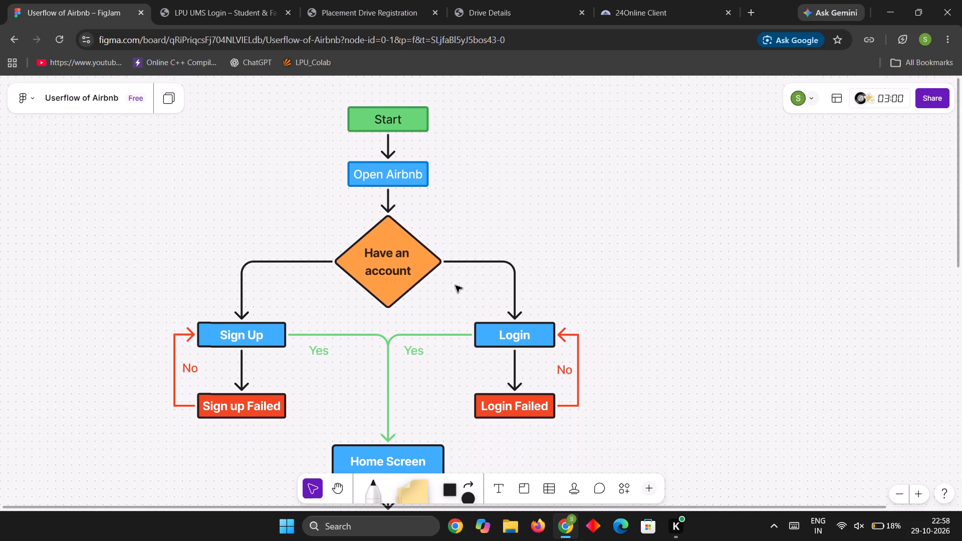
pyautogui.scroll(-1, 455, 286)
pyautogui.click(418, 269)
pyautogui.doubleClick(416, 261)
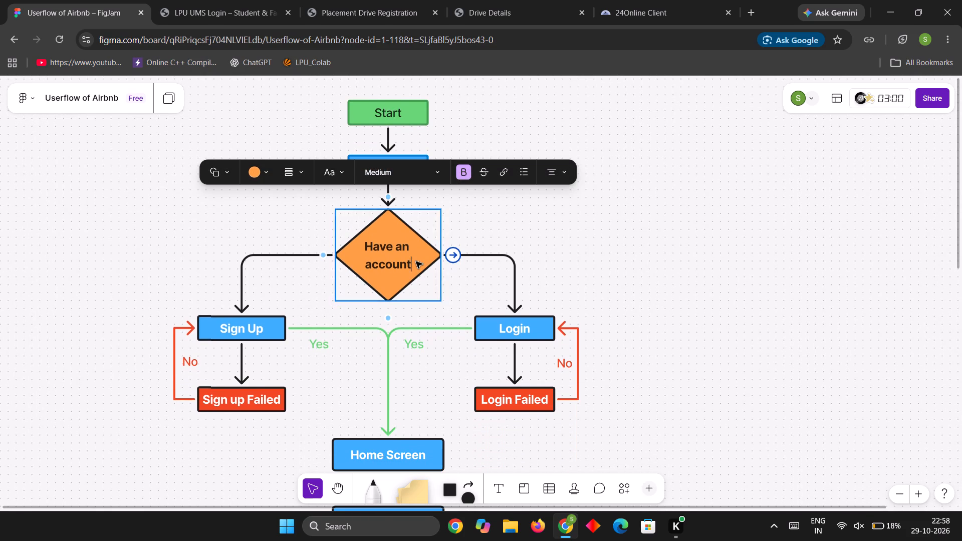
pyautogui.click(416, 261)
pyautogui.click(412, 260)
pyautogui.hotkey('shift', '?')
pyautogui.click(636, 254)
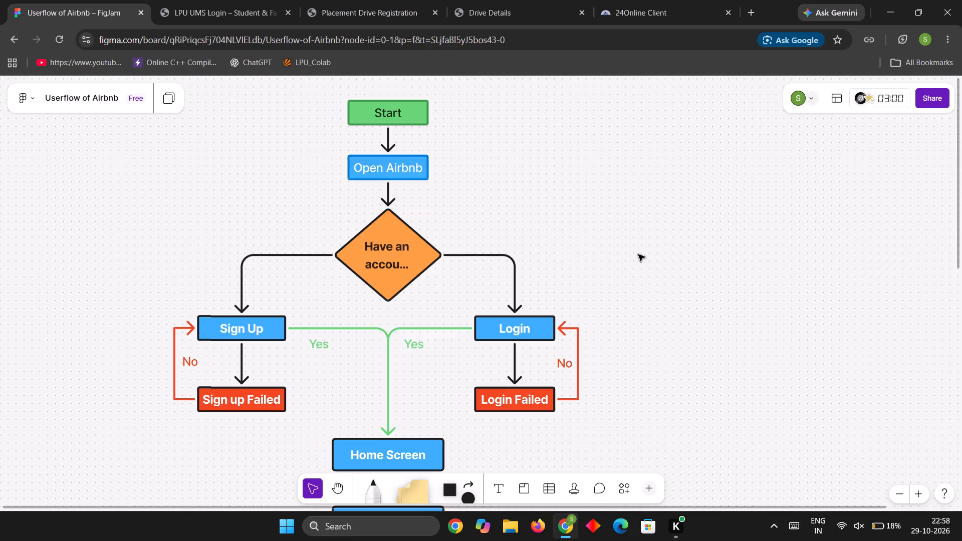
# Enlarge the "Have an account?" diamond from its lower corner so the full text fits.
pyautogui.click(419, 260)
pyautogui.moveTo(445, 301); pyautogui.dragTo(458, 313)
# Nudge the enlarged "Have an account?" diamond sideways until it is centred under "Open Airbnb" with a straight connector.
pyautogui.press('Left')
pyautogui.press('Left')
pyautogui.press('Left')
pyautogui.press('Left')
pyautogui.press('Left')
pyautogui.press('Left')
pyautogui.press('Left')
pyautogui.press('Left')
pyautogui.press('Left')
pyautogui.press('Left')
pyautogui.press('Left')
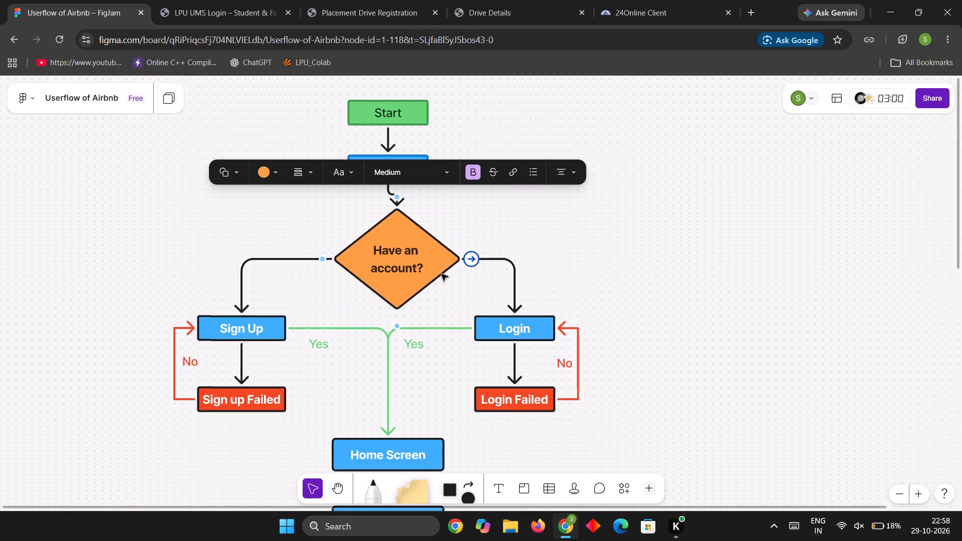
pyautogui.press('Left')
pyautogui.press('Left')
pyautogui.press('Left')
pyautogui.press('Left')
pyautogui.press('Left')
pyautogui.press('Left')
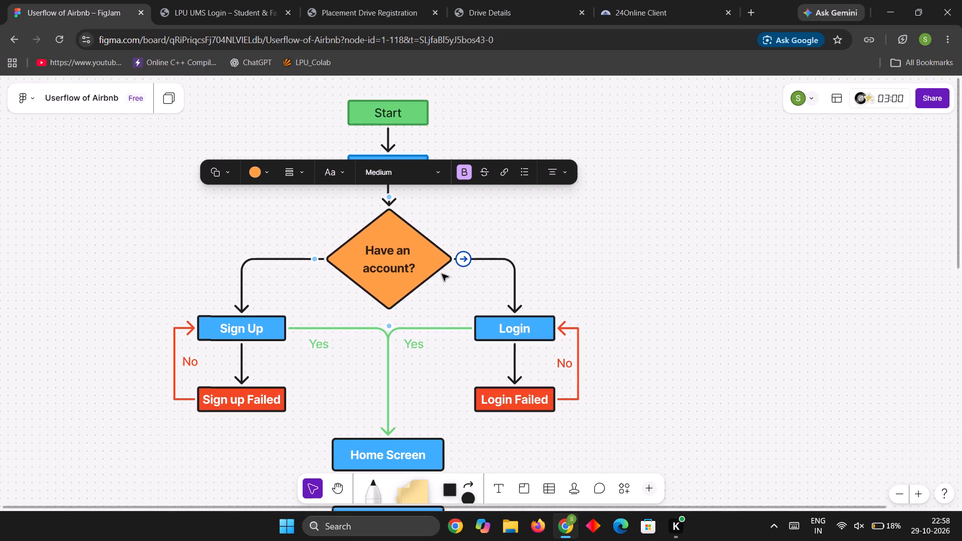
pyautogui.press('Left')
pyautogui.press('Left')
pyautogui.press('Left')
pyautogui.press('Right')
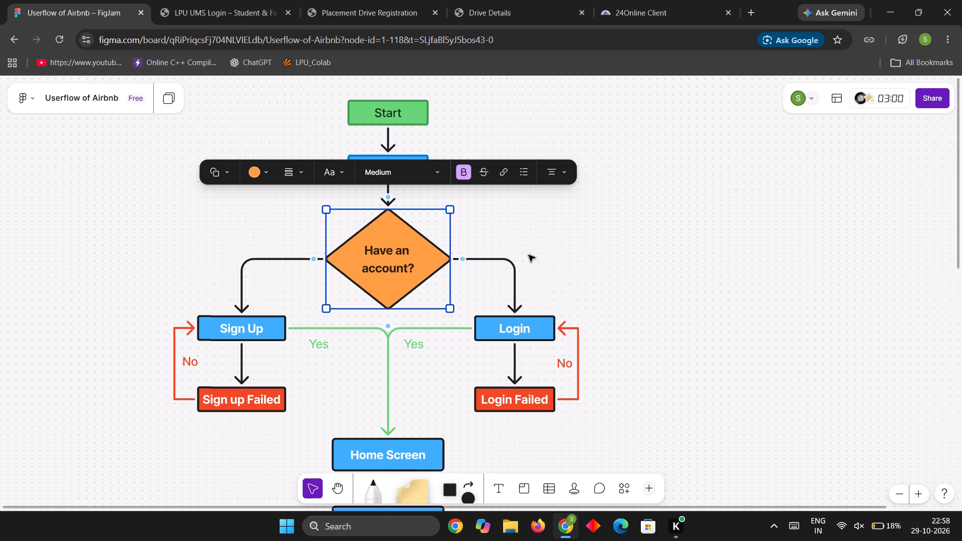
# Nudge the Login and Login Failed boxes, with their "No" label and connectors, outward until they mirror the Sign Up branch around the diamond.
pyautogui.click(549, 253)
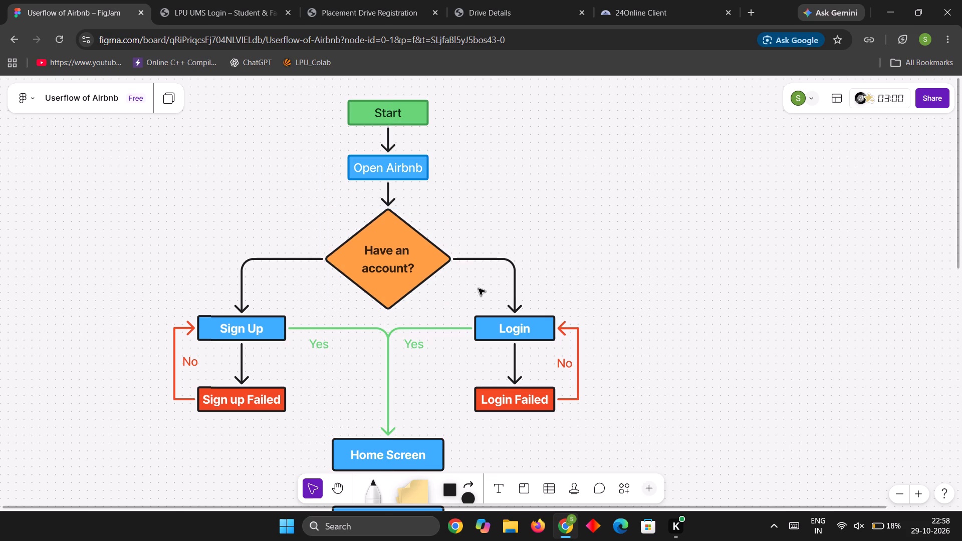
pyautogui.moveTo(475, 280); pyautogui.dragTo(578, 404)
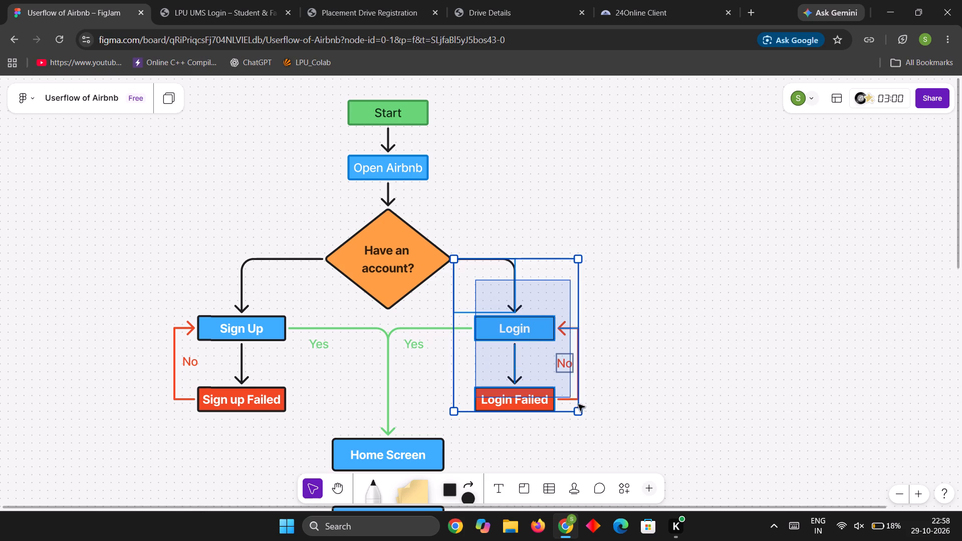
pyautogui.moveTo(578, 404); pyautogui.dragTo(584, 409)
pyautogui.press('Right')
pyautogui.press('Right')
pyautogui.press('Right')
pyautogui.press('Right')
pyautogui.press('Right')
pyautogui.press('Right')
pyautogui.press('Right')
pyautogui.press('Right')
pyautogui.press('Right')
pyautogui.press('Right')
pyautogui.press('Right')
pyautogui.press('Right')
pyautogui.press('Right')
pyautogui.press('Right')
pyautogui.press('Right')
pyautogui.press('Right')
pyautogui.press('Right')
pyautogui.press('Right')
pyautogui.press('Right')
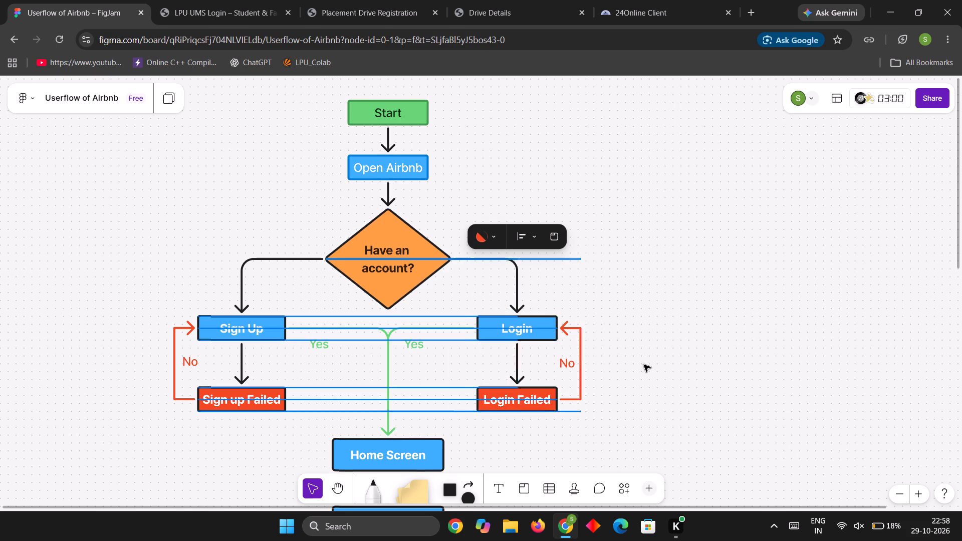
pyautogui.press('Right')
pyautogui.press('Right')
pyautogui.press('Right')
pyautogui.press('Right')
pyautogui.press('Right')
pyautogui.press('Right')
pyautogui.press('Right')
pyautogui.press('Right')
pyautogui.press('Right')
pyautogui.press('Right')
pyautogui.press('Right')
pyautogui.press('Right')
pyautogui.press('Right')
pyautogui.press('Right')
pyautogui.press('Right')
pyautogui.press('Right')
pyautogui.press('Right')
pyautogui.press('Right')
pyautogui.press('Right')
pyautogui.press('Right')
pyautogui.press('Right')
pyautogui.press('Right')
pyautogui.press('Right')
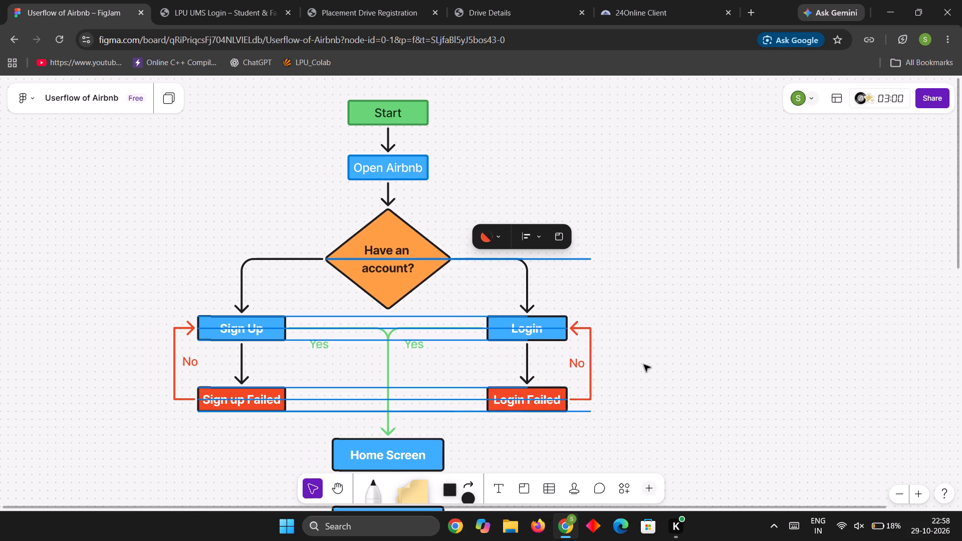
pyautogui.press('Left')
pyautogui.press('Left')
pyautogui.press('Left')
pyautogui.press('Left')
pyautogui.press('Left')
pyautogui.press('Left')
pyautogui.press('Left')
pyautogui.press('Left')
pyautogui.press('Left')
pyautogui.press('Left')
pyautogui.press('Left')
pyautogui.press('Left')
pyautogui.press('Left')
pyautogui.press('Left')
pyautogui.press('Left')
pyautogui.press('Left')
pyautogui.press('Left')
pyautogui.press('Left')
pyautogui.press('Left')
pyautogui.press('Left')
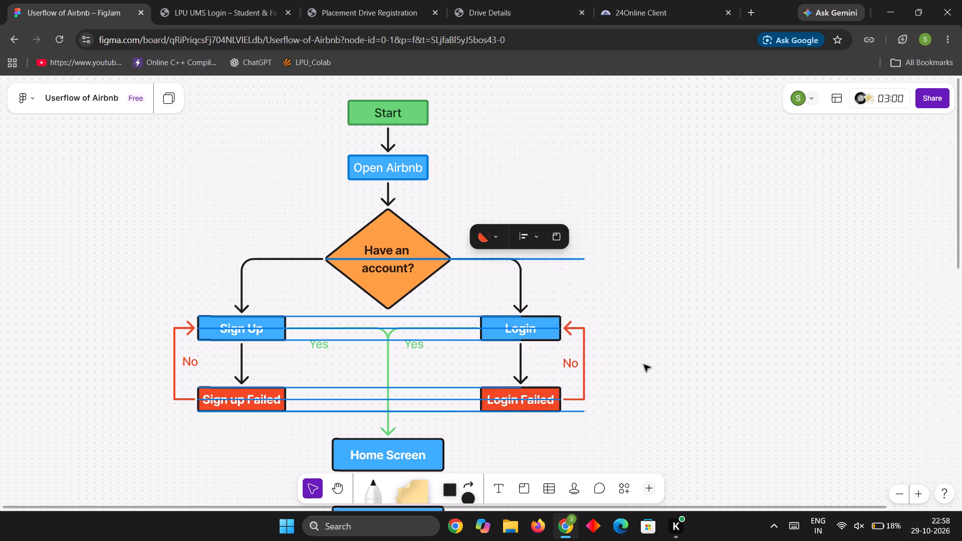
pyautogui.press('Right')
pyautogui.press('Right')
pyautogui.press('Right')
pyautogui.press('Right')
pyautogui.press('Right')
pyautogui.press('Right')
pyautogui.press('Right')
pyautogui.press('Right')
pyautogui.press('Right')
pyautogui.press('Right')
pyautogui.press('Right')
pyautogui.press('Right')
pyautogui.press('Right')
pyautogui.press('Right')
pyautogui.press('Right')
pyautogui.press('Right')
pyautogui.press('Right')
pyautogui.press('Right')
pyautogui.press('Right')
pyautogui.press('Right')
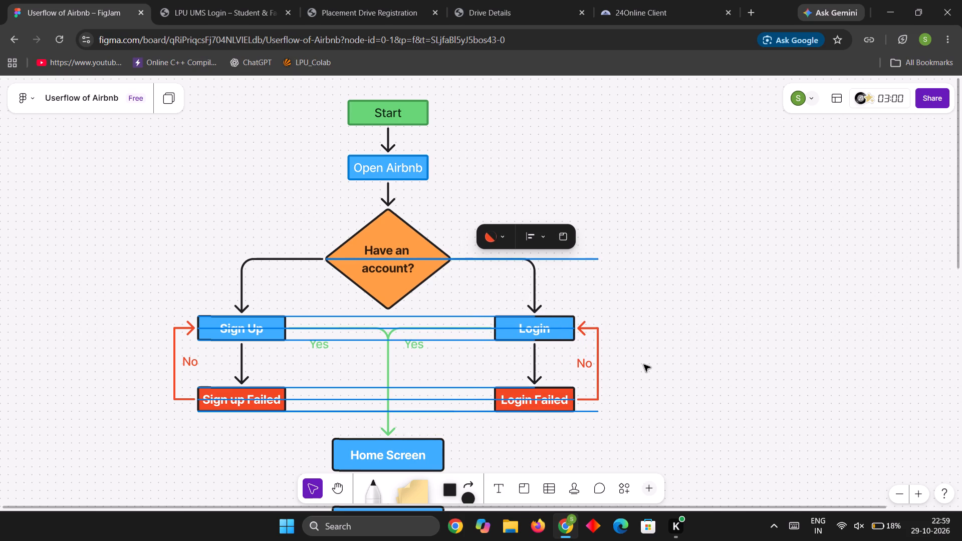
pyautogui.press('Right')
pyautogui.press('Right')
pyautogui.press('Right')
pyautogui.press('Left')
pyautogui.press('Left')
pyautogui.press('Left')
pyautogui.press('Left')
pyautogui.press('Left')
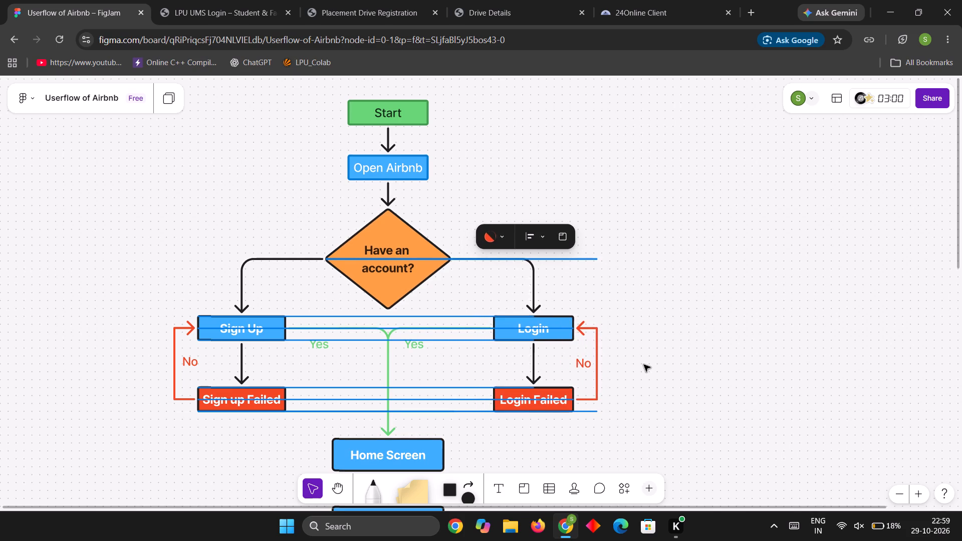
pyautogui.click(648, 363)
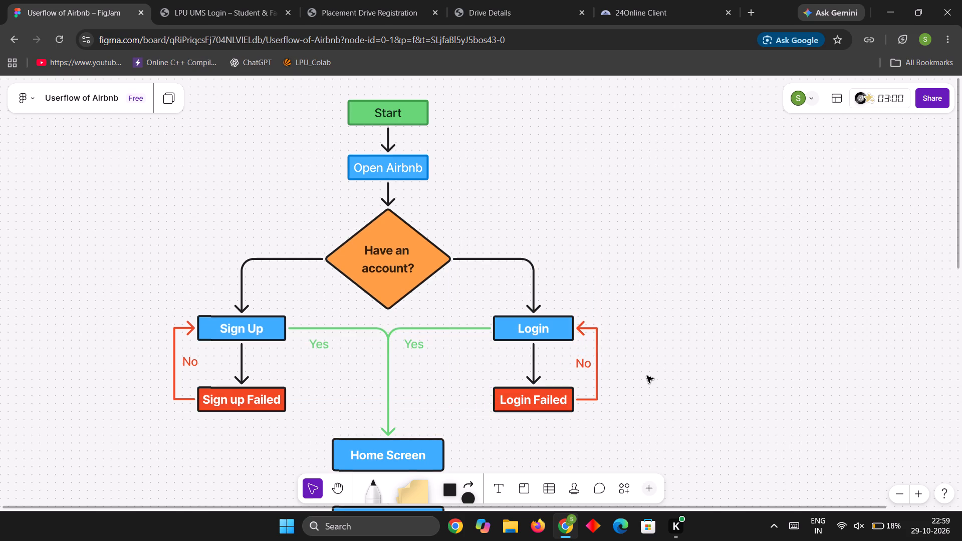
# Make the "Open Airbnb" box's text bold.
pyautogui.scroll(-5, 633, 296)
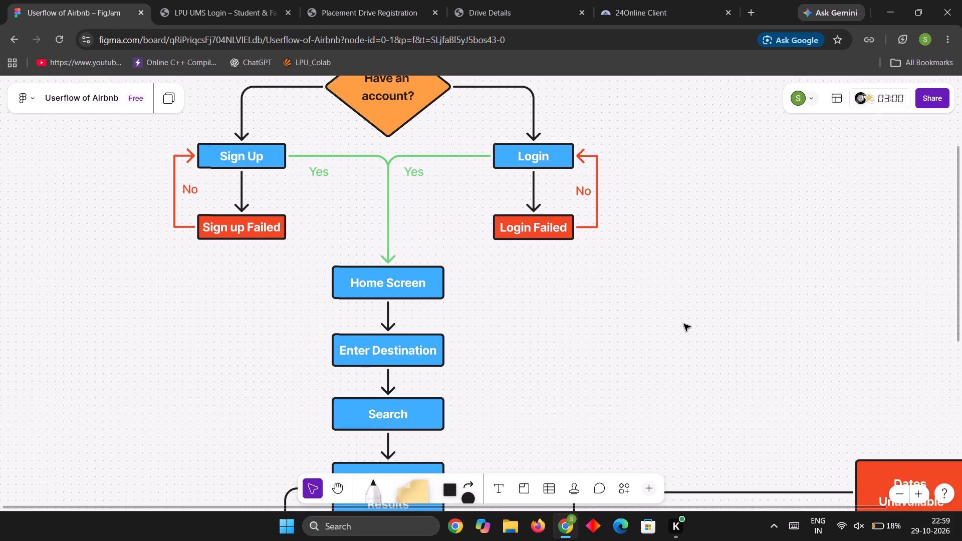
pyautogui.scroll(6, 684, 325)
pyautogui.keyDown('ctrl'); pyautogui.scroll(-10, 685, 324); pyautogui.keyUp('ctrl')
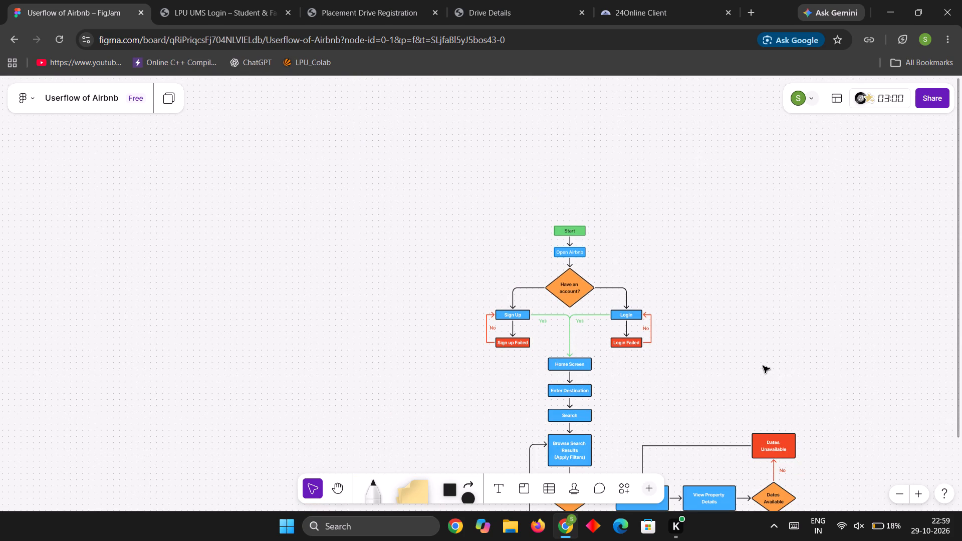
pyautogui.keyDown('ctrl'); pyautogui.scroll(6, 763, 366); pyautogui.keyUp('ctrl')
pyautogui.scroll(2, 624, 370)
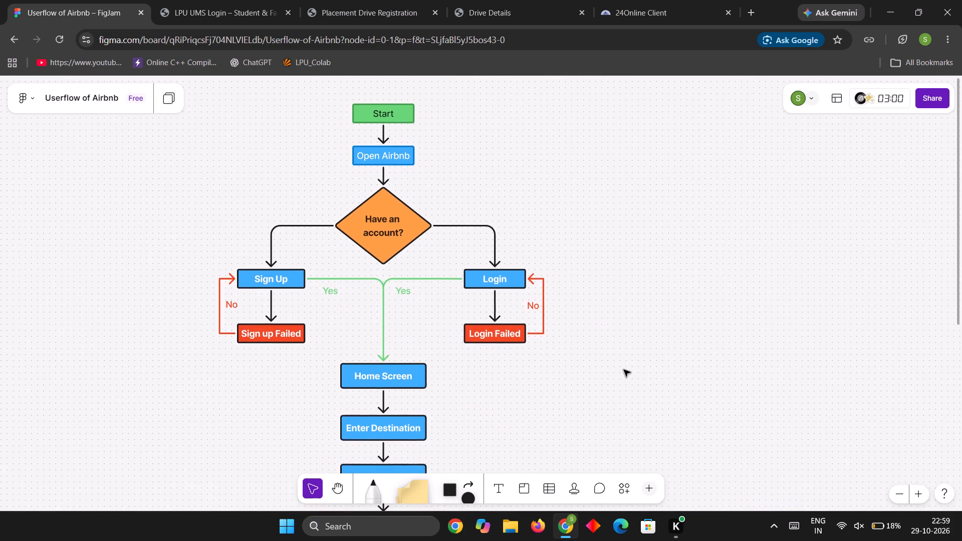
pyautogui.scroll(1, 580, 365)
pyautogui.keyDown('ctrl'); pyautogui.scroll(2, 468, 385); pyautogui.keyUp('ctrl')
pyautogui.scroll(5, 455, 343)
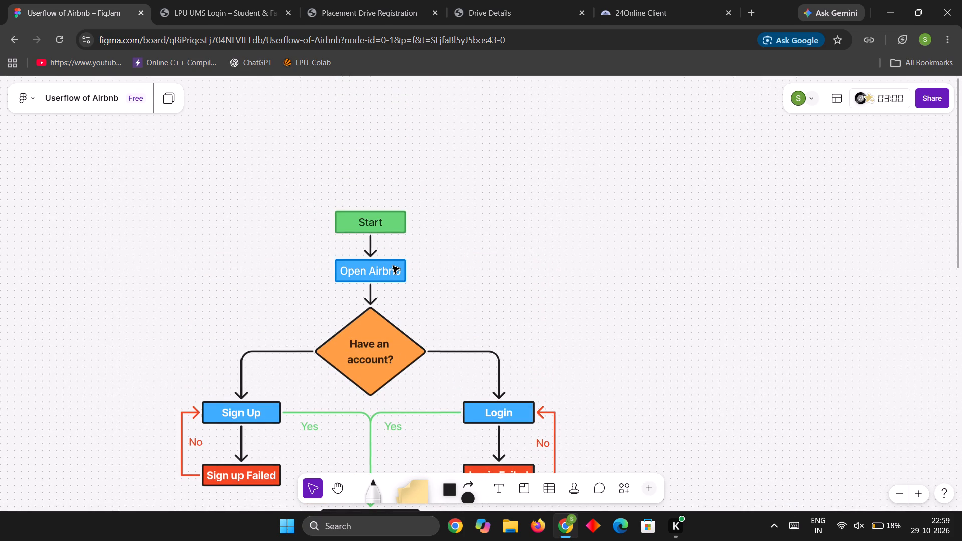
pyautogui.click(392, 266)
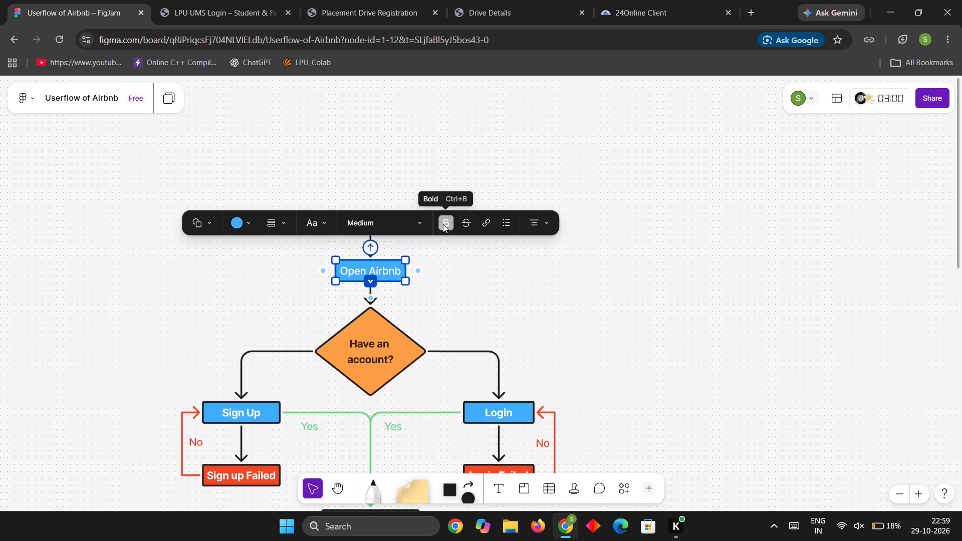
pyautogui.click(443, 223)
pyautogui.click(424, 314)
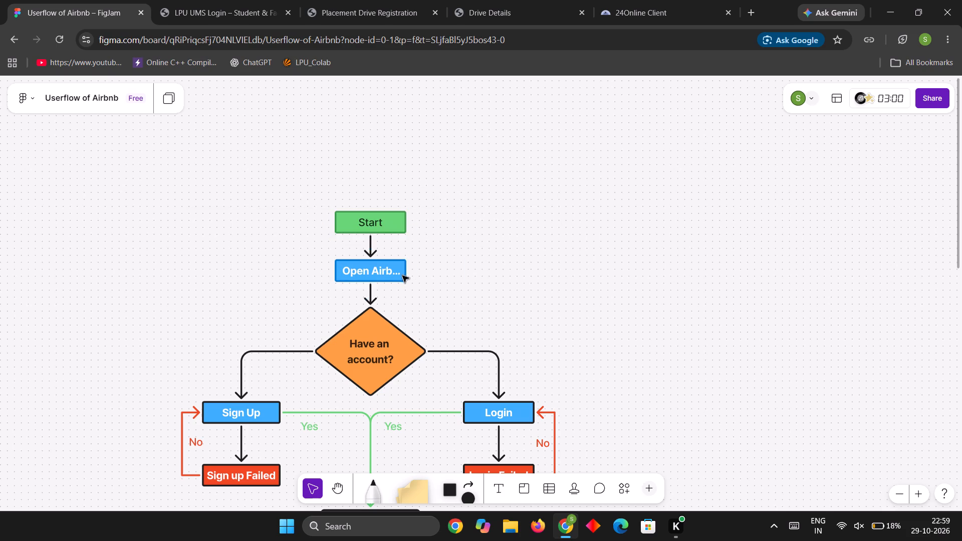
# Widen the "Open Airbnb" box on both sides so its full bold text fits with even margins.
pyautogui.click(402, 273)
pyautogui.moveTo(404, 270); pyautogui.dragTo(411, 269)
pyautogui.moveTo(336, 270); pyautogui.dragTo(336, 270)
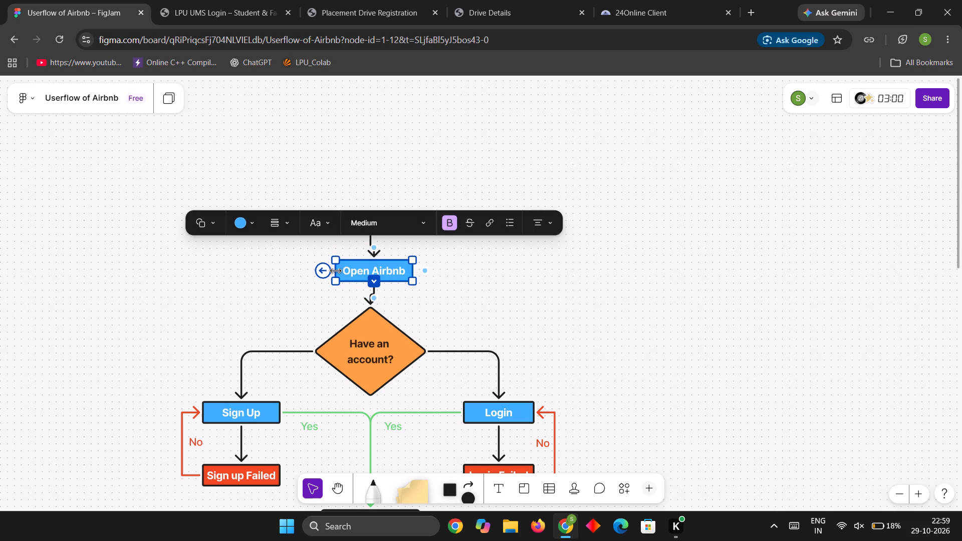
pyautogui.moveTo(336, 270); pyautogui.dragTo(331, 270)
pyautogui.click(445, 281)
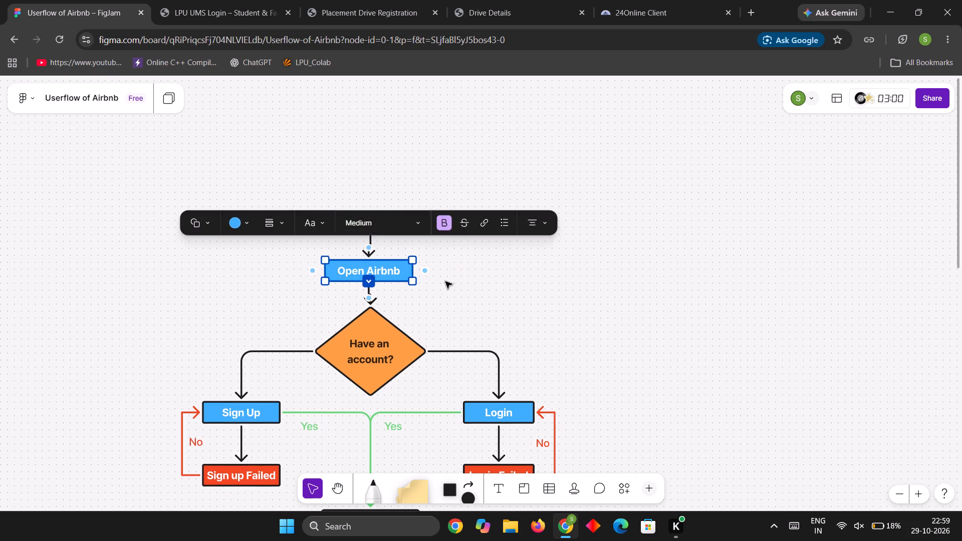
# Make the green "Start" box's text bold.
pyautogui.click(388, 228)
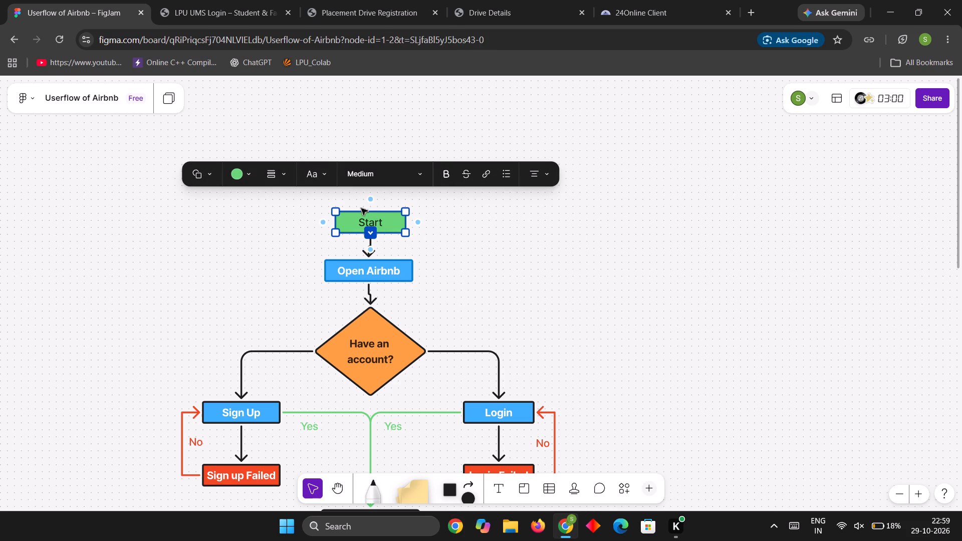
pyautogui.click(447, 175)
pyautogui.click(464, 250)
# Nudge the widened "Open Airbnb" box sideways until it is centred between "Start" and the diamond with straight connectors.
pyautogui.click(404, 270)
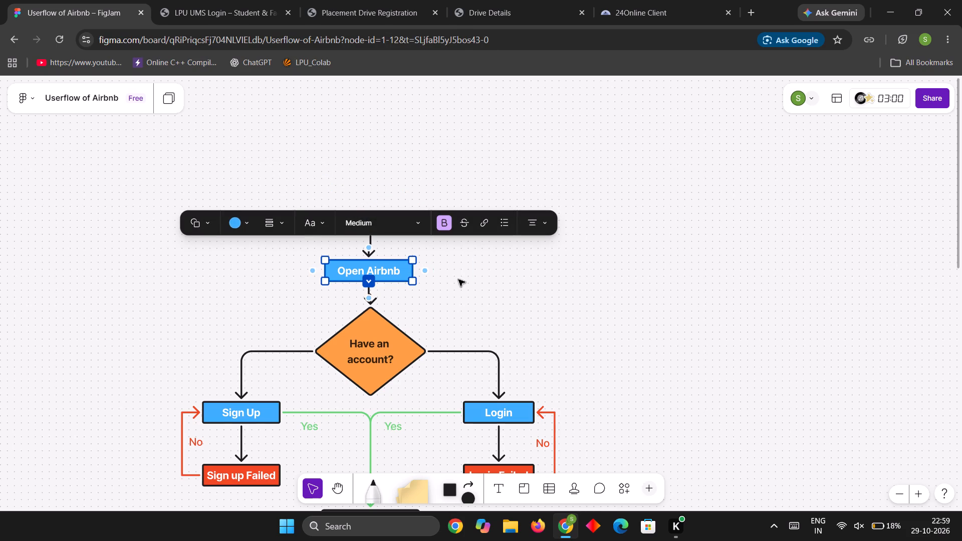
pyautogui.press('Left')
pyautogui.press('Left')
pyautogui.press('Right')
pyautogui.press('Right')
pyautogui.press('Right')
pyautogui.press('Right')
pyautogui.press('Right')
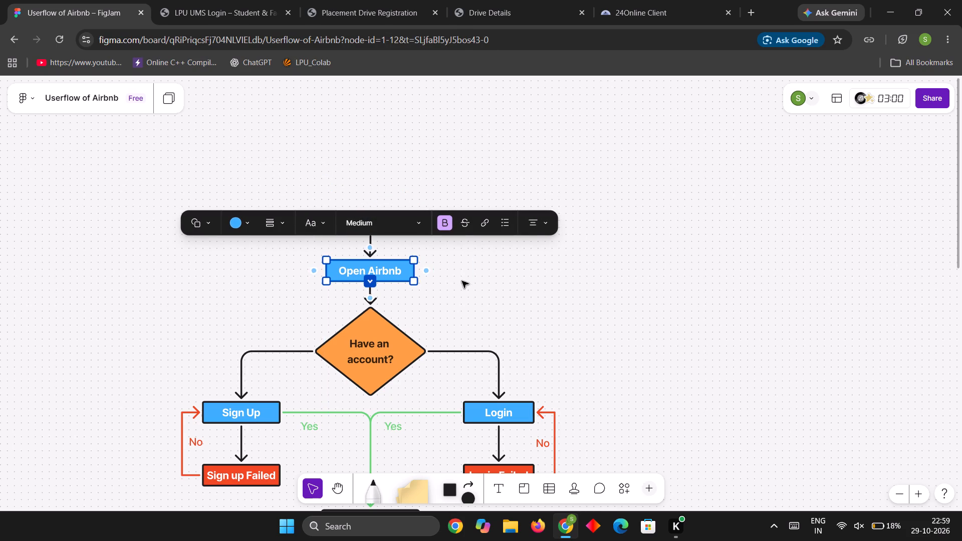
pyautogui.press('Right')
pyautogui.click(463, 289)
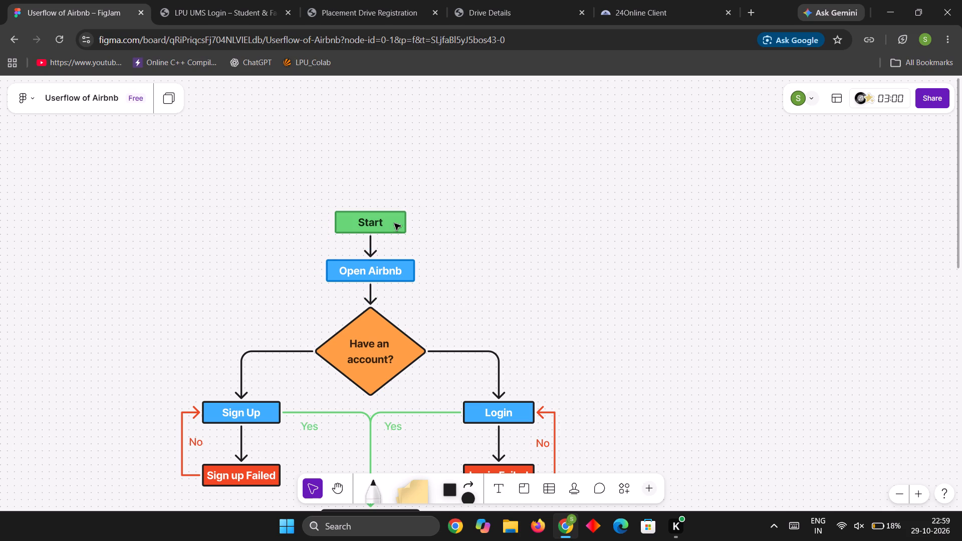
# Set the "Start" box's outline colour to black.
pyautogui.click(396, 222)
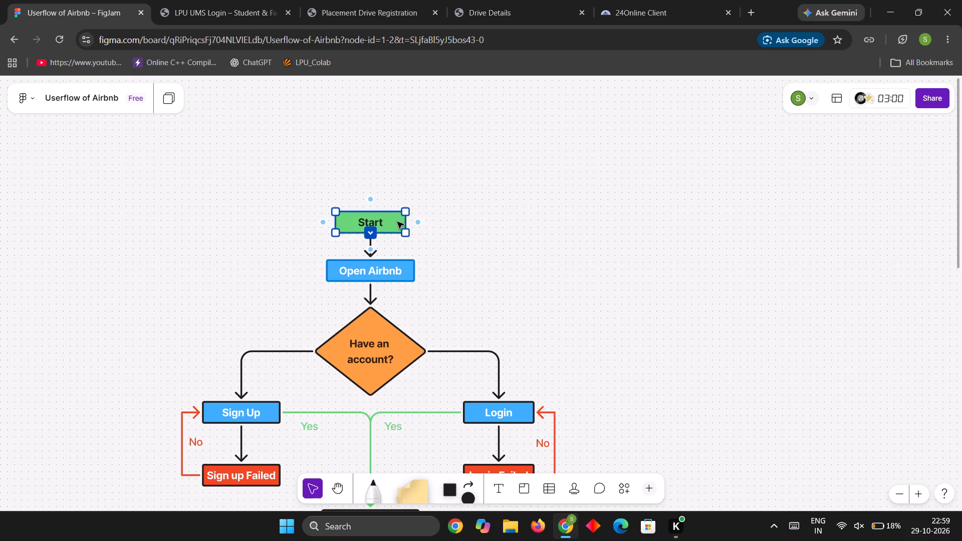
pyautogui.click(290, 177)
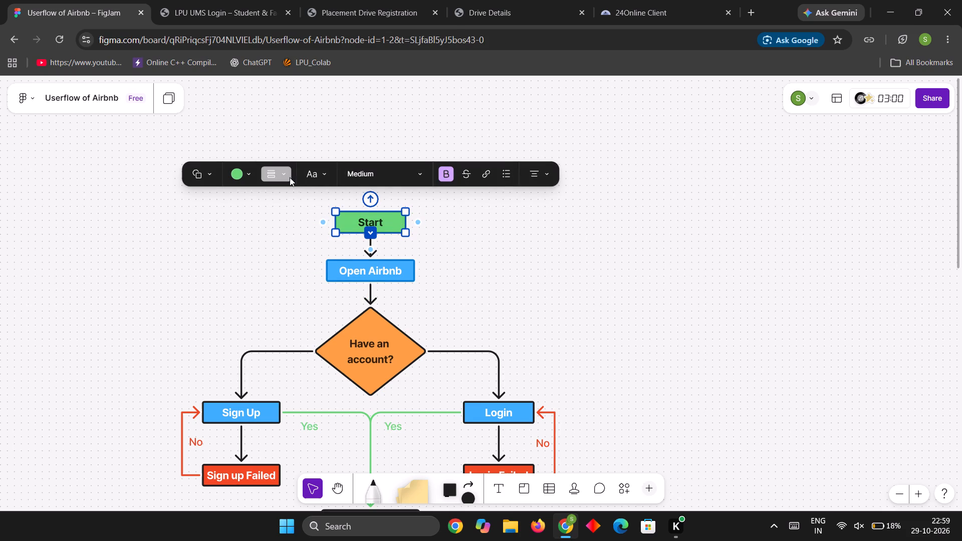
pyautogui.click(173, 238)
pyautogui.click(478, 292)
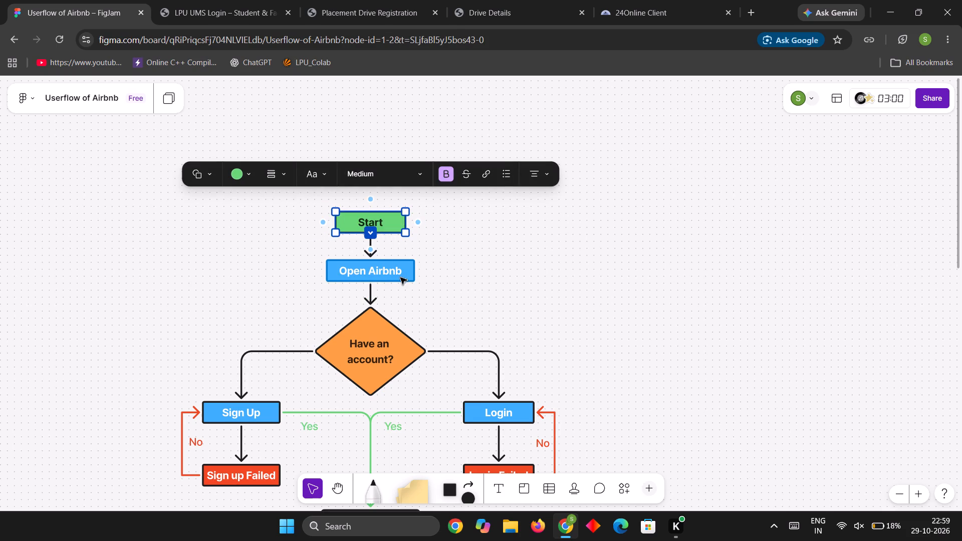
# Set the "Open Airbnb" box's outline to solid black.
pyautogui.click(400, 278)
pyautogui.click(290, 221)
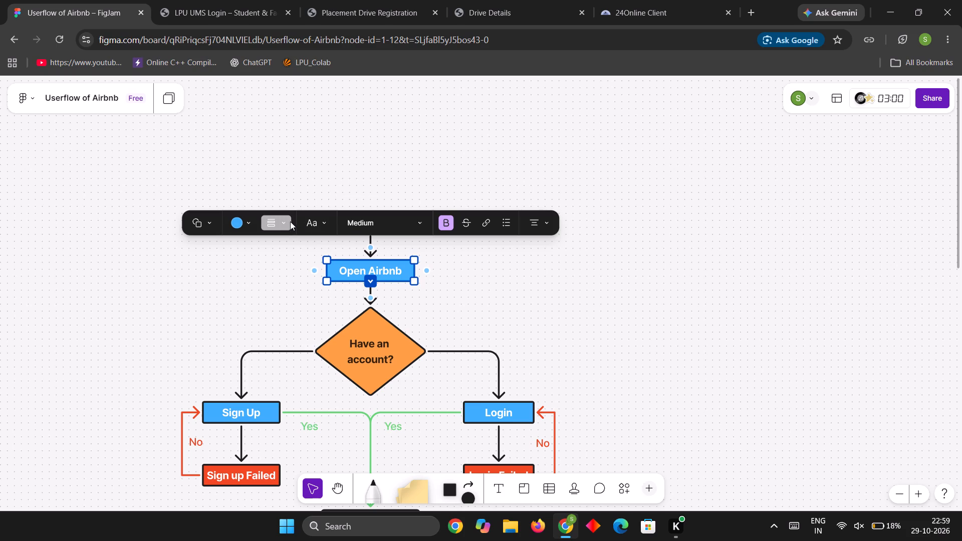
pyautogui.click(180, 168)
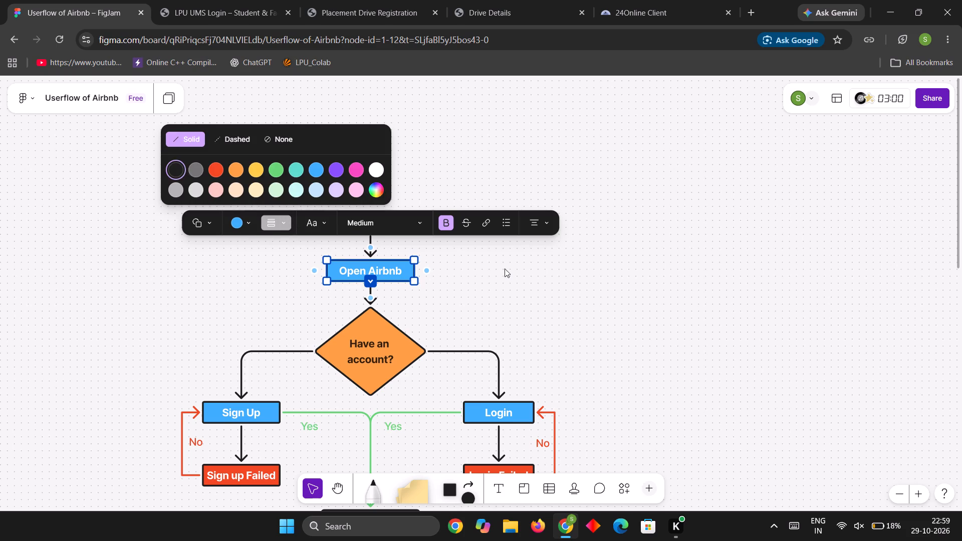
pyautogui.click(506, 269)
pyautogui.click(582, 291)
# Look over the whole flow from "Start" down to the booking and payment boxes to check its layout and styling.
pyautogui.keyDown('ctrl'); pyautogui.scroll(-5, 583, 291); pyautogui.keyUp('ctrl')
pyautogui.scroll(2, 634, 324)
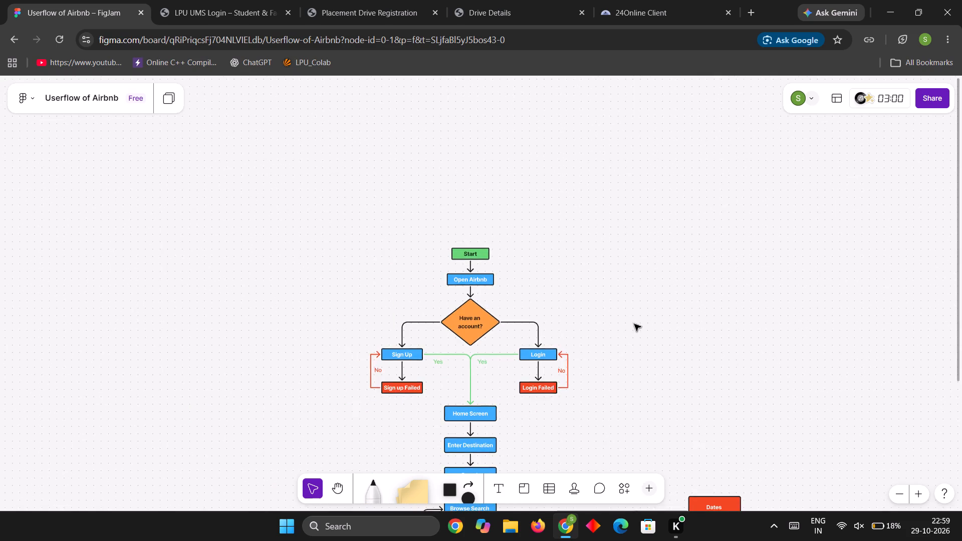
pyautogui.scroll(2, 634, 324)
pyautogui.keyDown('ctrl'); pyautogui.scroll(6, 617, 371); pyautogui.keyUp('ctrl')
pyautogui.scroll(-14, 617, 371)
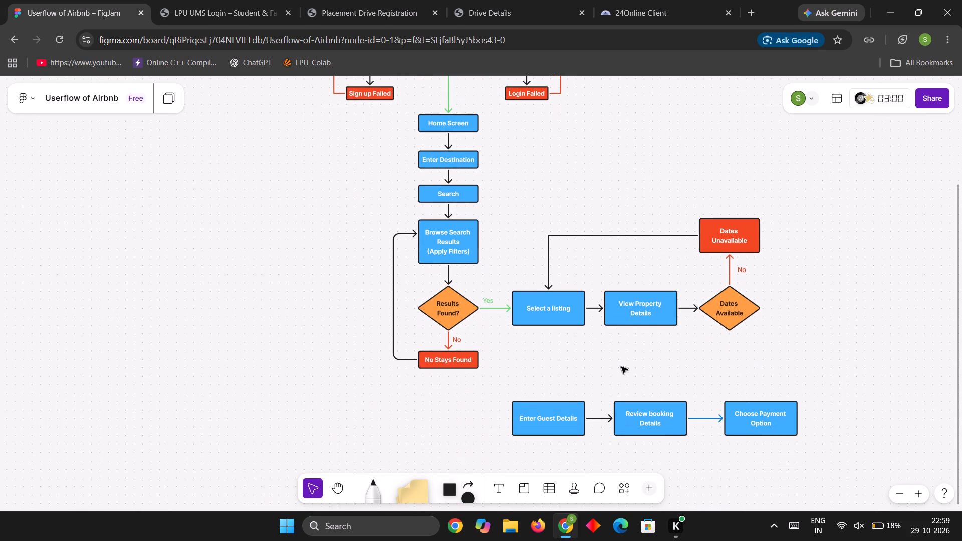
pyautogui.scroll(7, 752, 374)
pyautogui.scroll(-6, 754, 365)
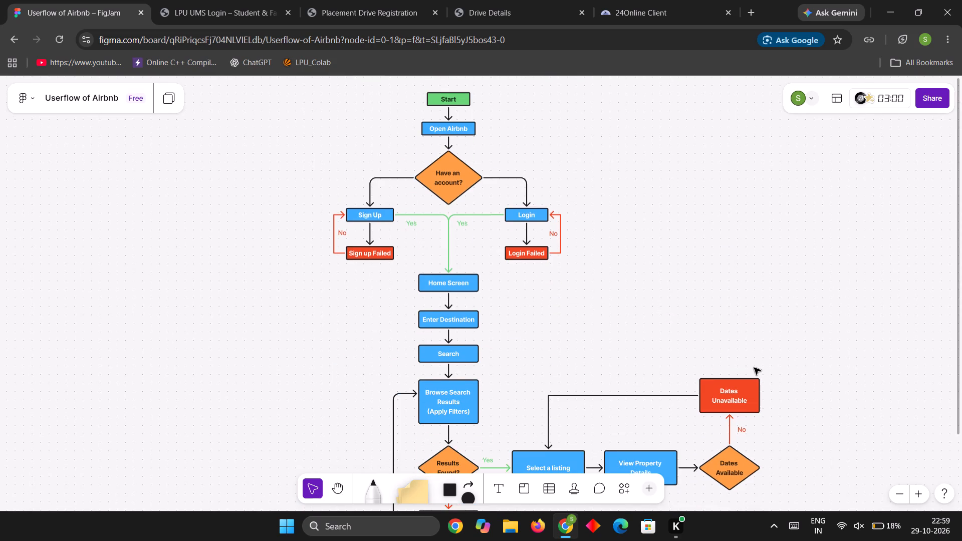
pyautogui.scroll(-4, 756, 370)
pyautogui.keyDown('ctrl'); pyautogui.scroll(2, 736, 403); pyautogui.keyUp('ctrl')
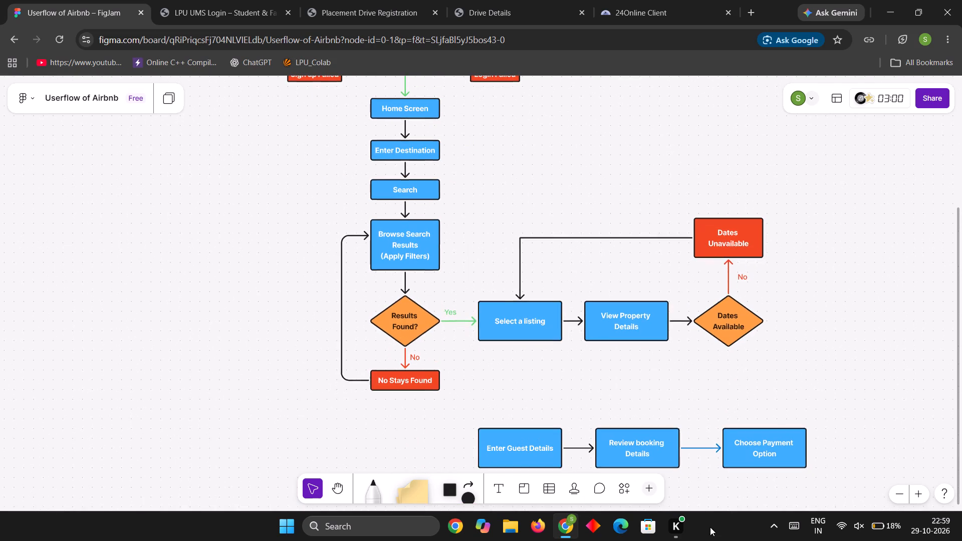
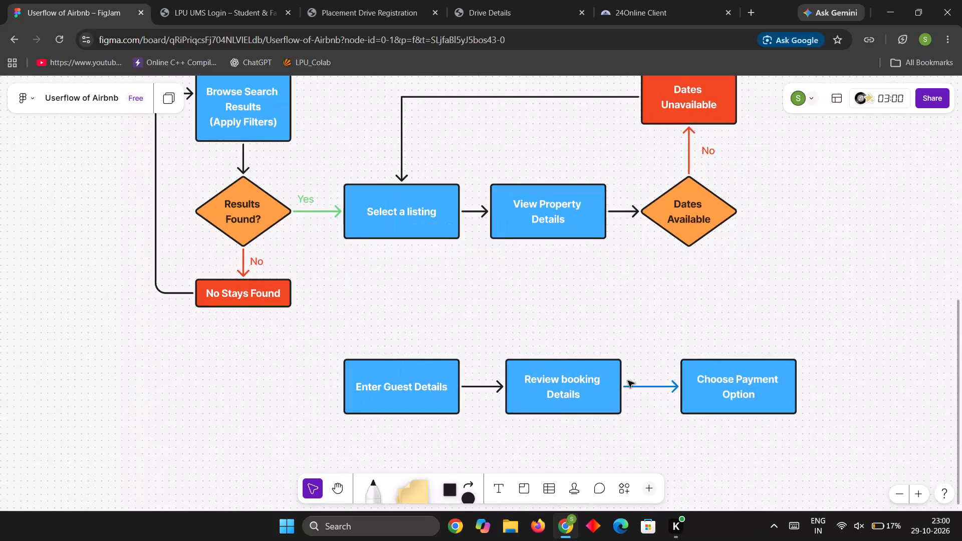
# Set the colour of the connector between "Review booking Details" and "Choose Payment Option" to black.
pyautogui.keyDown('ctrl'); pyautogui.scroll(-1, 631, 380); pyautogui.keyUp('ctrl')
pyautogui.click(642, 383)
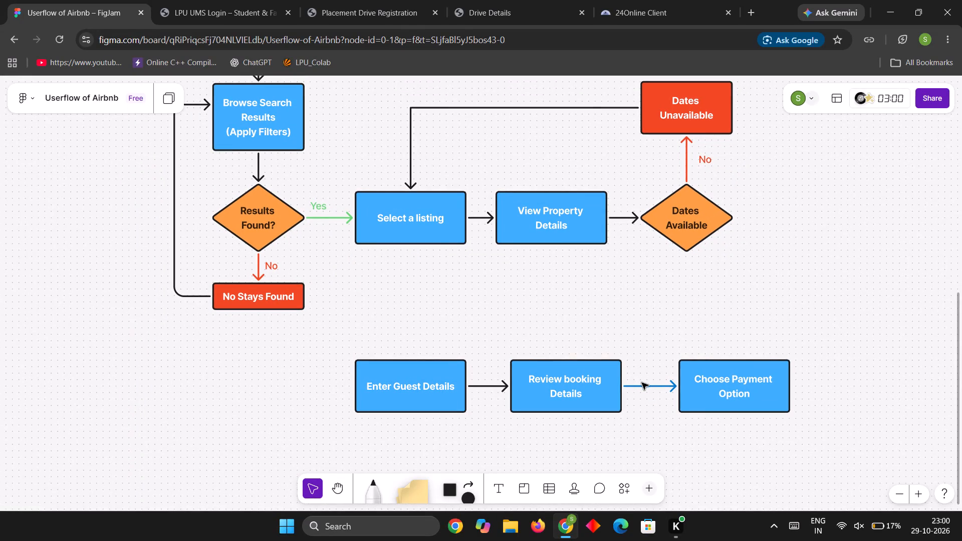
pyautogui.click(643, 386)
pyautogui.click(606, 367)
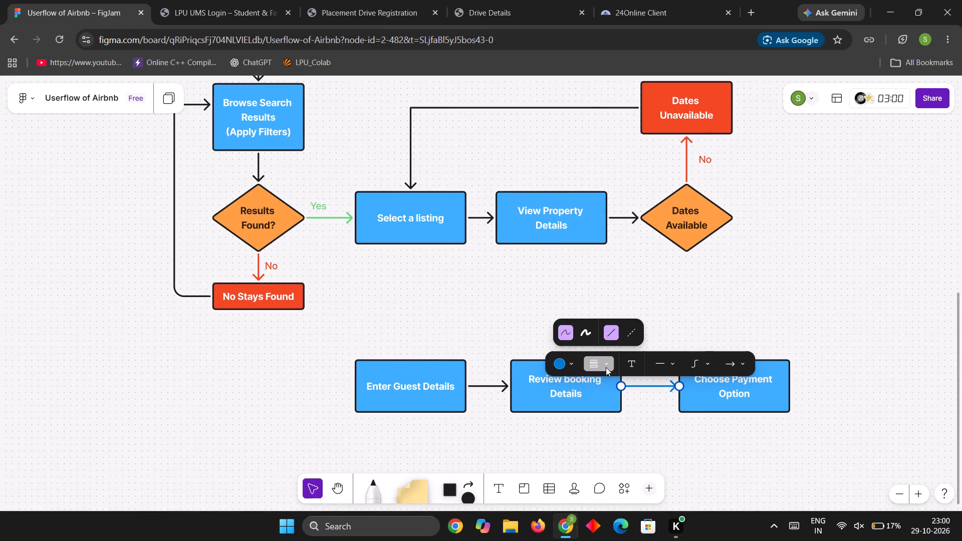
pyautogui.click(606, 364)
pyautogui.click(570, 358)
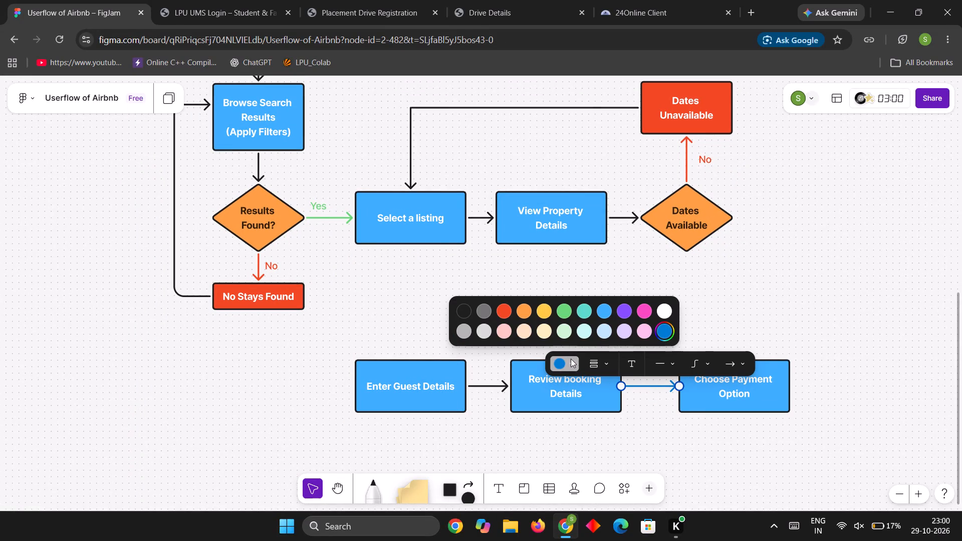
pyautogui.click(461, 307)
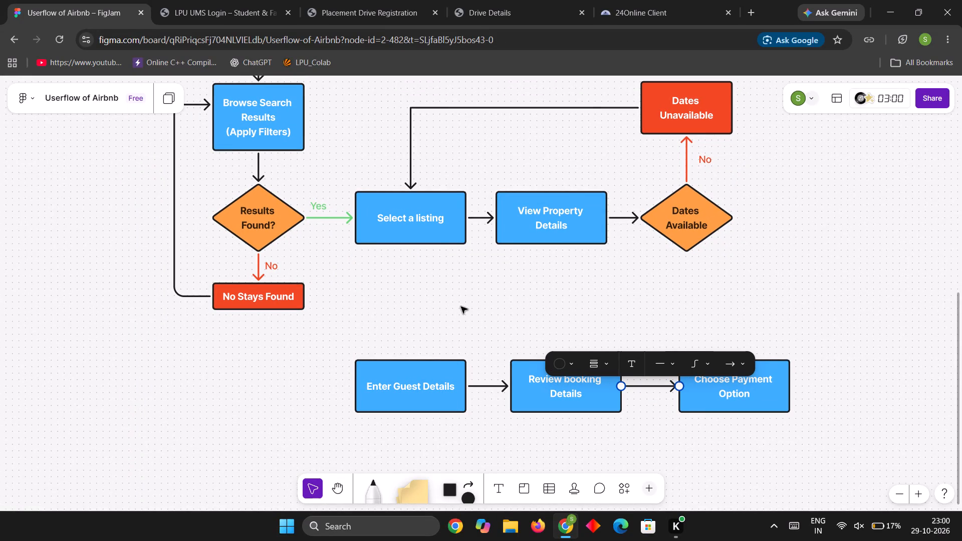
pyautogui.click(749, 325)
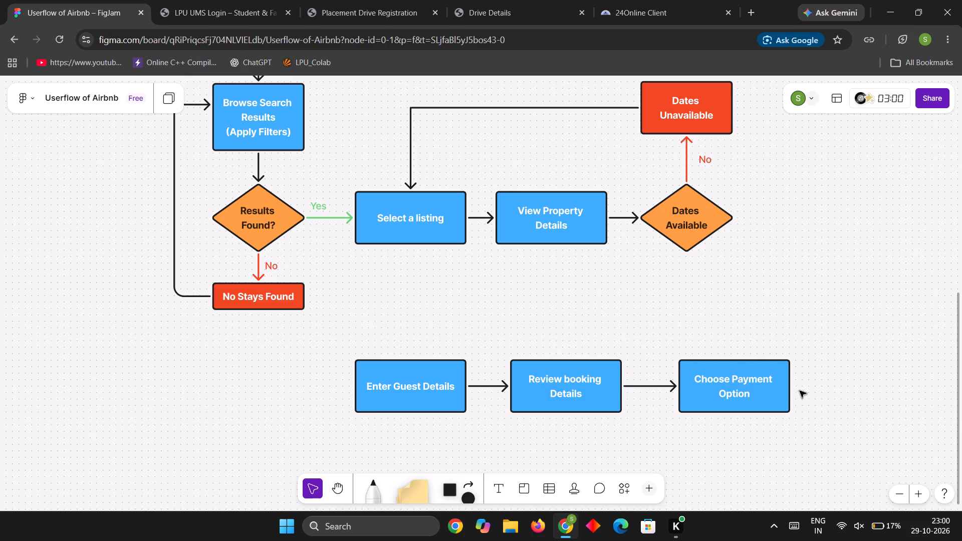
# Add a diamond shape beyond the "Choose Payment Option" box with the text "Payment Succesful?".
pyautogui.click(790, 392)
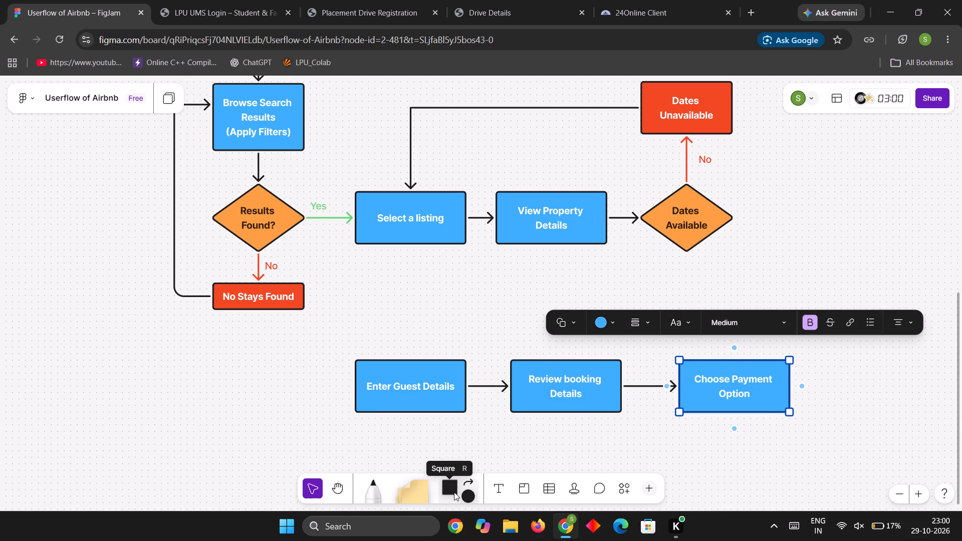
pyautogui.click(454, 492)
pyautogui.click(477, 461)
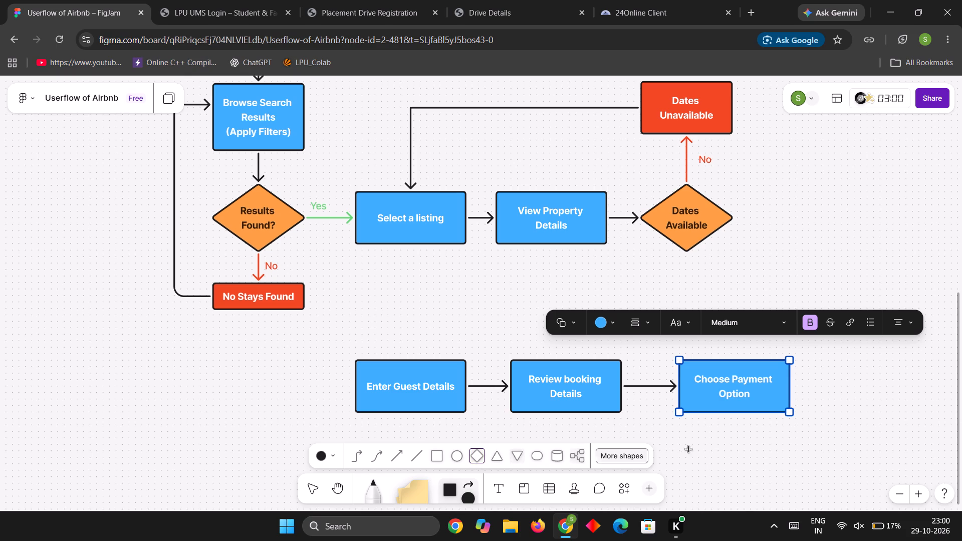
pyautogui.click(838, 359)
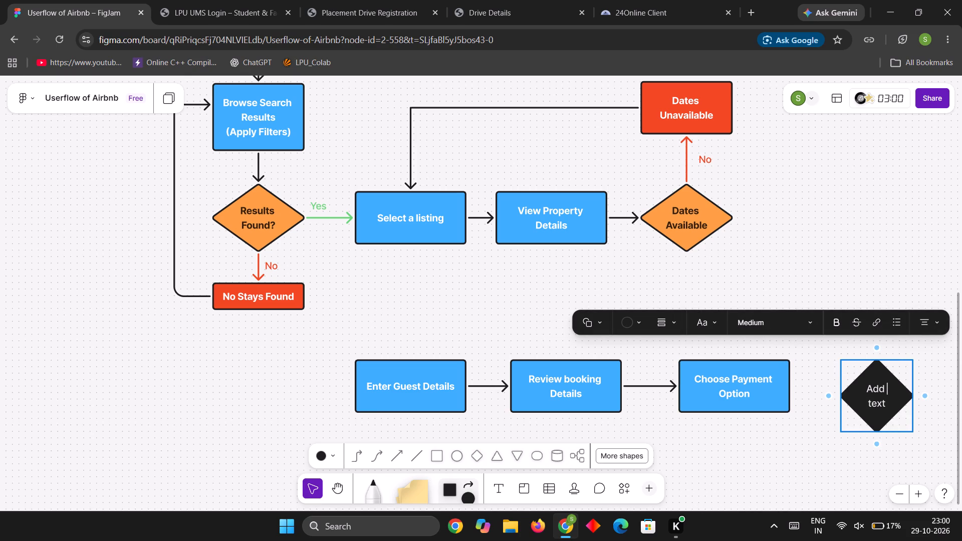
pyautogui.hotkey('shift', 'p')
pyautogui.write('ayment S')
pyautogui.write('ucces')
pyautogui.write('fuu')
pyautogui.press('BackSpace')
pyautogui.press('l')
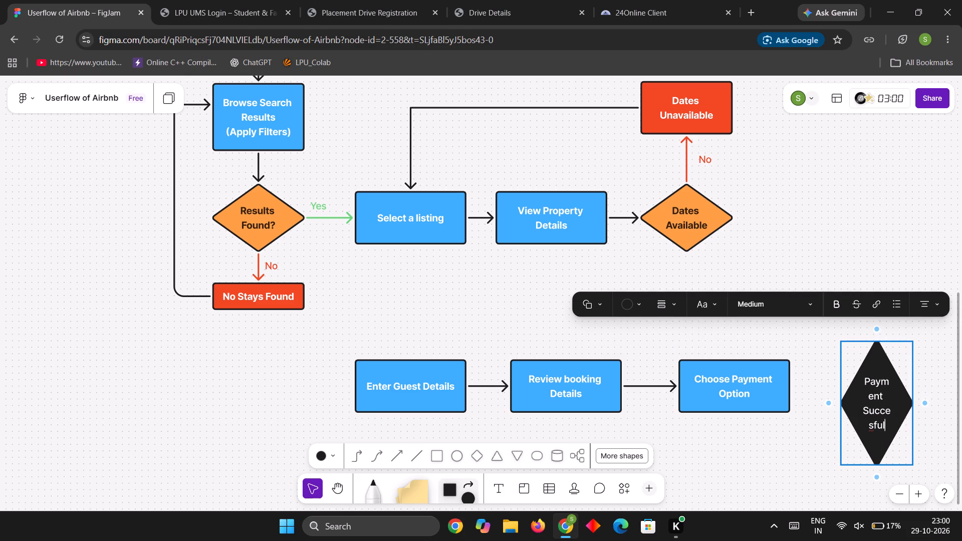
pyautogui.hotkey('shift', '?')
# Set the "Payment Succesful?" diamond's fill colour to orange.
pyautogui.click(637, 304)
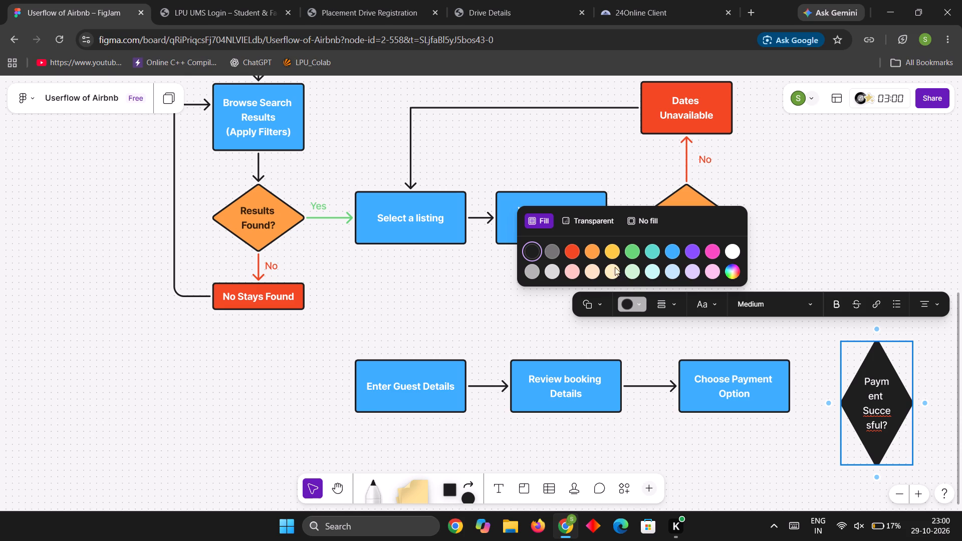
pyautogui.click(595, 250)
pyautogui.doubleClick(831, 245)
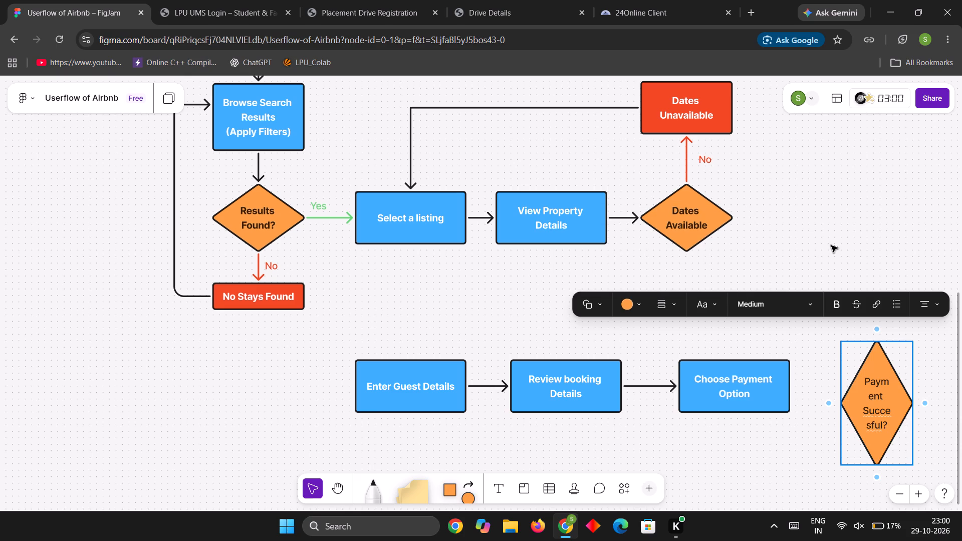
# Widen the "Payment Succesful?" diamond so the word "Payment" fits on a single line.
pyautogui.keyDown('ctrl'); pyautogui.scroll(-7, 849, 309); pyautogui.keyUp('ctrl')
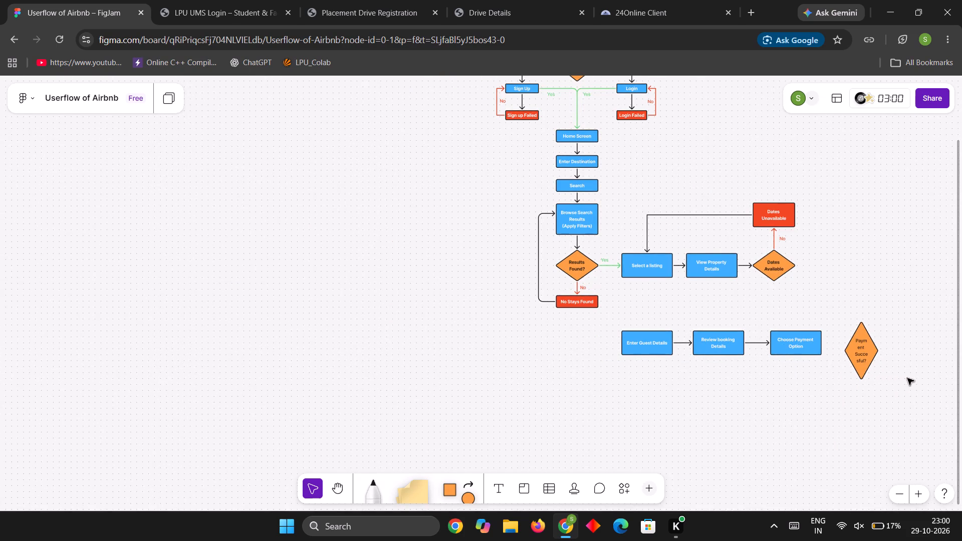
pyautogui.scroll(5, 907, 378)
pyautogui.scroll(-5, 886, 396)
pyautogui.press('Right')
pyautogui.press('Right')
pyautogui.press('Right')
pyautogui.press('Right')
pyautogui.press('Right')
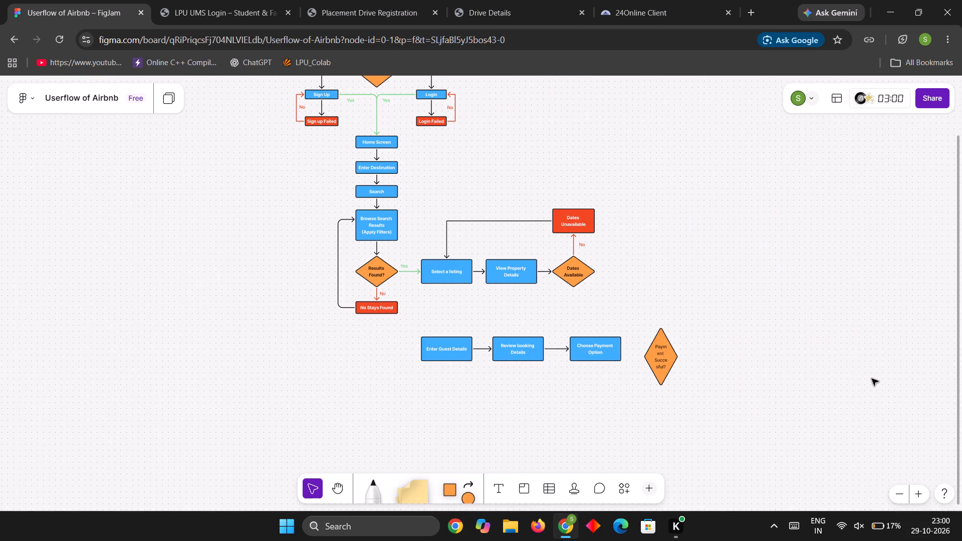
pyautogui.press('Right')
pyautogui.keyDown('ctrl'); pyautogui.scroll(5, 871, 378); pyautogui.keyUp('ctrl')
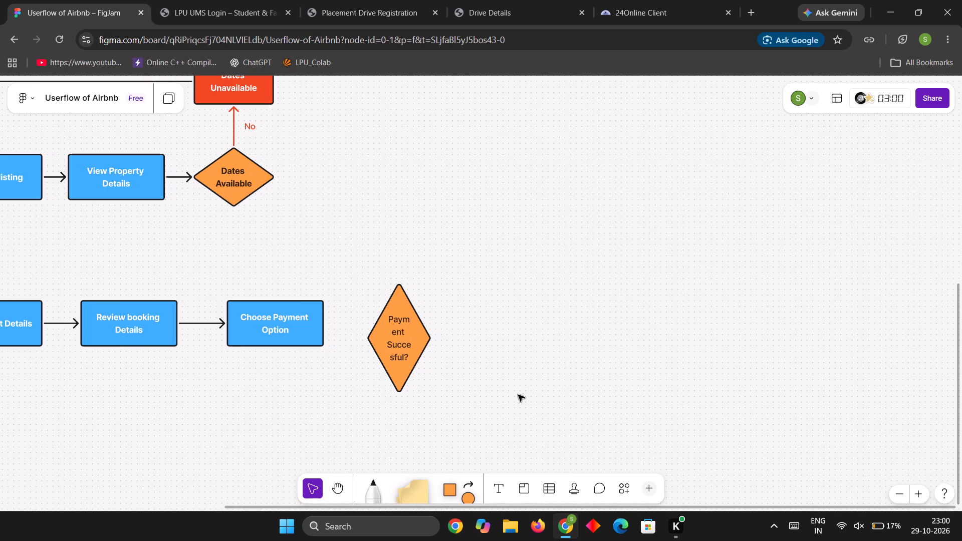
pyautogui.press('Left')
pyautogui.keyDown('ctrl'); pyautogui.scroll(3, 516, 395); pyautogui.keyUp('ctrl')
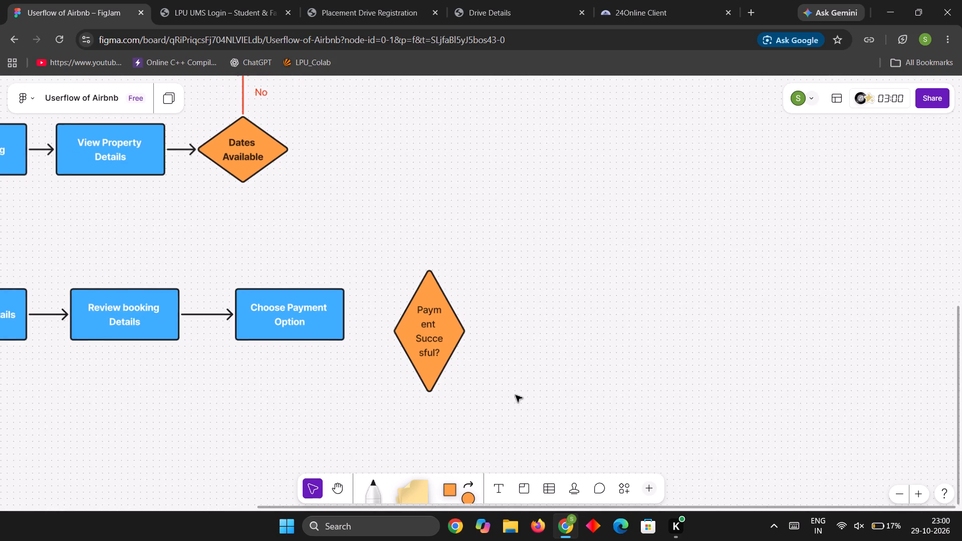
pyautogui.click(458, 330)
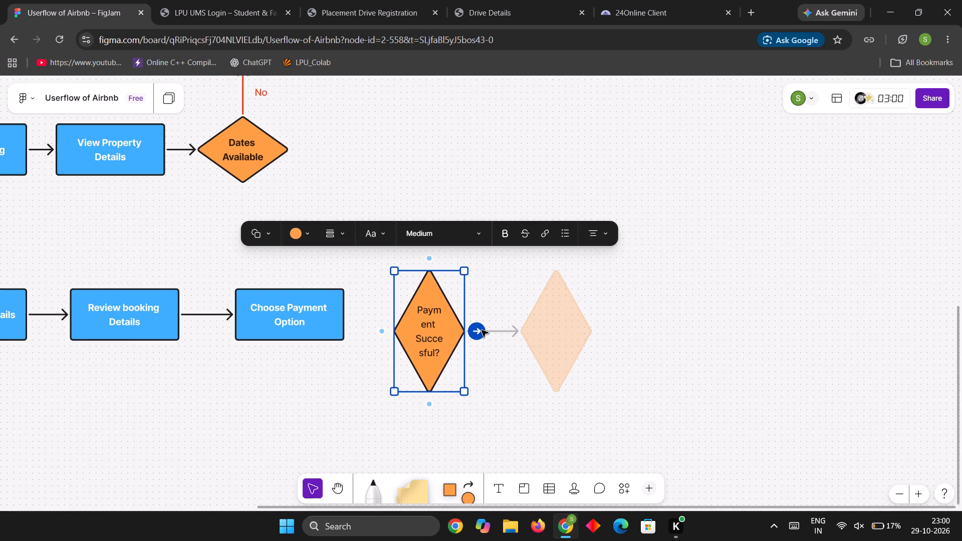
pyautogui.moveTo(464, 375); pyautogui.dragTo(494, 375)
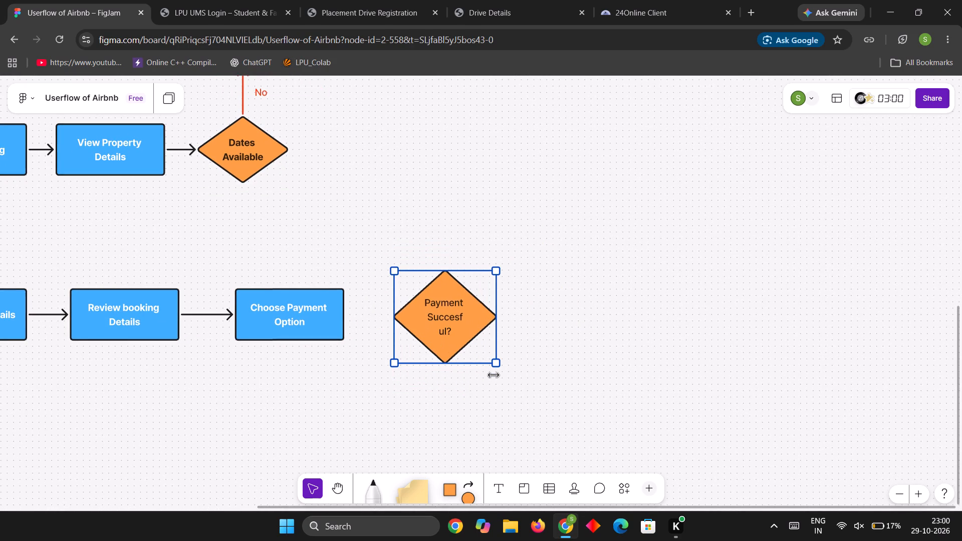
pyautogui.moveTo(494, 375); pyautogui.dragTo(498, 375)
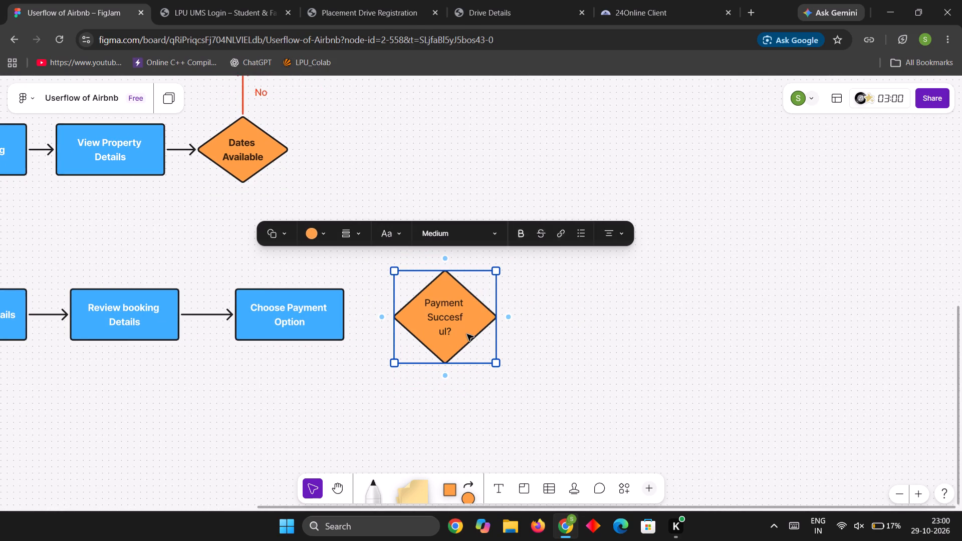
# Make all the text in the "Payment Succesful?" diamond bold.
pyautogui.doubleClick(455, 323)
pyautogui.hotkey('ctrl', 'a')
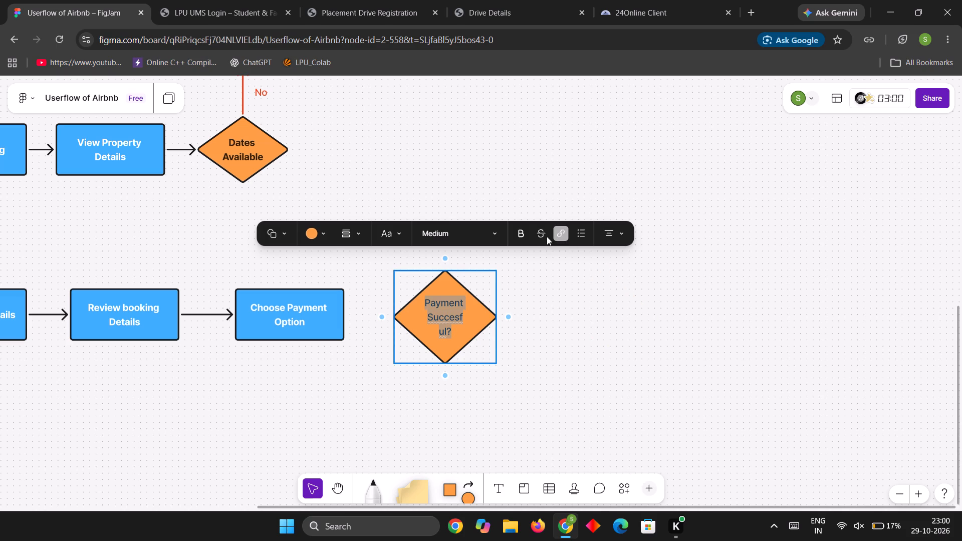
pyautogui.click(521, 234)
pyautogui.click(552, 363)
# Widen the "Payment Succesful?" diamond slightly more so its text fits on two lines.
pyautogui.click(450, 316)
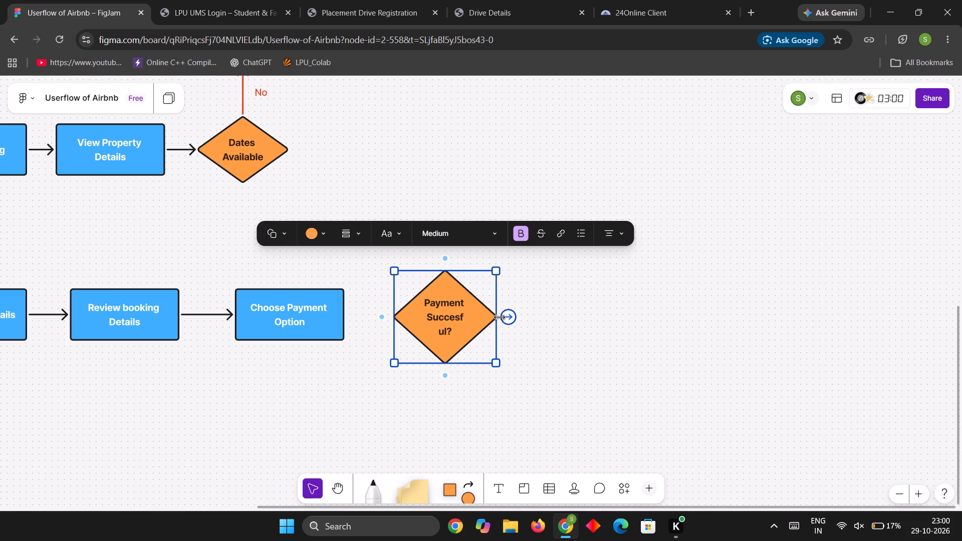
pyautogui.moveTo(497, 316); pyautogui.dragTo(504, 316)
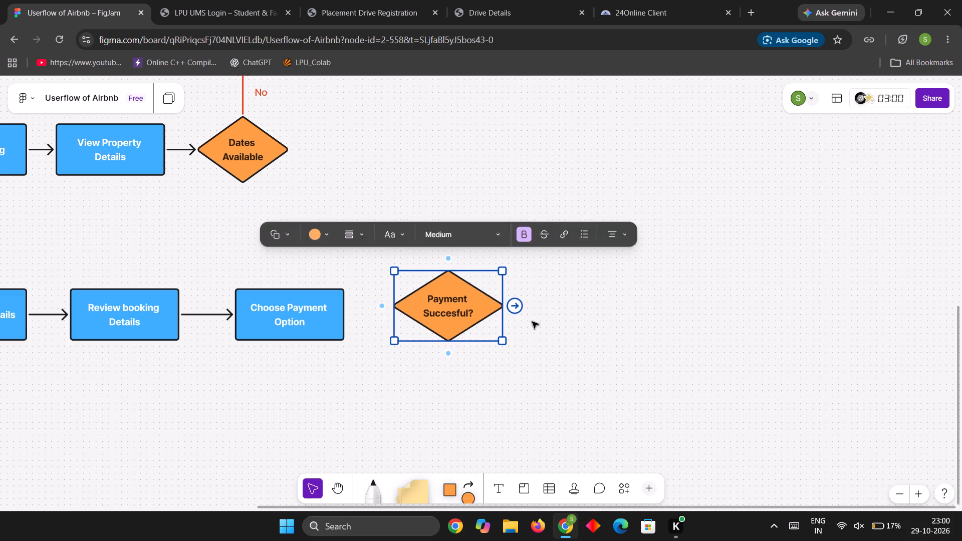
pyautogui.click(587, 360)
# Move the "Payment Succesful?" diamond level with the "Choose Payment Option" box, leaving a gap for a connector.
pyautogui.moveTo(456, 315); pyautogui.dragTo(457, 274)
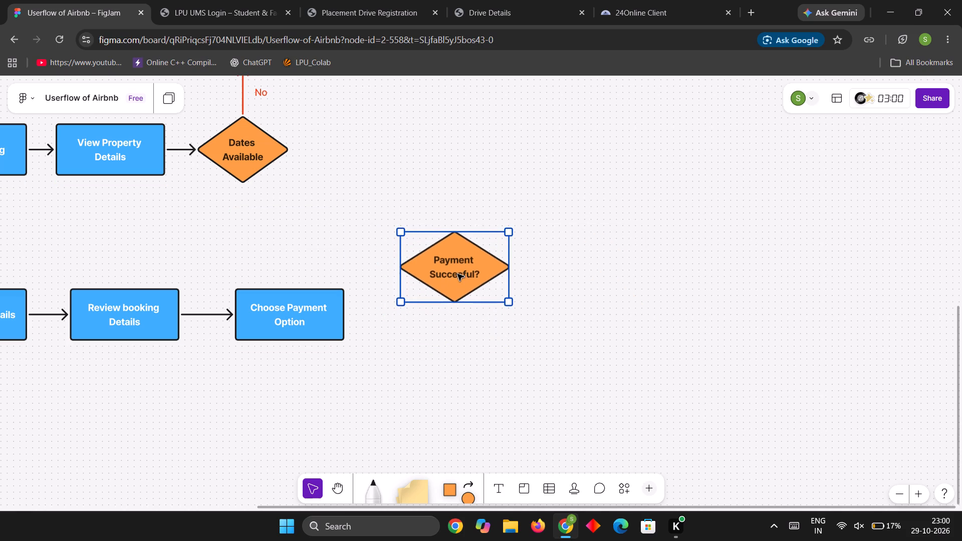
pyautogui.moveTo(457, 274); pyautogui.dragTo(450, 324)
pyautogui.click(412, 234)
pyautogui.click(590, 364)
# Nudge the "Enter Guest Details" box upward, closer to "Select a listing" and still in line beneath it.
pyautogui.keyDown('ctrl'); pyautogui.scroll(-3, 427, 403); pyautogui.keyUp('ctrl')
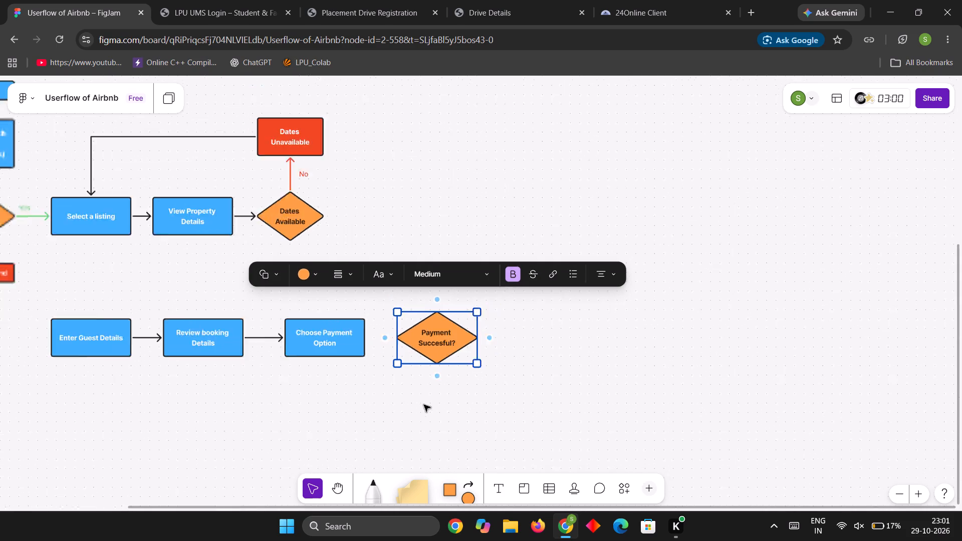
pyautogui.keyDown('ctrl'); pyautogui.scroll(-1, 424, 405); pyautogui.keyUp('ctrl')
pyautogui.scroll(1, 180, 406)
pyautogui.click(424, 251)
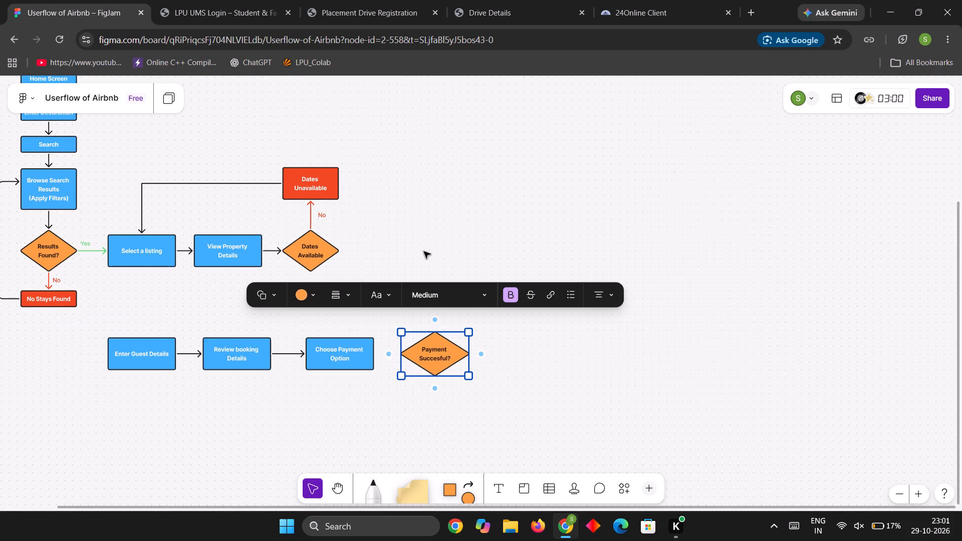
pyautogui.click(167, 349)
pyautogui.press('Up')
pyautogui.press('Up')
pyautogui.press('Up')
pyautogui.press('Up')
pyautogui.press('Up')
pyautogui.press('Up')
pyautogui.press('Up')
pyautogui.press('Up')
pyautogui.press('Up')
pyautogui.press('Up')
pyautogui.press('Up')
pyautogui.press('Up')
pyautogui.press('Up')
pyautogui.press('Up')
pyautogui.press('Up')
pyautogui.press('Up')
pyautogui.press('Up')
pyautogui.press('Up')
pyautogui.press('Up')
pyautogui.press('Up')
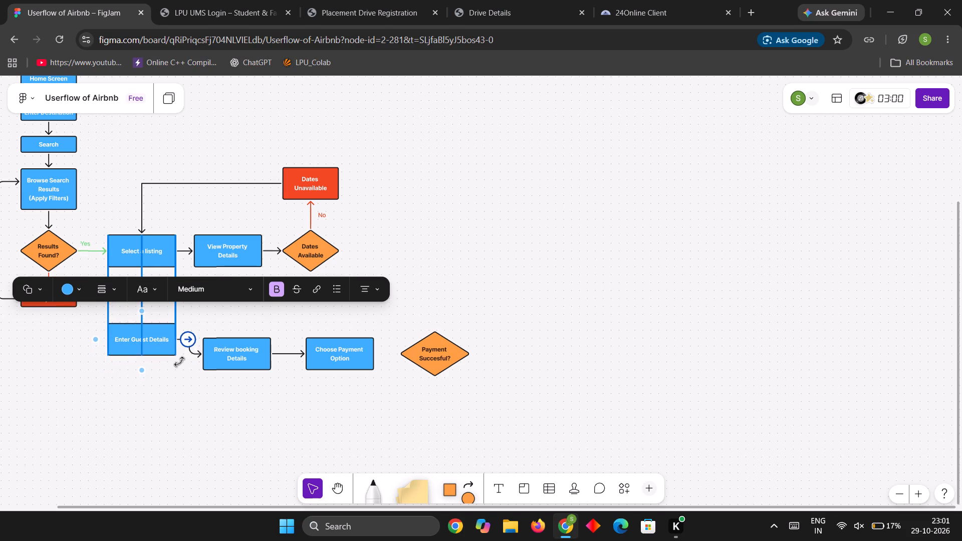
pyautogui.click(183, 397)
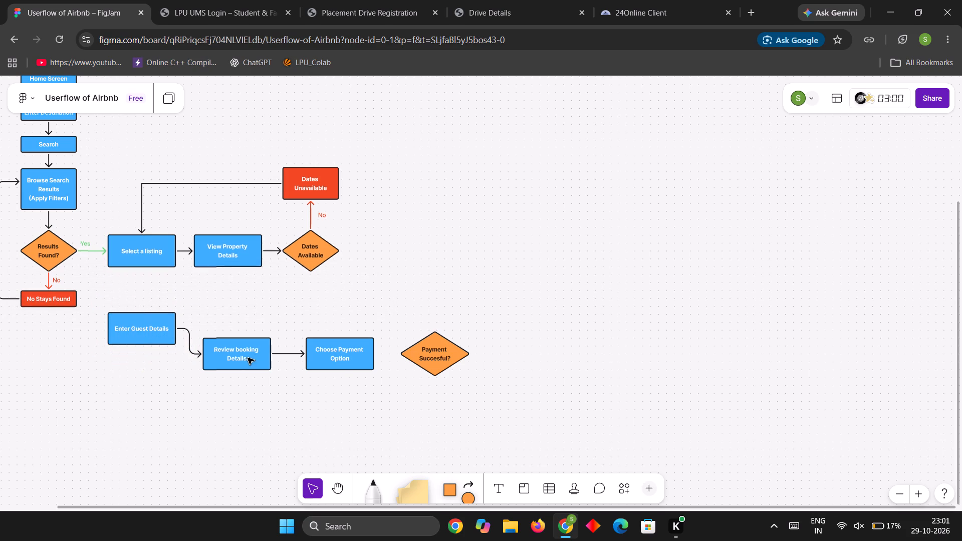
# Nudge the "Review booking Details" box upward until it is level with "Enter Guest Details" and their connector is straight.
pyautogui.click(248, 357)
pyautogui.press('Up')
pyautogui.press('Up')
pyautogui.press('Up')
pyautogui.press('Up')
pyautogui.press('Up')
pyautogui.press('Up')
pyautogui.press('Up')
pyautogui.press('Up')
pyautogui.press('Up')
pyautogui.press('Up')
pyautogui.press('Up')
pyautogui.press('Up')
pyautogui.press('Up')
pyautogui.press('Up')
pyautogui.press('Up')
pyautogui.press('Up')
pyautogui.press('Up')
pyautogui.press('Up')
pyautogui.press('Up')
pyautogui.press('Up')
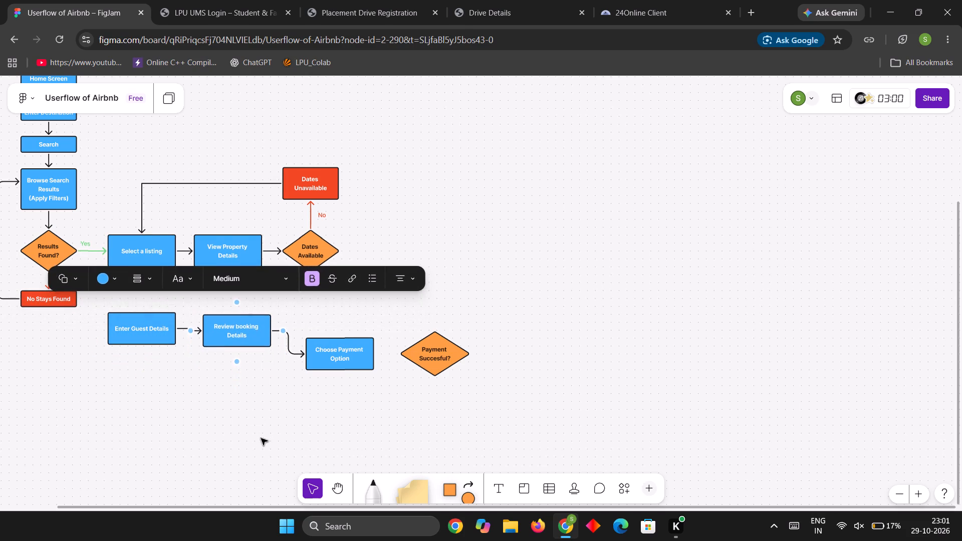
pyautogui.press('Down')
pyautogui.press('Up')
pyautogui.click(260, 418)
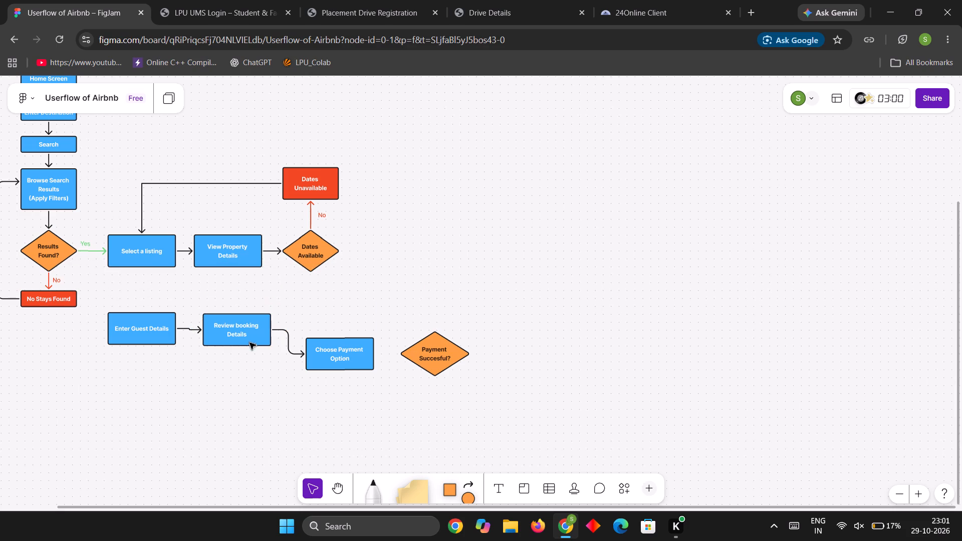
pyautogui.click(251, 337)
pyautogui.press('Up')
pyautogui.press('Up')
pyautogui.press('Up')
pyautogui.click(244, 390)
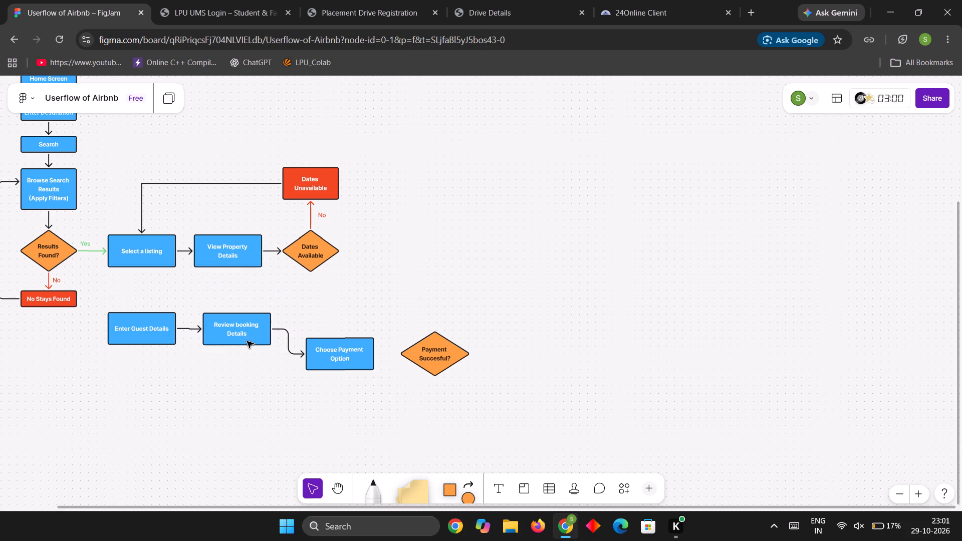
pyautogui.click(251, 336)
pyautogui.press('Up')
pyautogui.press('Up')
pyautogui.click(235, 380)
# Nudge the "Choose Payment Option" box upward until it is level with "Review booking Details" and their connector is straight.
pyautogui.click(364, 362)
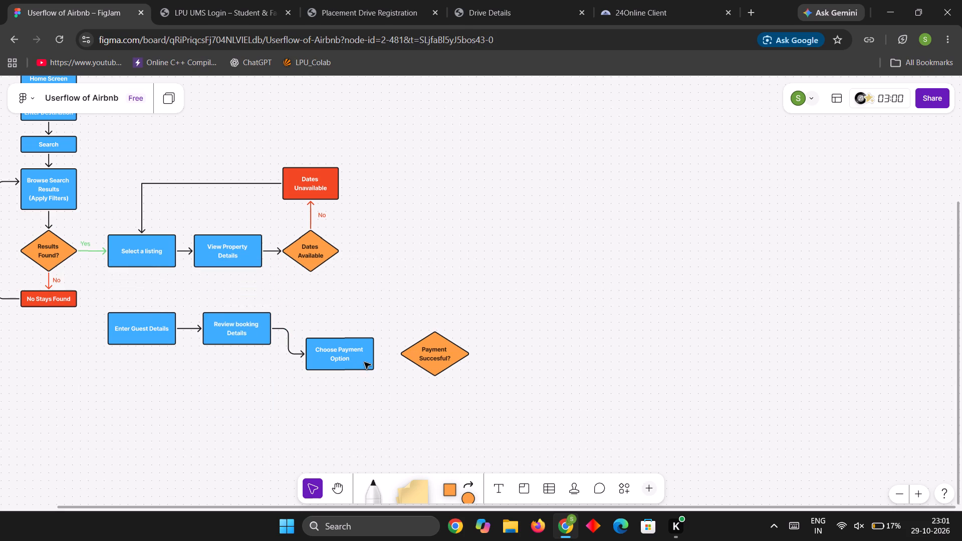
pyautogui.press('Up')
pyautogui.press('Up')
pyautogui.press('Up')
pyautogui.press('Up')
pyautogui.press('Up')
pyautogui.press('Up')
pyautogui.press('Up')
pyautogui.press('Up')
pyautogui.press('Up')
pyautogui.press('Up')
pyautogui.press('Up')
pyautogui.press('Up')
pyautogui.press('Up')
pyautogui.press('Up')
pyautogui.press('Up')
pyautogui.press('Up')
pyautogui.press('Up')
pyautogui.press('Up')
pyautogui.press('Up')
pyautogui.press('Up')
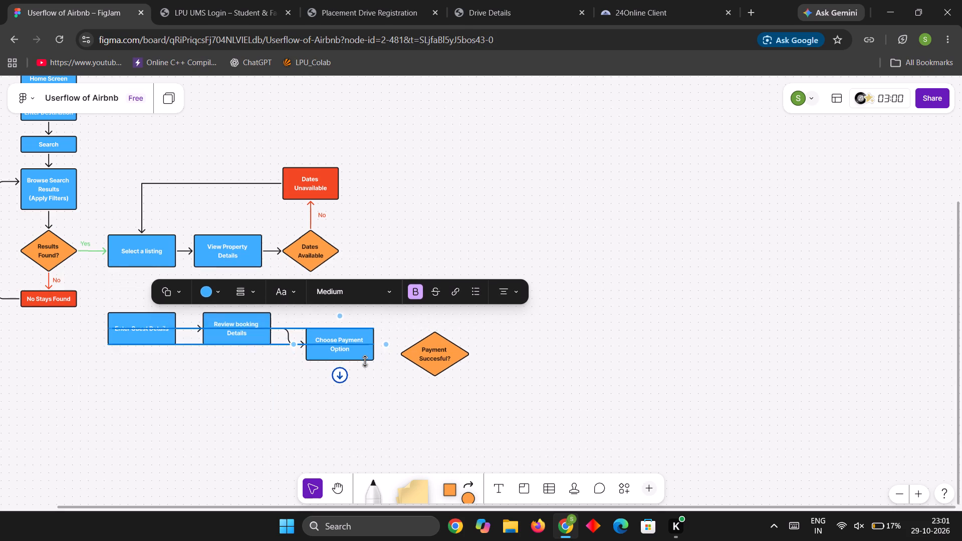
pyautogui.press('Up')
pyautogui.press('Up')
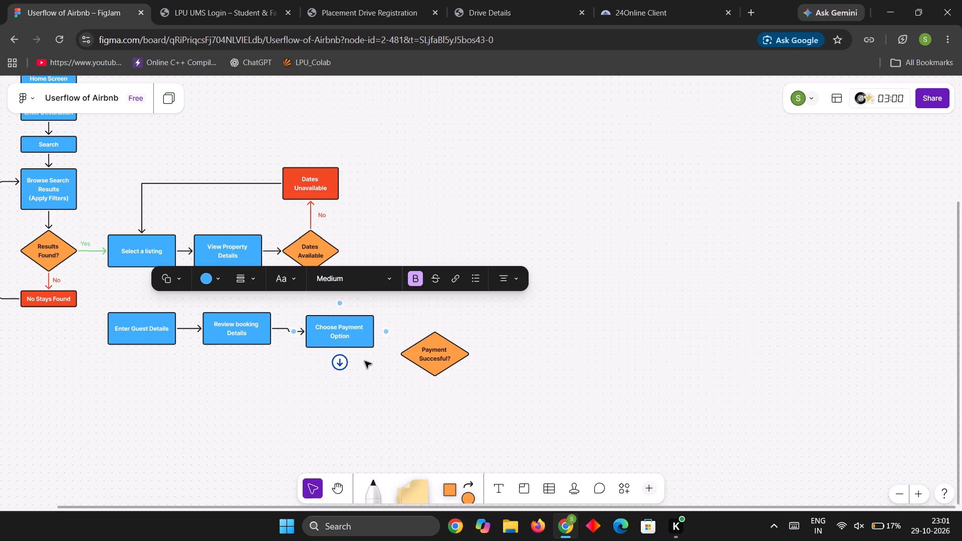
pyautogui.press('Up')
pyautogui.press('Up')
pyautogui.press('Up')
pyautogui.press('Up')
pyautogui.press('Up')
pyautogui.press('Up')
pyautogui.press('Up')
pyautogui.press('Up')
pyautogui.press('Up')
pyautogui.press('Up')
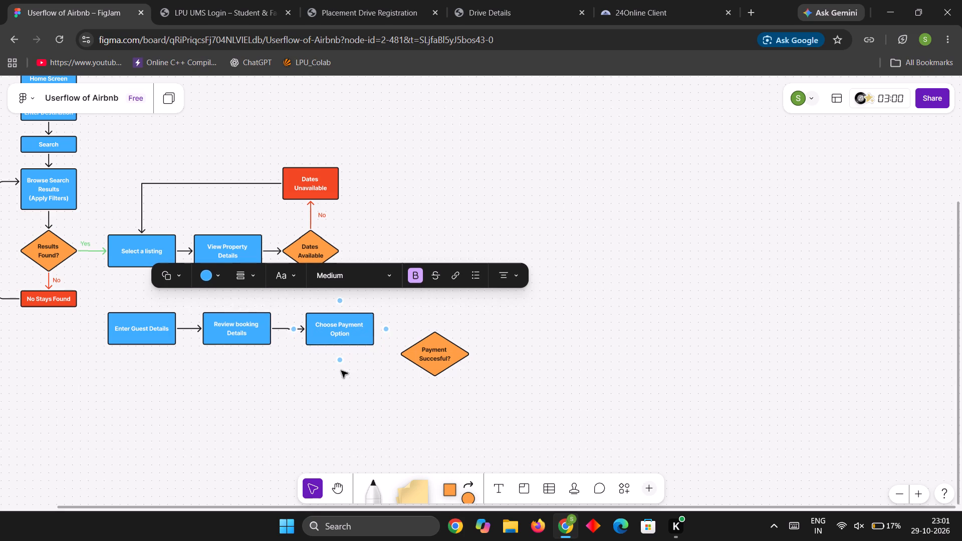
pyautogui.press('Up')
pyautogui.press('Up')
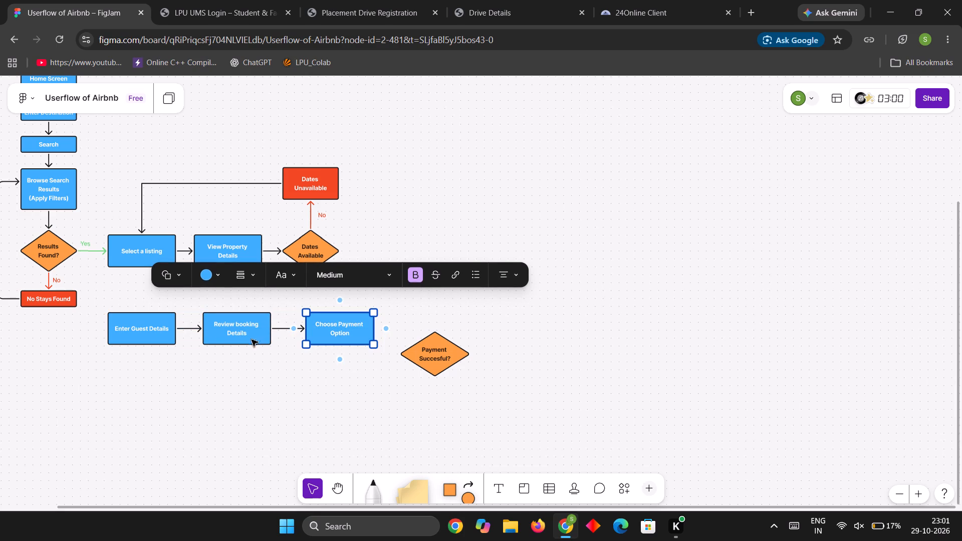
# Nudge the "Review booking Details" box left toward "Enter Guest Details" until it lines up beneath "View Property Details".
pyautogui.click(252, 340)
pyautogui.press('Left')
pyautogui.press('Left')
pyautogui.press('Left')
pyautogui.press('Left')
pyautogui.press('Left')
pyautogui.press('Left')
pyautogui.press('Left')
pyautogui.press('Left')
pyautogui.press('Left')
pyautogui.press('Left')
pyautogui.press('Left')
pyautogui.press('Left')
pyautogui.press('Left')
pyautogui.press('Left')
pyautogui.press('Left')
pyautogui.press('Left')
pyautogui.press('Left')
pyautogui.press('Left')
pyautogui.press('Left')
pyautogui.press('Left')
pyautogui.press('Left')
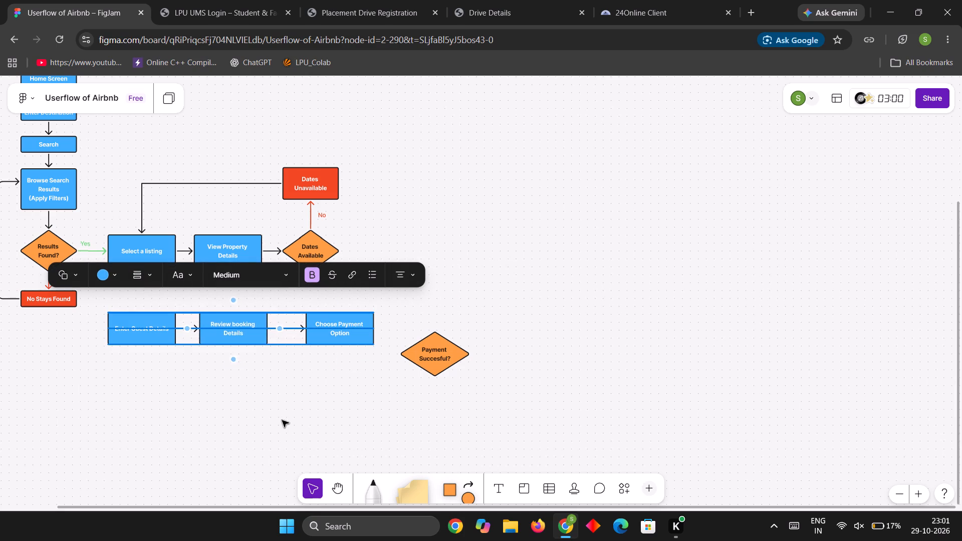
pyautogui.press('Left')
pyautogui.press('Left')
pyautogui.press('Left')
pyautogui.press('Left')
pyautogui.press('Left')
pyautogui.press('Left')
pyautogui.press('Left')
pyautogui.press('Left')
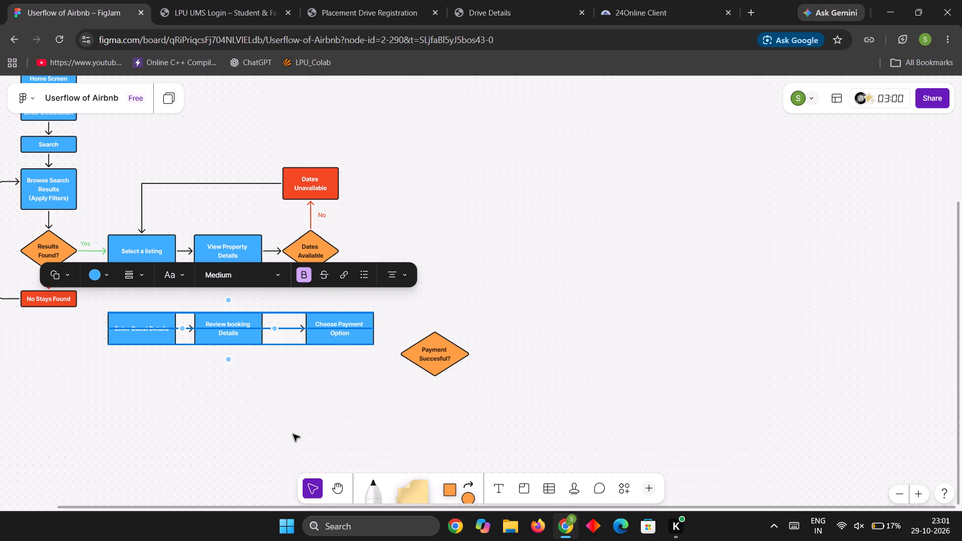
pyautogui.press('Left')
pyautogui.click(248, 419)
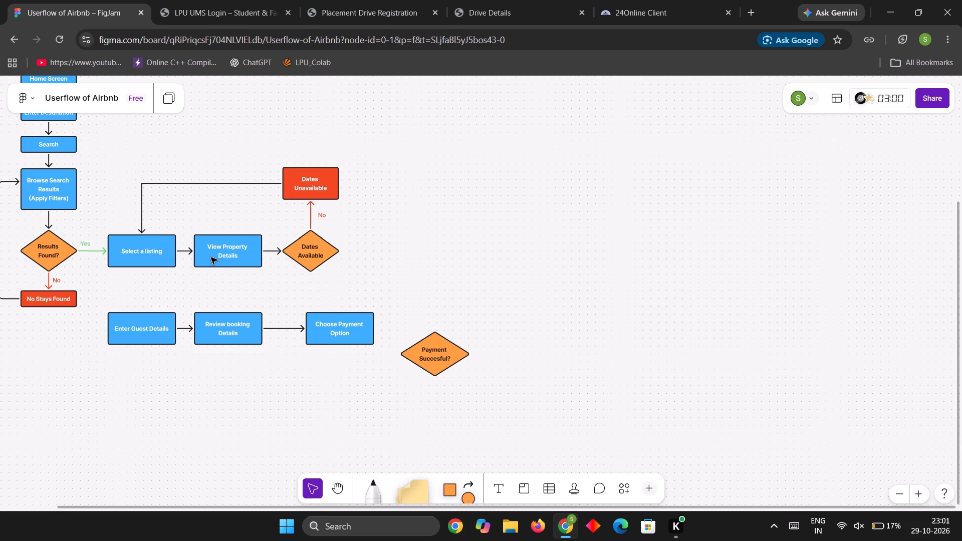
# Nudge the "Review booking Details" box slightly right to widen its gap from "Enter Guest Details", keeping it level.
pyautogui.click(210, 257)
pyautogui.click(234, 318)
pyautogui.press('Up')
pyautogui.press('Up')
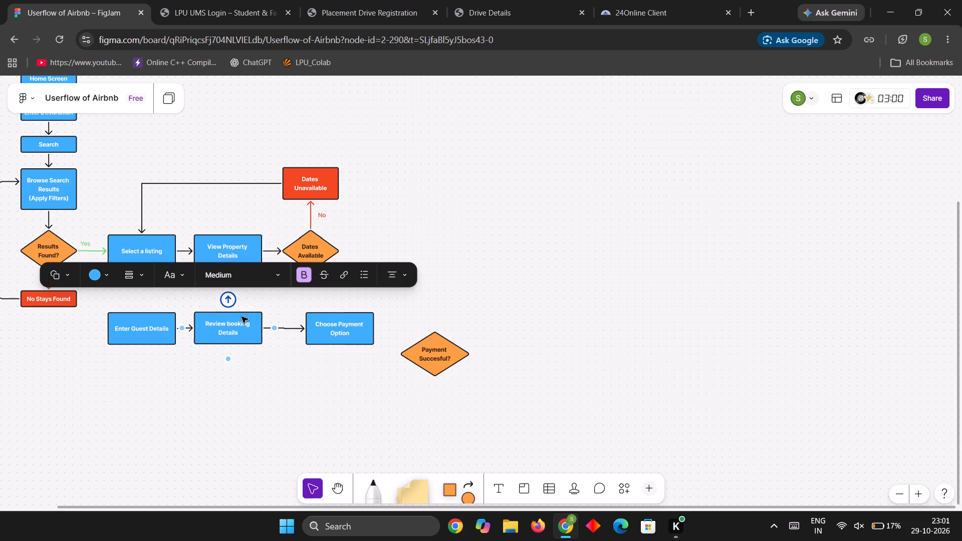
pyautogui.press('Down')
pyautogui.press('Down')
pyautogui.press('Right')
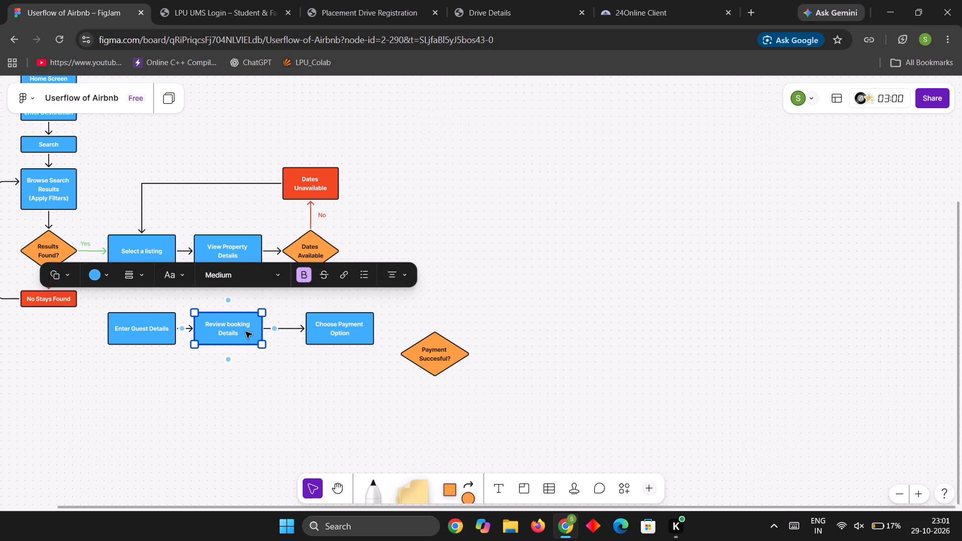
pyautogui.press('Right')
pyautogui.press('Right')
pyautogui.press('Right')
pyautogui.press('Right')
pyautogui.press('Right')
pyautogui.press('Right')
pyautogui.press('Right')
pyautogui.press('Right')
pyautogui.press('Right')
pyautogui.press('Right')
pyautogui.press('Right')
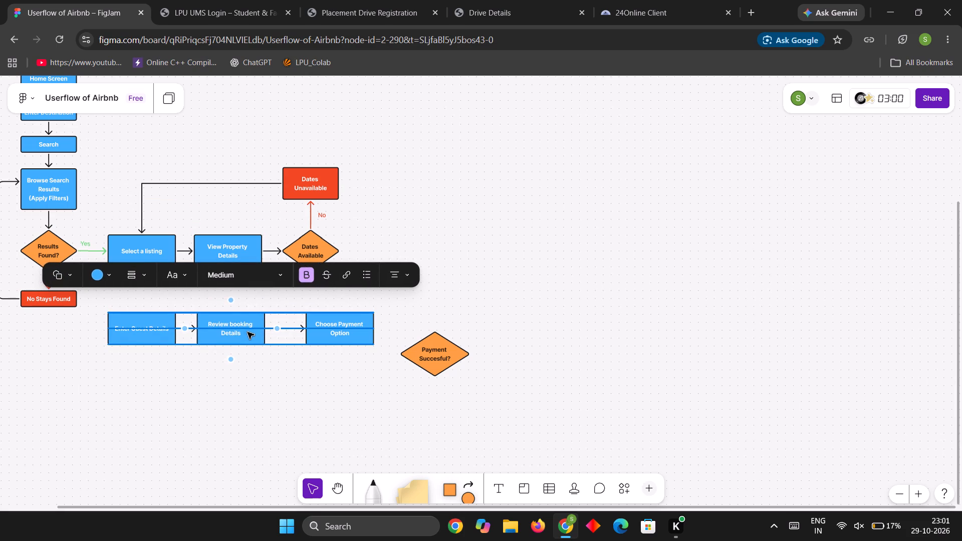
pyautogui.press('Left')
pyautogui.press('Right')
pyautogui.press('Left')
pyautogui.press('Right')
pyautogui.press('Right')
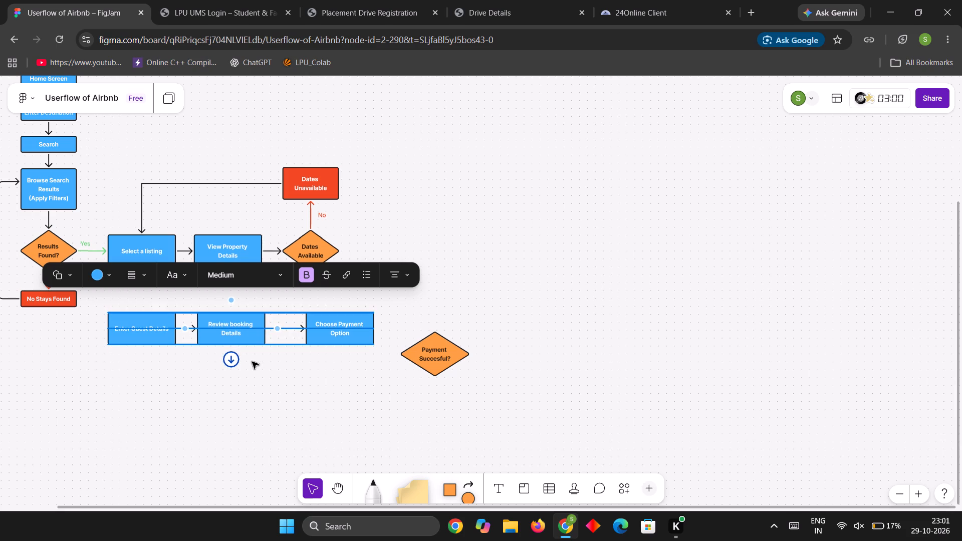
pyautogui.press('Right')
pyautogui.press('Right')
pyautogui.press('Right')
pyautogui.press('Right')
pyautogui.click(320, 367)
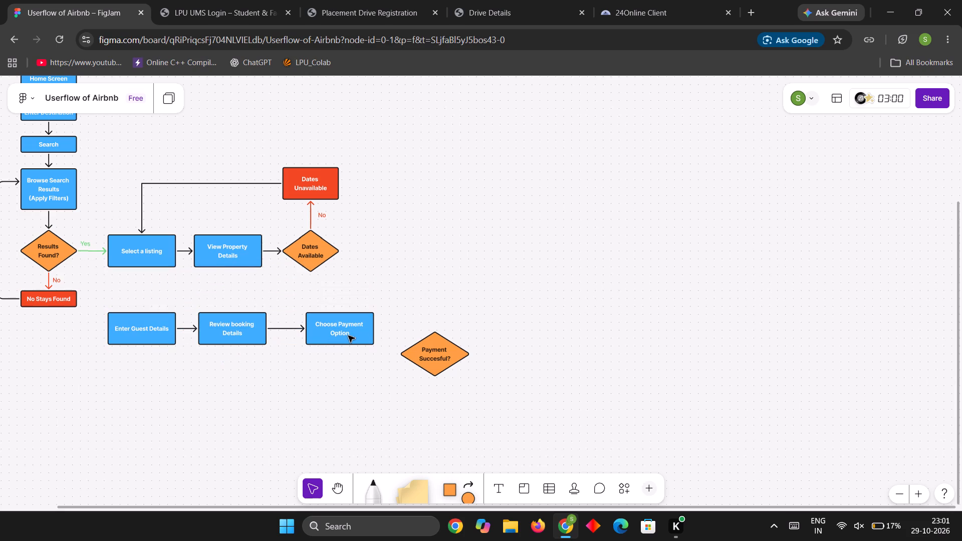
# Nudge the "Choose Payment Option" box left toward "Review booking Details", leaving a short connector gap and aligning its left edge beneath "Dates Available".
pyautogui.click(361, 336)
pyautogui.press('Left')
pyautogui.press('Left')
pyautogui.press('Left')
pyautogui.press('Left')
pyautogui.press('Left')
pyautogui.press('Left')
pyautogui.press('Left')
pyautogui.press('Left')
pyautogui.press('Left')
pyautogui.press('Left')
pyautogui.press('Left')
pyautogui.press('Left')
pyautogui.press('Left')
pyautogui.press('Left')
pyautogui.press('Left')
pyautogui.press('Left')
pyautogui.press('Left')
pyautogui.press('Left')
pyautogui.press('Left')
pyautogui.press('Left')
pyautogui.press('Left')
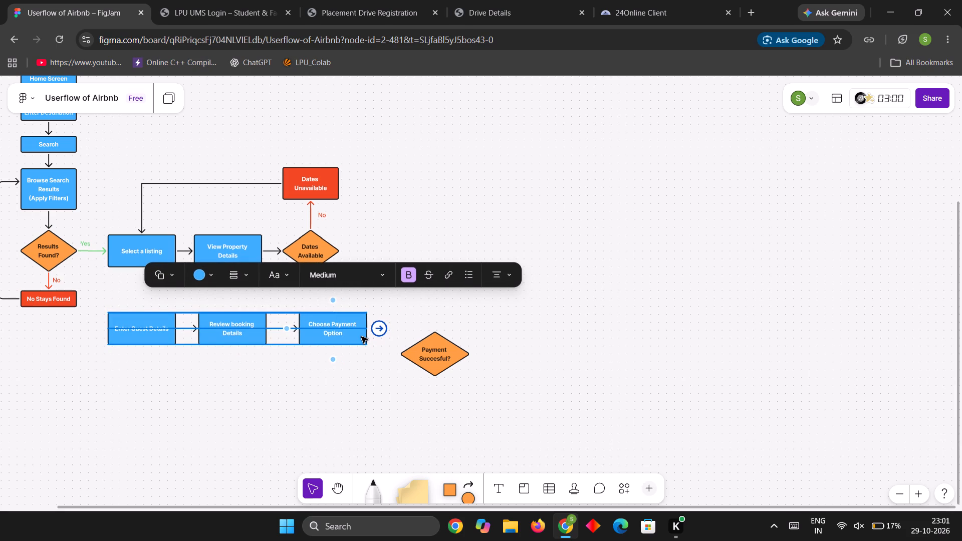
pyautogui.press('Left')
pyautogui.press('Left')
pyautogui.press('Left')
pyautogui.press('Left')
pyautogui.press('Left')
pyautogui.press('Left')
pyautogui.press('Left')
pyautogui.press('Left')
pyautogui.press('Left')
pyautogui.press('Left')
pyautogui.press('Left')
pyautogui.press('Left')
pyautogui.press('Left')
pyautogui.press('Left')
pyautogui.press('Left')
pyautogui.press('Left')
pyautogui.press('Left')
pyautogui.press('Left')
pyautogui.press('Left')
pyautogui.press('Left')
pyautogui.press('Left')
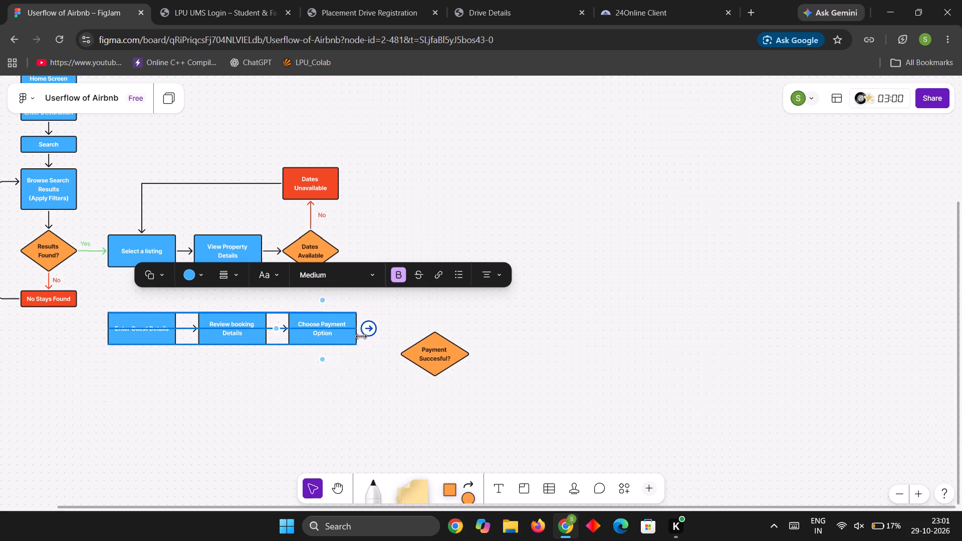
pyautogui.press('Left')
pyautogui.press('Left')
pyautogui.press('Left')
pyautogui.press('Left')
pyautogui.press('Left')
pyautogui.press('Right')
pyautogui.press('Right')
pyautogui.press('Right')
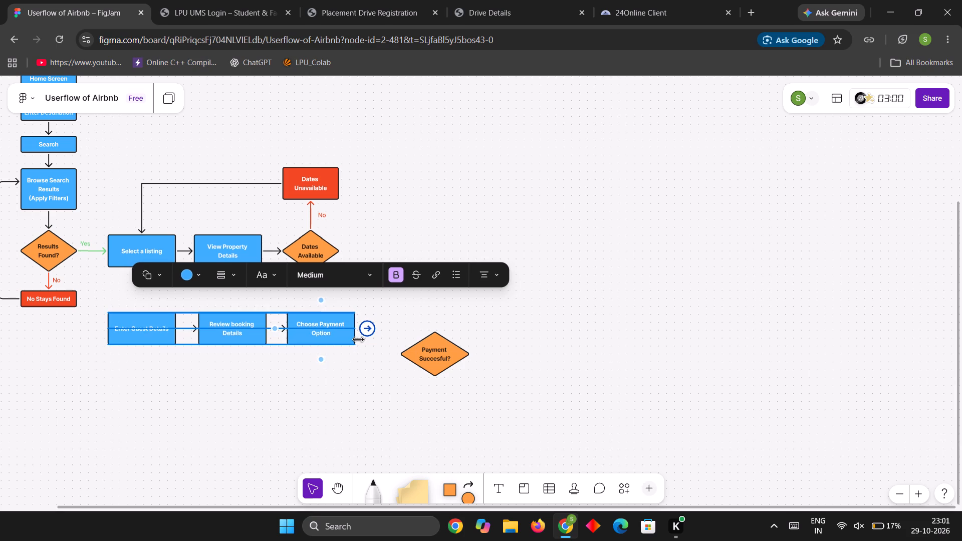
pyautogui.press('Right')
pyautogui.press('Right')
pyautogui.press('Right')
pyautogui.press('Right')
pyautogui.press('Right')
pyautogui.press('Left')
pyautogui.press('Left')
pyautogui.press('Left')
pyautogui.press('Left')
pyautogui.press('Left')
pyautogui.press('Left')
pyautogui.press('Left')
pyautogui.press('Left')
pyautogui.press('Left')
pyautogui.press('Left')
pyautogui.press('Left')
pyautogui.press('Left')
pyautogui.press('Left')
pyautogui.press('Left')
pyautogui.press('Left')
pyautogui.press('Left')
pyautogui.press('Left')
pyautogui.press('Left')
pyautogui.press('Left')
pyautogui.press('Left')
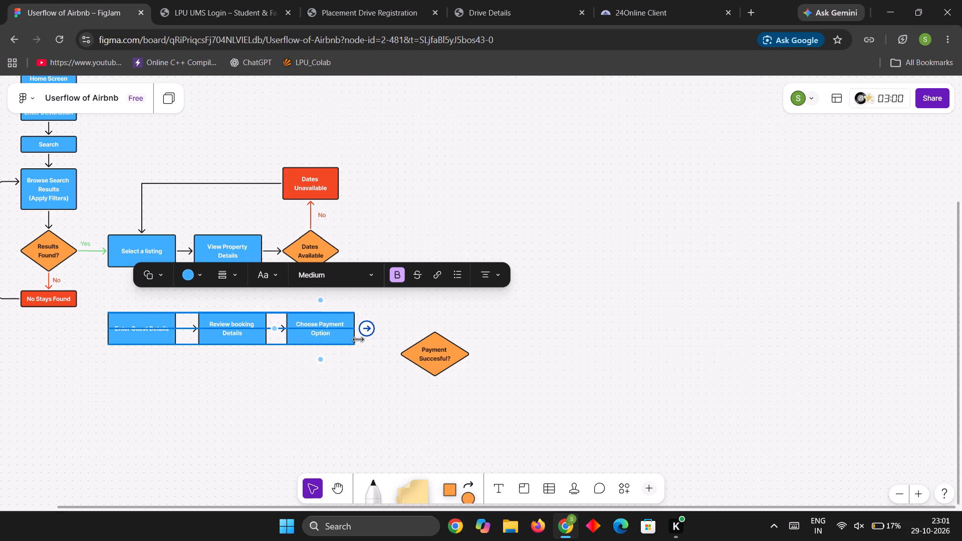
pyautogui.press('Left')
pyautogui.press('Left')
pyautogui.press('Right')
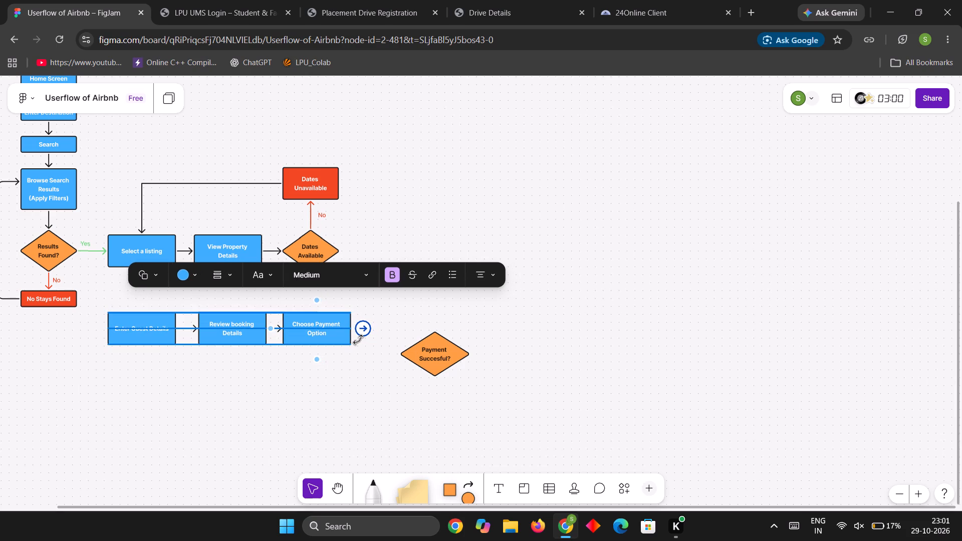
pyautogui.press('Right')
pyautogui.press('Right')
pyautogui.press('Right')
pyautogui.press('Right')
pyautogui.press('Right')
pyautogui.press('Left')
pyautogui.press('Left')
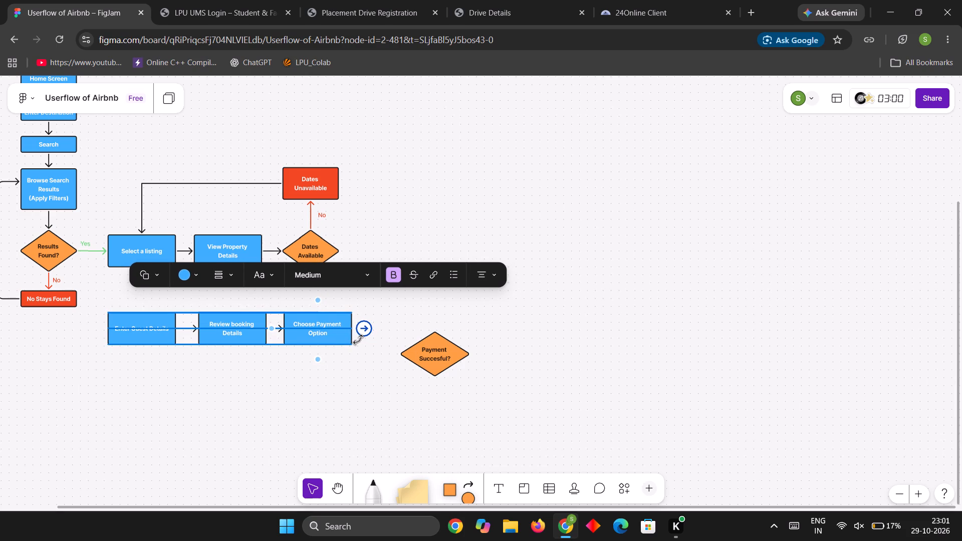
pyautogui.press('Left')
pyautogui.press('Left')
pyautogui.press('Left')
pyautogui.press('Left')
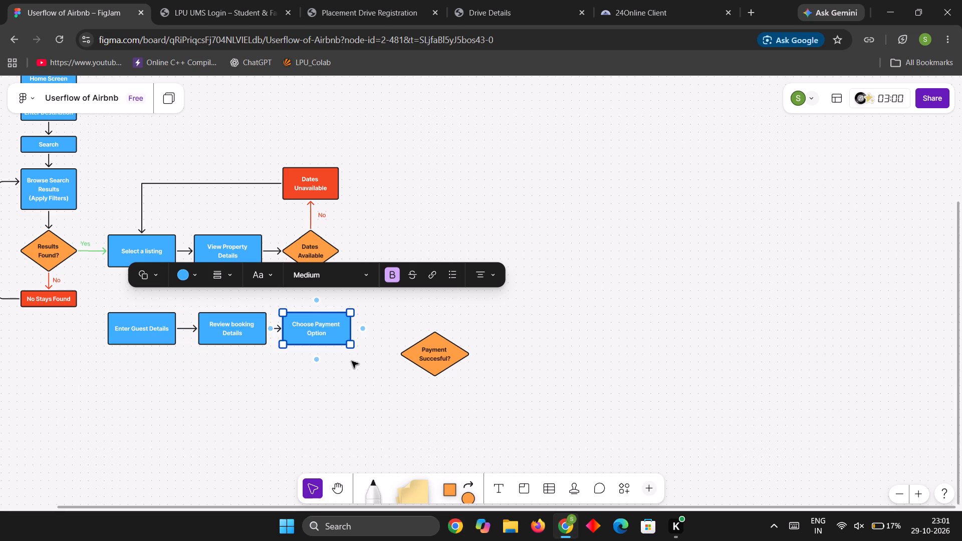
pyautogui.click(354, 372)
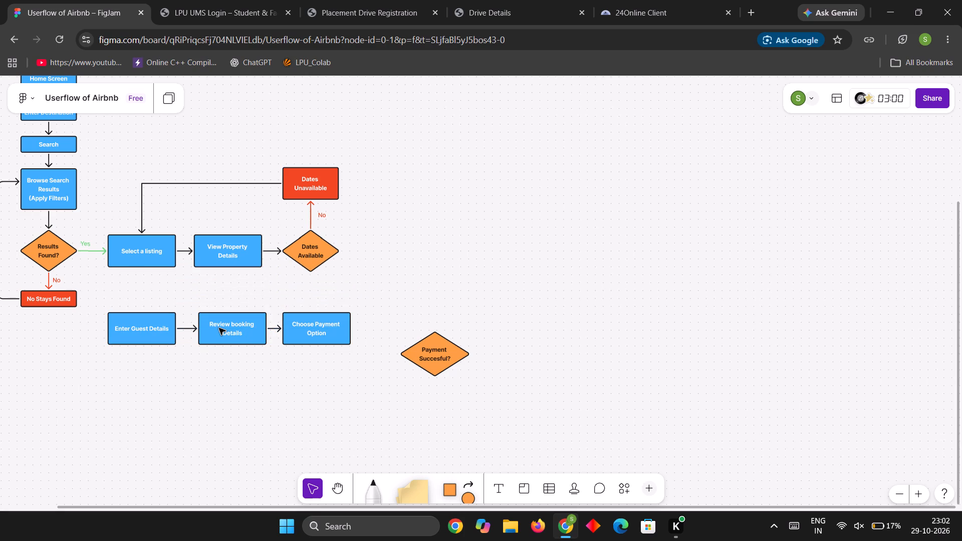
# Nudge the "Review booking Details" box left until it lines up beneath "View Property Details" with even gaps on both sides.
pyautogui.click(213, 328)
pyautogui.press('Left')
pyautogui.press('Left')
pyautogui.press('Left')
pyautogui.press('Left')
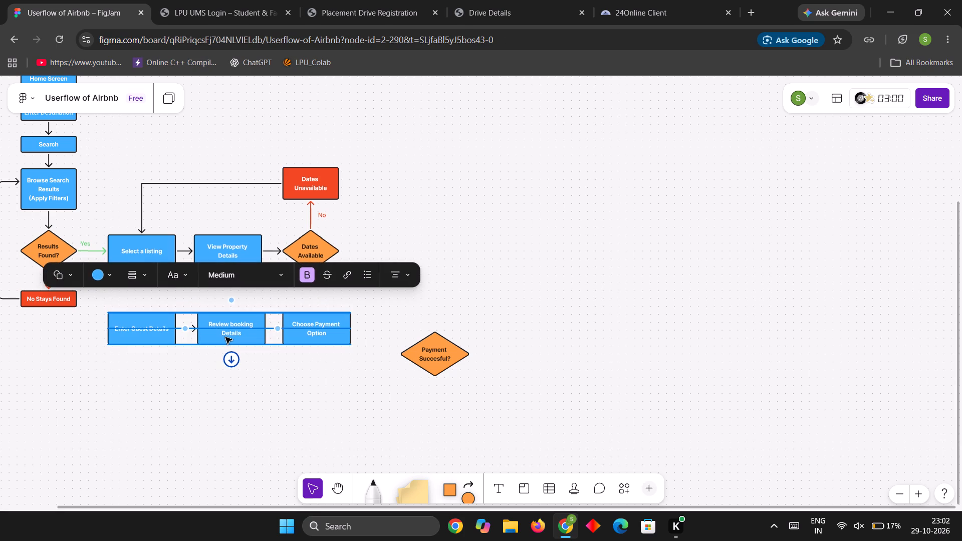
pyautogui.press('Left')
pyautogui.press('Left')
pyautogui.press('Left')
pyautogui.press('Left')
pyautogui.press('Left')
pyautogui.press('Left')
pyautogui.press('Left')
pyautogui.press('Left')
pyautogui.press('Left')
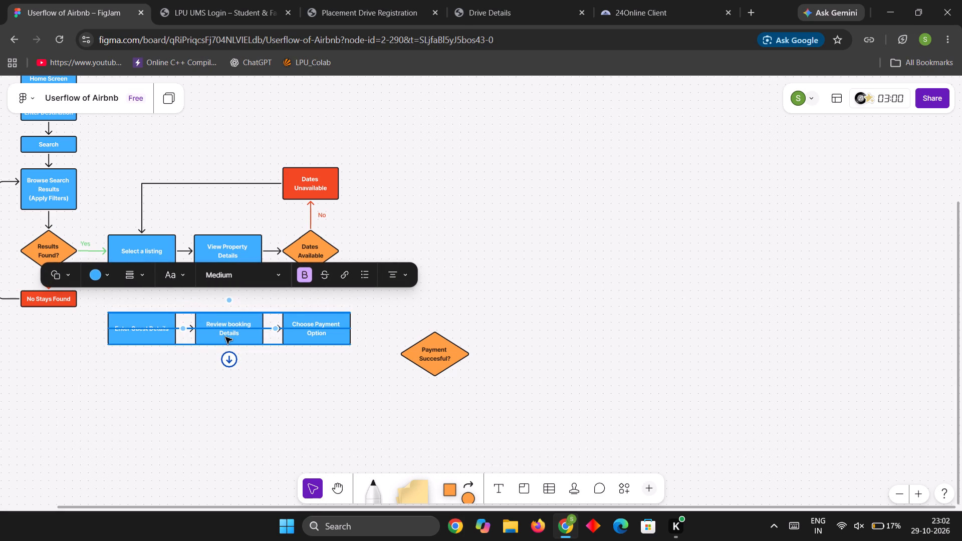
pyautogui.press('Left')
pyautogui.press('Left')
pyautogui.press('Left')
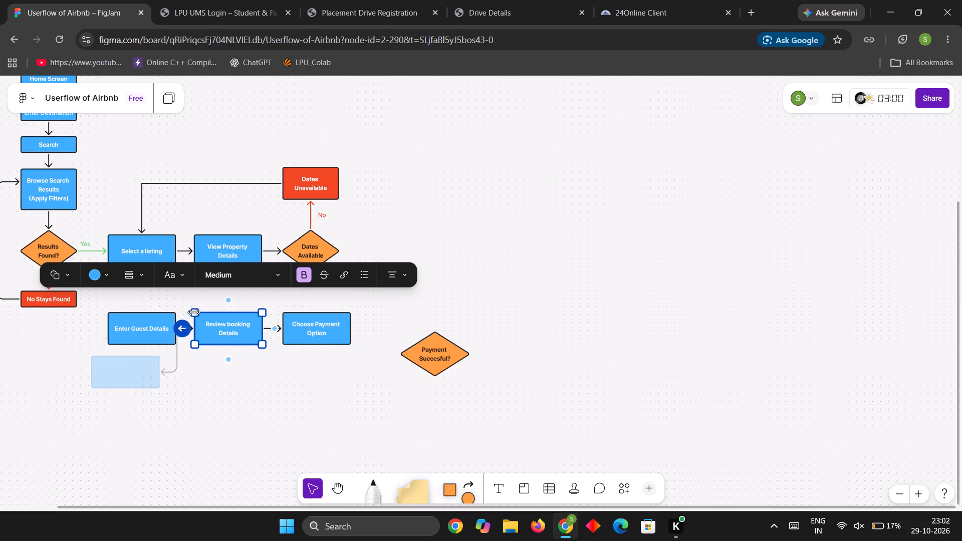
pyautogui.click(197, 396)
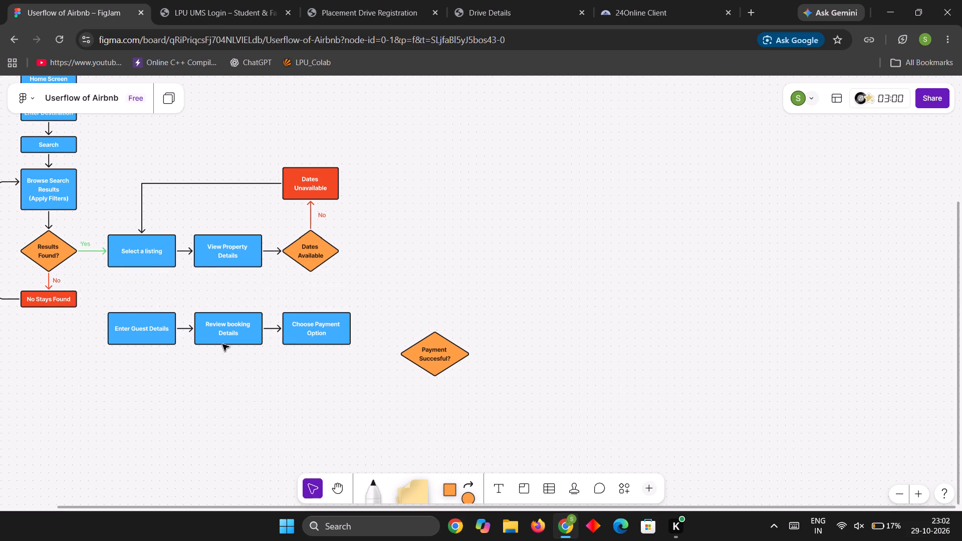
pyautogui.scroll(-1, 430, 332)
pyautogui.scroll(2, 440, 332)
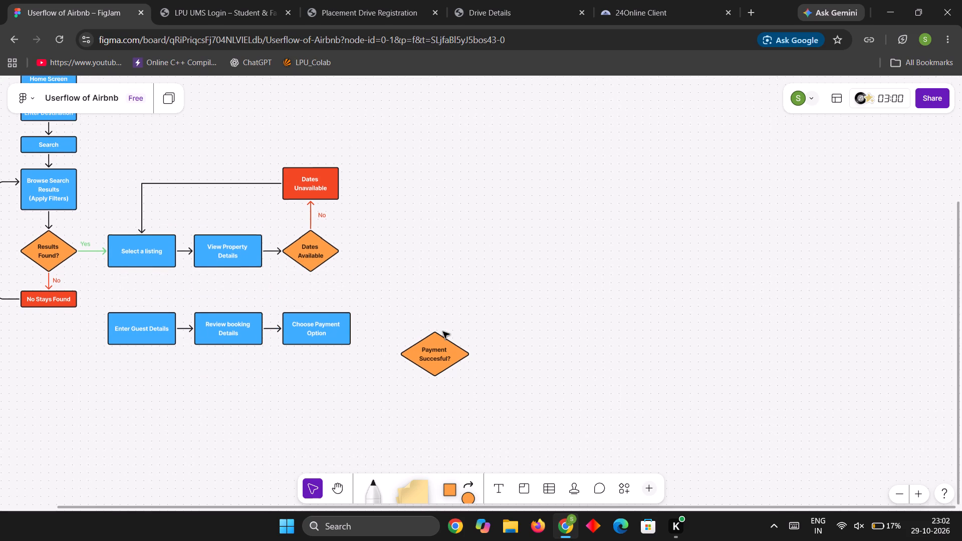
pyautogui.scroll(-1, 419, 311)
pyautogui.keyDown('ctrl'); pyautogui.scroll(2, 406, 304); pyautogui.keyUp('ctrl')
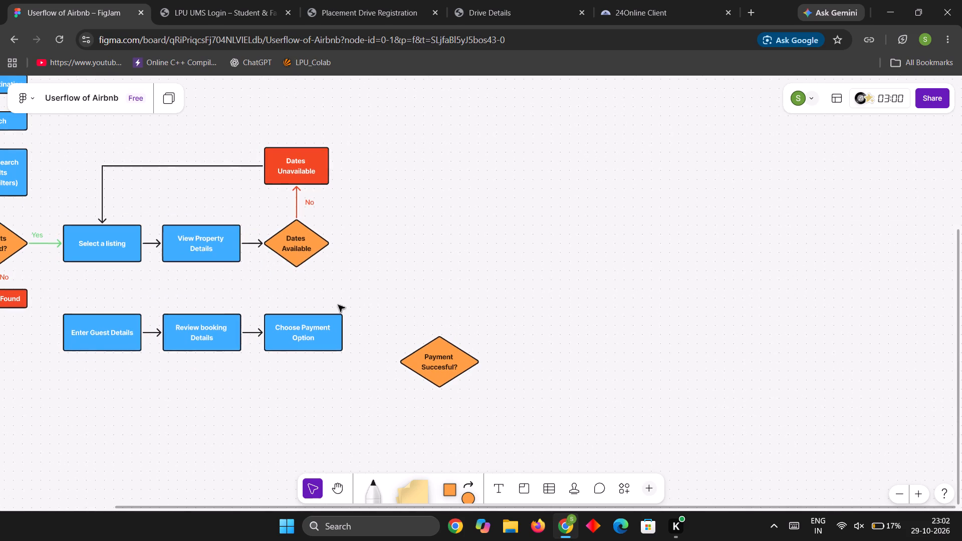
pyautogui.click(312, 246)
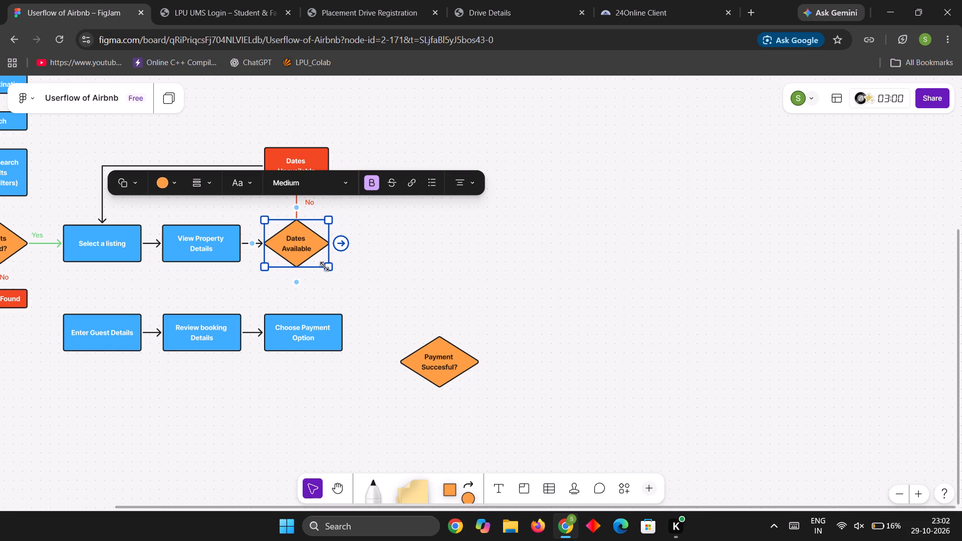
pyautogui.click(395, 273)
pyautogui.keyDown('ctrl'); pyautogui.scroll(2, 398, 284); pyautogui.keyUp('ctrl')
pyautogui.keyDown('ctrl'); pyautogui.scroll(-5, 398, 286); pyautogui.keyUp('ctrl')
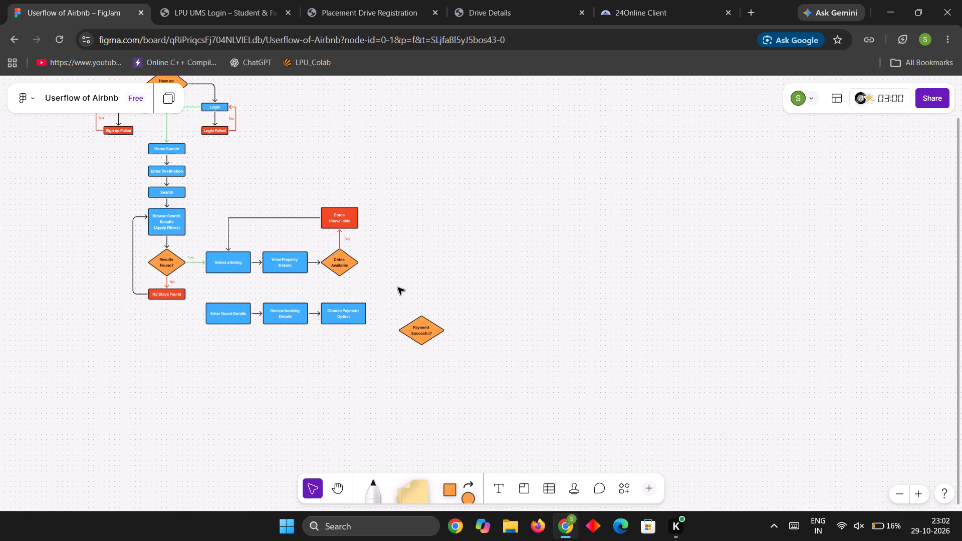
# Enlarge the "Payment Succesful?" diamond in both width and height, keeping its proportions.
pyautogui.scroll(2, 288, 354)
pyautogui.keyDown('ctrl'); pyautogui.scroll(3, 288, 354); pyautogui.keyUp('ctrl')
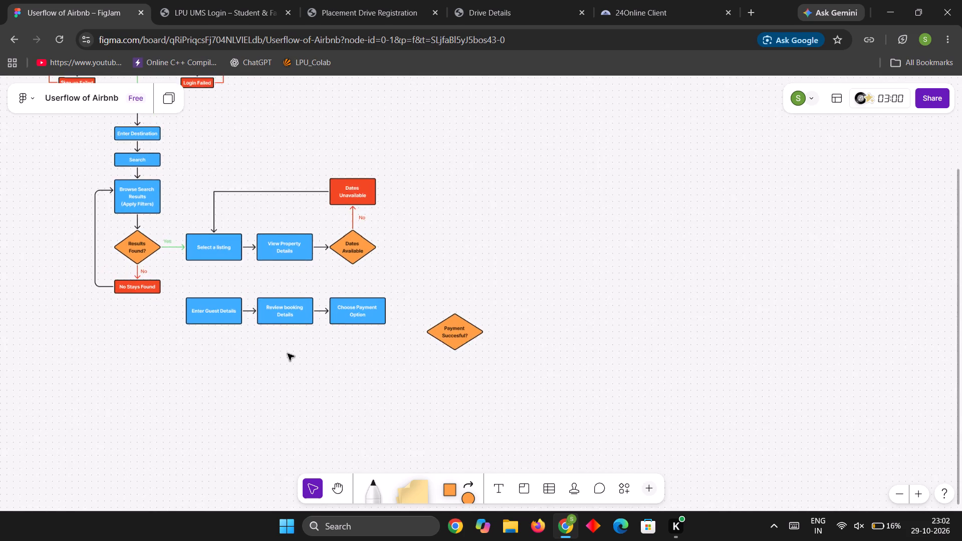
pyautogui.keyDown('ctrl'); pyautogui.scroll(4, 288, 354); pyautogui.keyUp('ctrl')
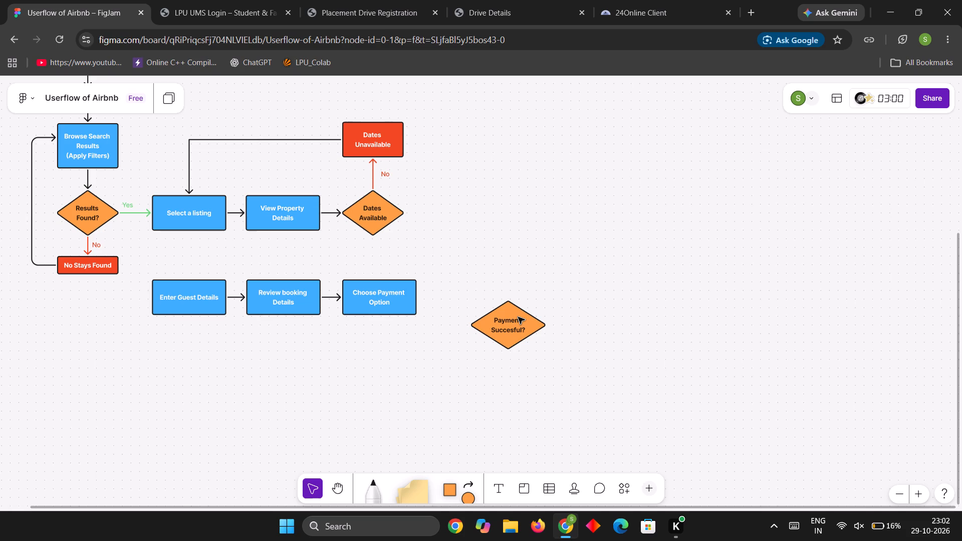
pyautogui.click(520, 317)
pyautogui.moveTo(545, 349); pyautogui.dragTo(552, 356)
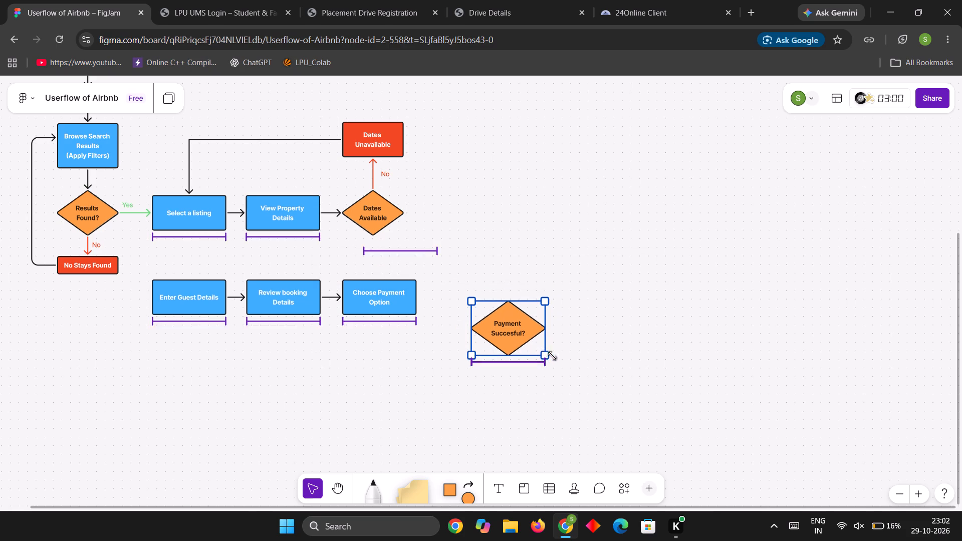
pyautogui.moveTo(552, 356); pyautogui.dragTo(557, 359)
pyautogui.click(605, 367)
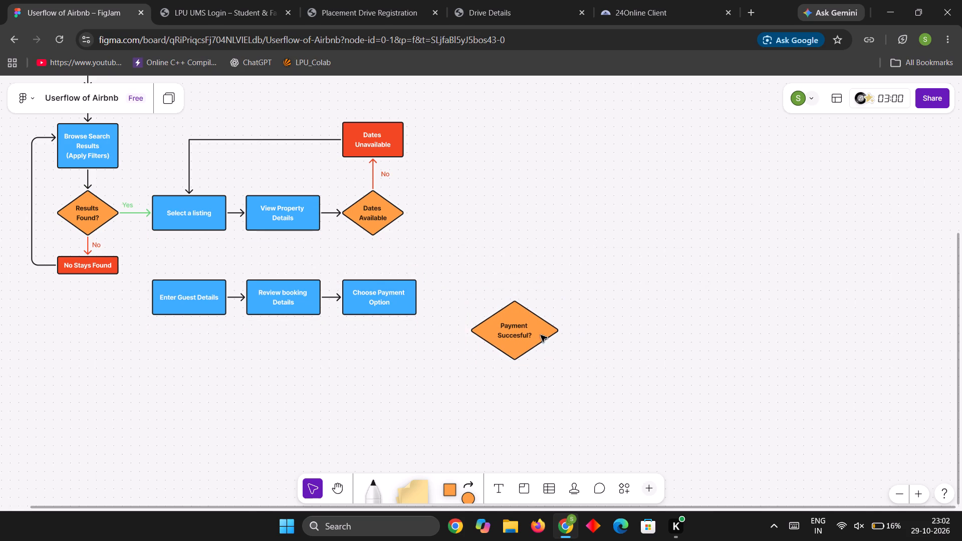
# Move the "Payment Succesful?" diamond up until it is level with the "Choose Payment Option" box.
pyautogui.moveTo(531, 340); pyautogui.dragTo(524, 304)
pyautogui.click(590, 365)
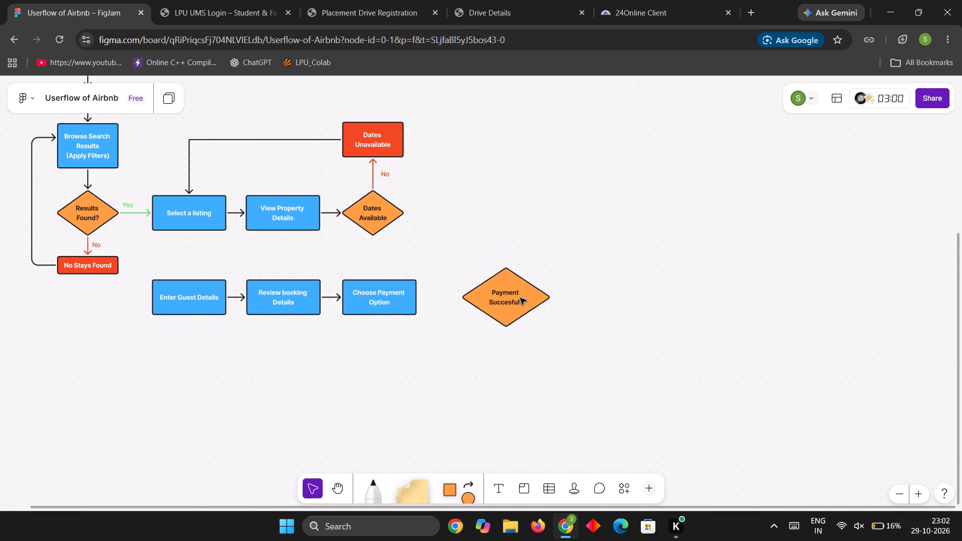
# Shrink the "Payment Succesful?" diamond slightly, keeping its proportions.
pyautogui.click(520, 298)
pyautogui.click(549, 327)
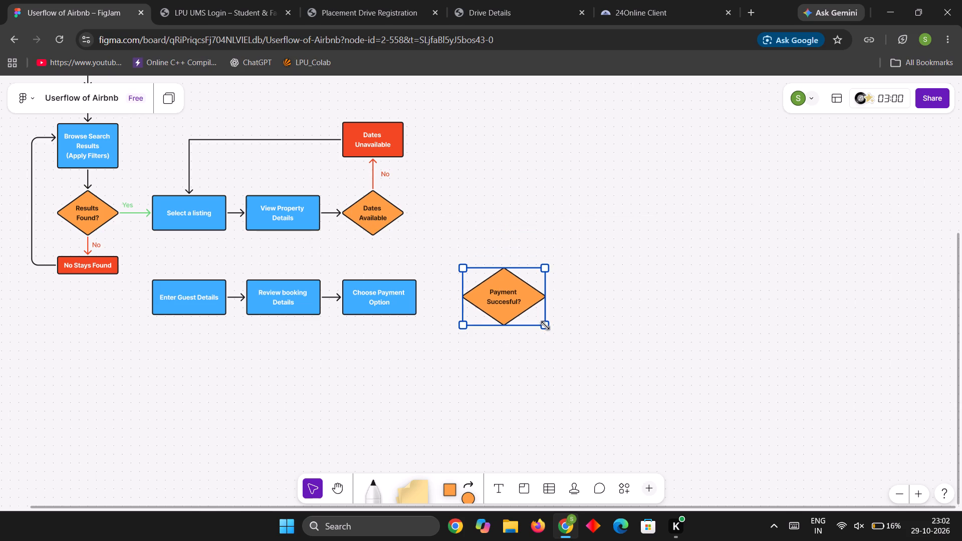
pyautogui.click(575, 354)
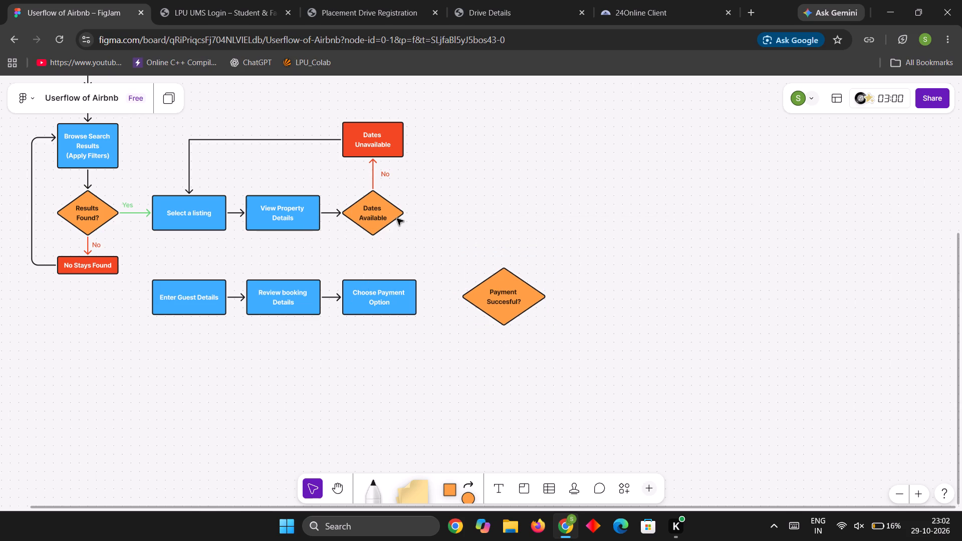
# Draw an elbow connector from the right corner of the "Dates Available" diamond to the top of "Enter Guest Details".
pyautogui.click(462, 478)
pyautogui.click(468, 482)
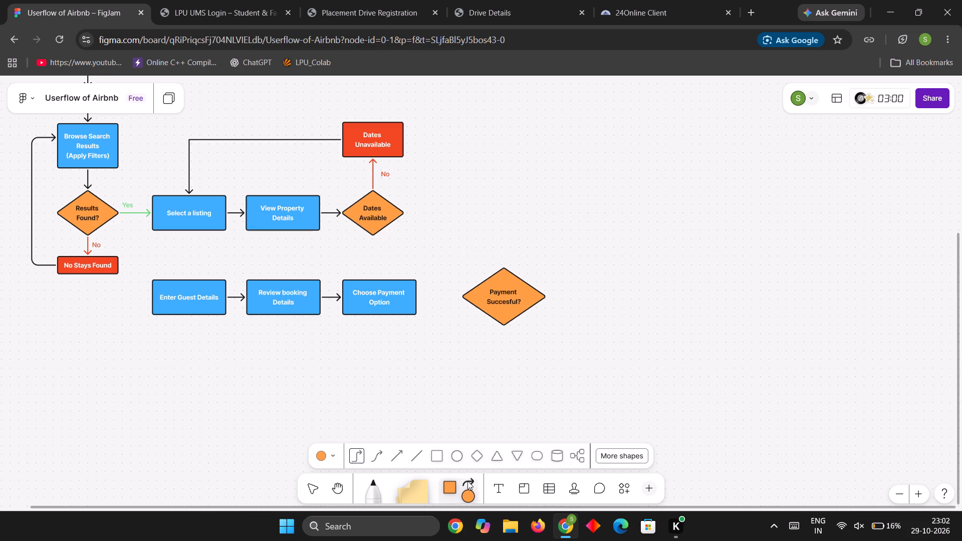
pyautogui.click(359, 453)
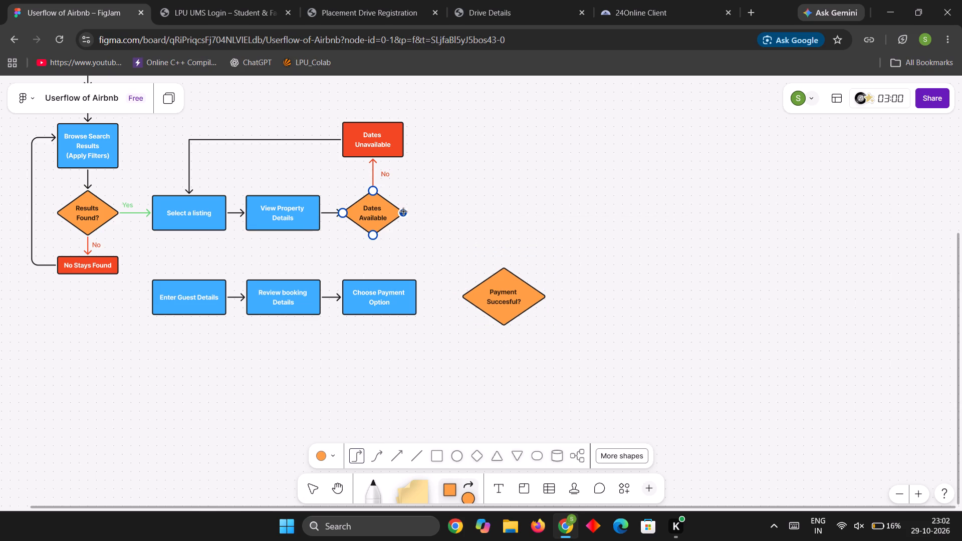
pyautogui.click(404, 212)
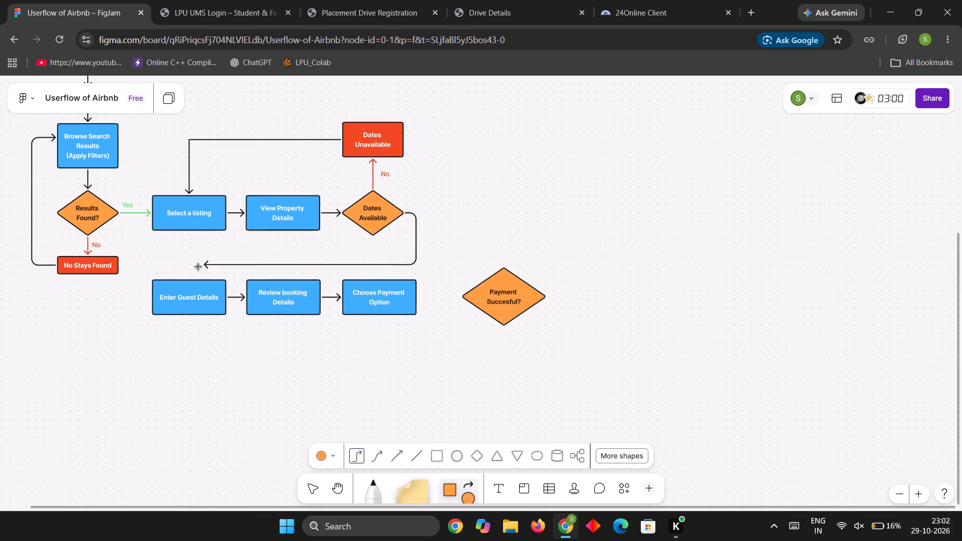
pyautogui.click(189, 278)
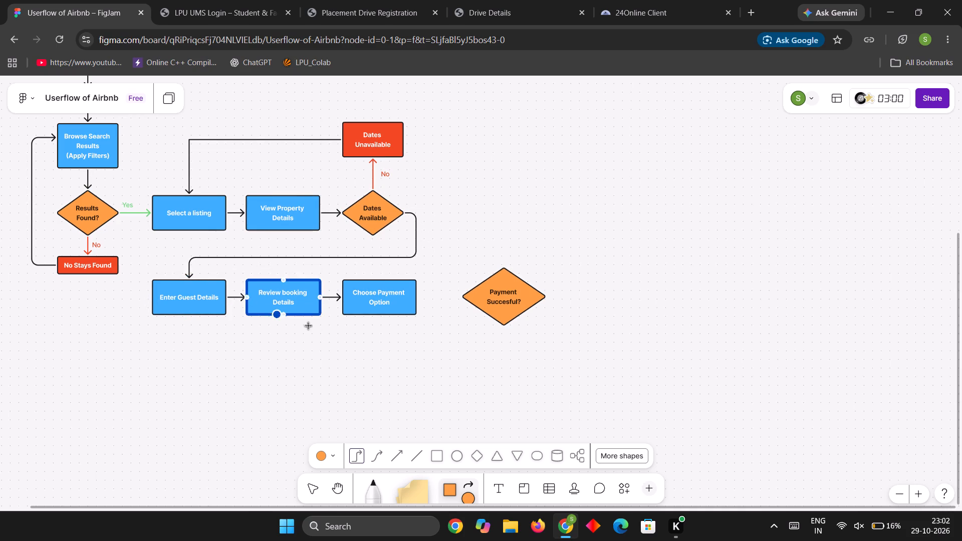
pyautogui.press('Escape')
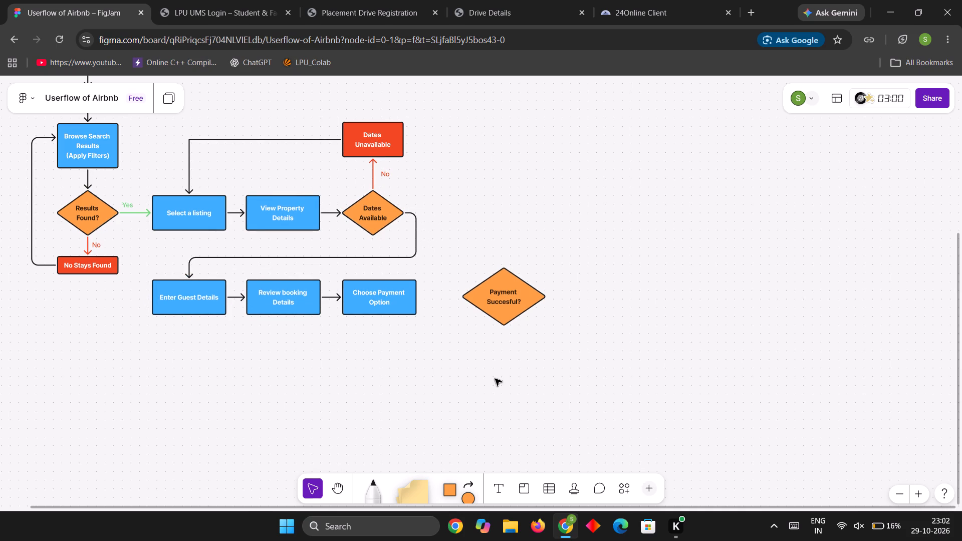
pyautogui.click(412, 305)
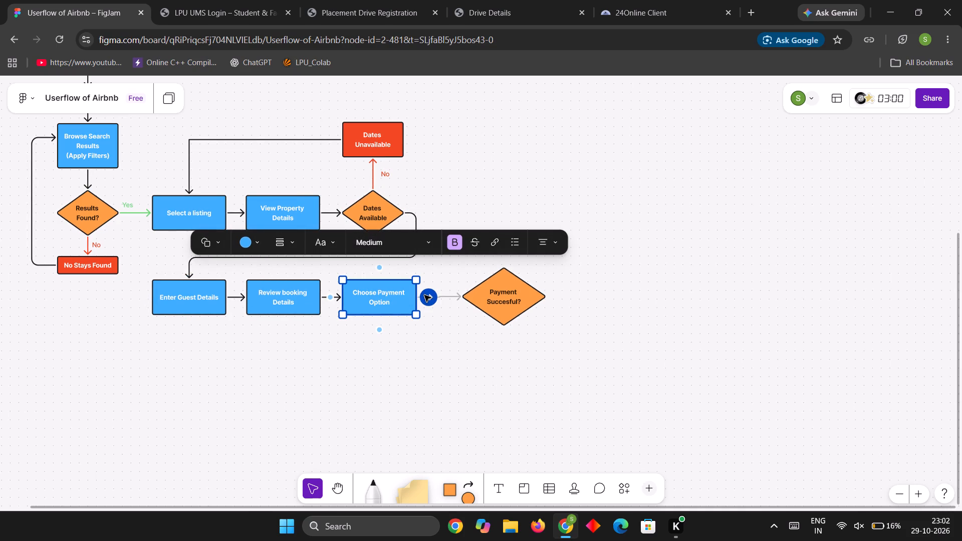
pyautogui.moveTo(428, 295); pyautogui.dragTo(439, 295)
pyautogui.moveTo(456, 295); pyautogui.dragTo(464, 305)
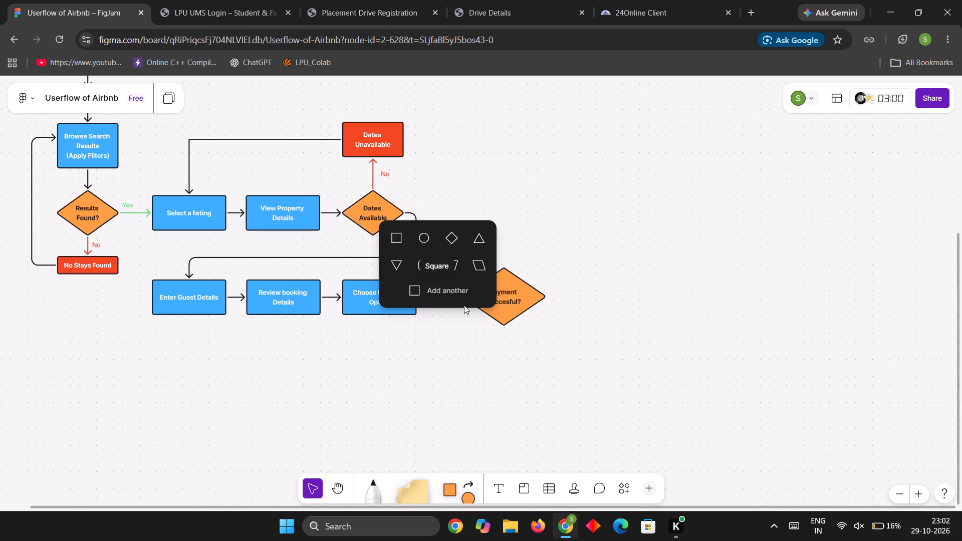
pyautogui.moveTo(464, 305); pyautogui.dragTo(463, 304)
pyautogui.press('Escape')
# Connect the right side of "Choose Payment Option" to the "Payment Succesful?" diamond with an arrow.
pyautogui.click(408, 302)
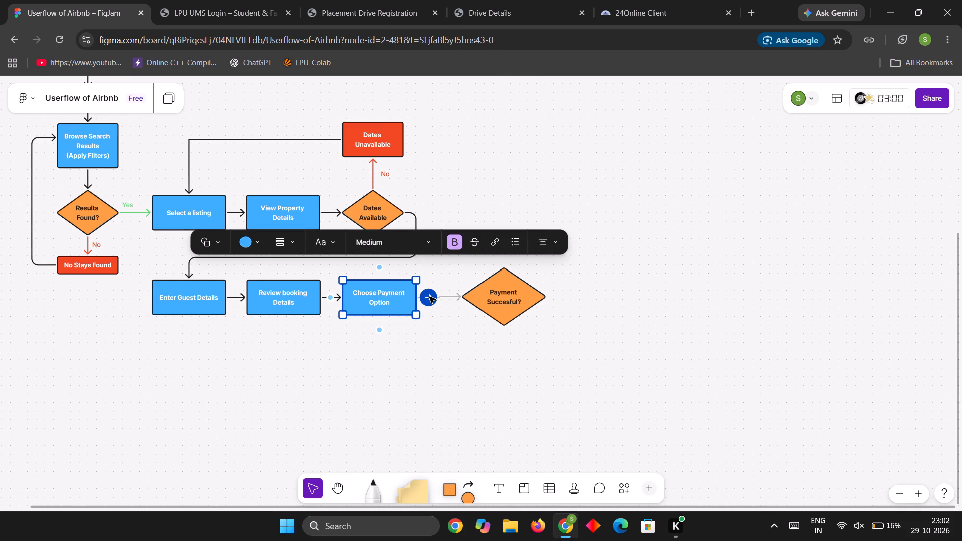
pyautogui.click(430, 297)
pyautogui.click(452, 345)
# Nudge the "Payment Succesful?" diamond down until the connector from "Choose Payment Option" is straight.
pyautogui.click(504, 312)
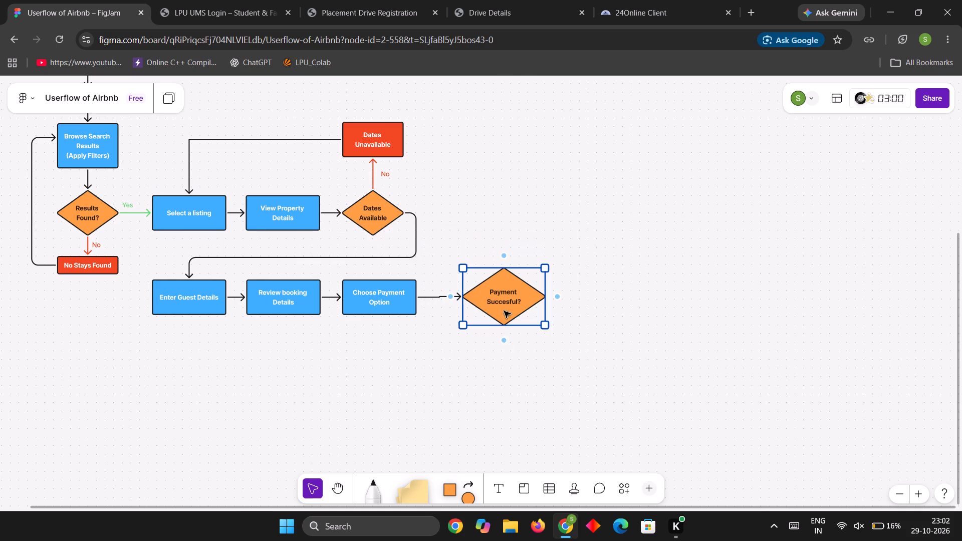
pyautogui.press('Down')
pyautogui.press('Down')
pyautogui.press('Down')
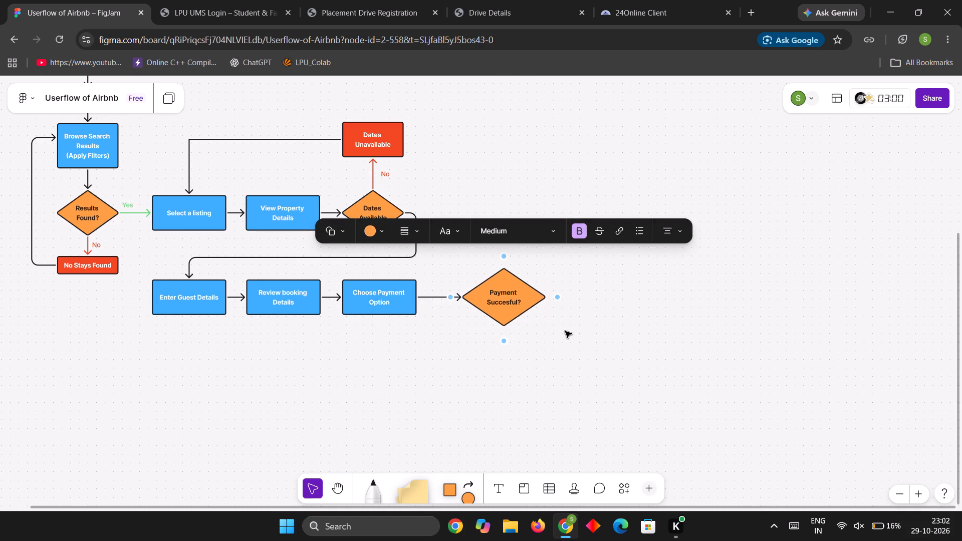
pyautogui.press('Up')
pyautogui.click(639, 331)
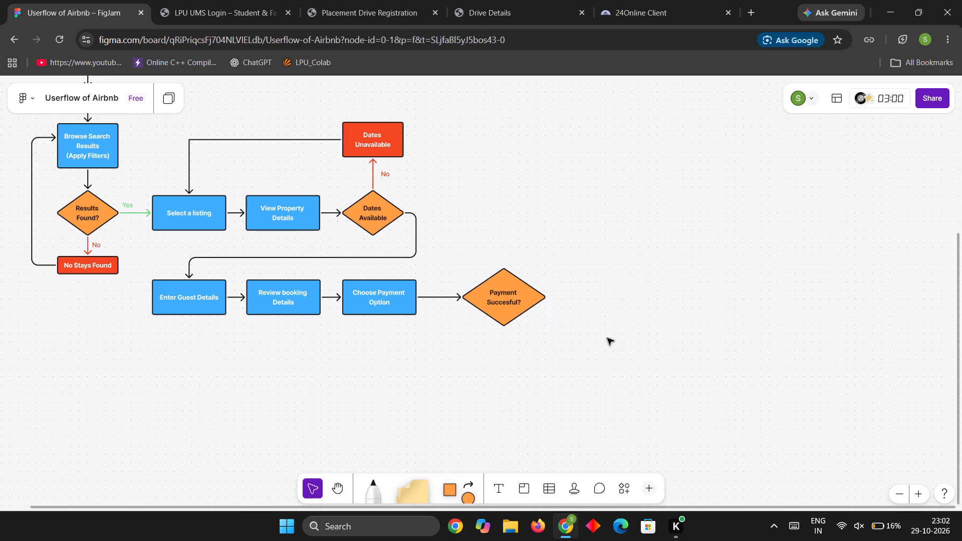
# Examine the overall layout of the user flow, from the account decision to the "Payment Succesful?" decision.
pyautogui.scroll(-5, 607, 338)
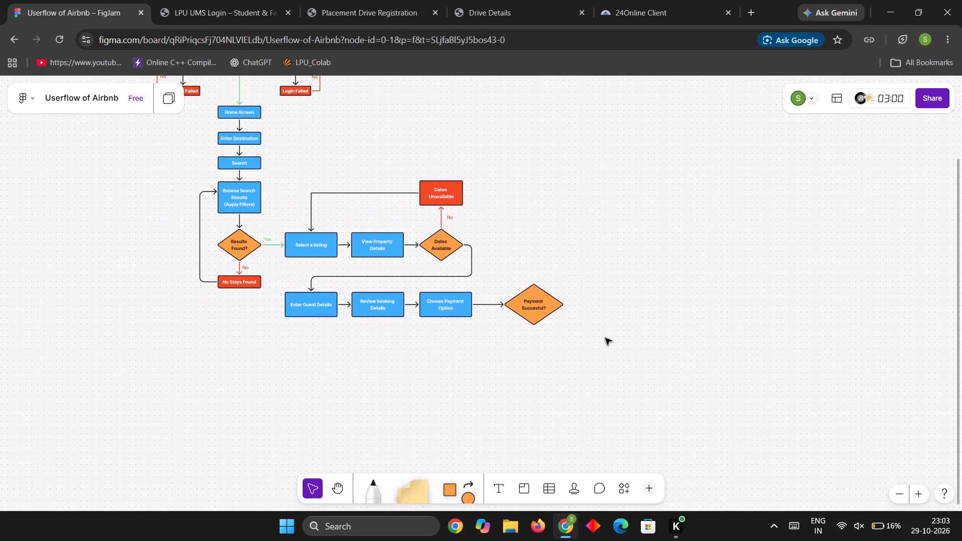
pyautogui.scroll(2, 604, 338)
pyautogui.scroll(-2, 604, 338)
pyautogui.keyDown('ctrl'); pyautogui.scroll(4, 604, 338); pyautogui.keyUp('ctrl')
pyautogui.keyDown('ctrl'); pyautogui.scroll(-7, 604, 338); pyautogui.keyUp('ctrl')
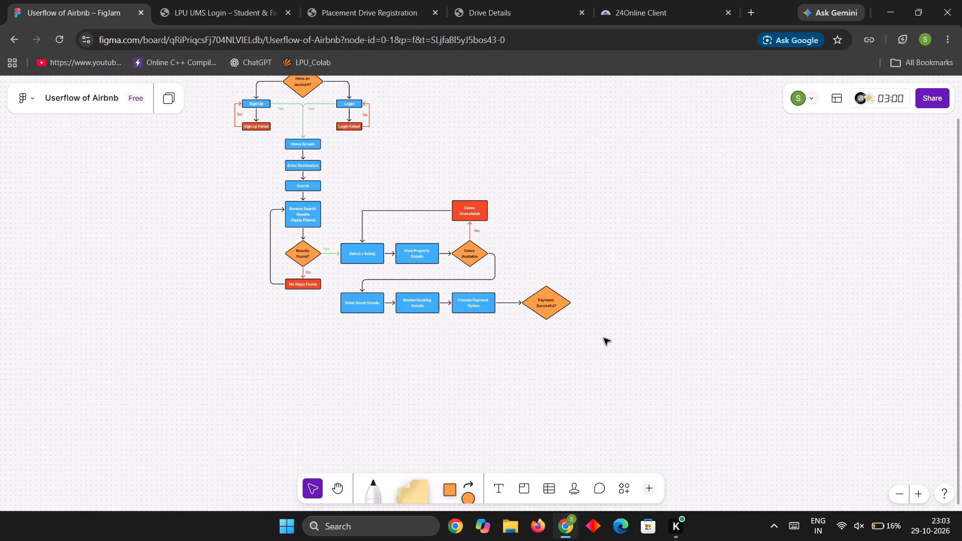
pyautogui.keyDown('ctrl'); pyautogui.scroll(-4, 604, 338); pyautogui.keyUp('ctrl')
pyautogui.keyDown('ctrl'); pyautogui.scroll(7, 621, 336); pyautogui.keyUp('ctrl')
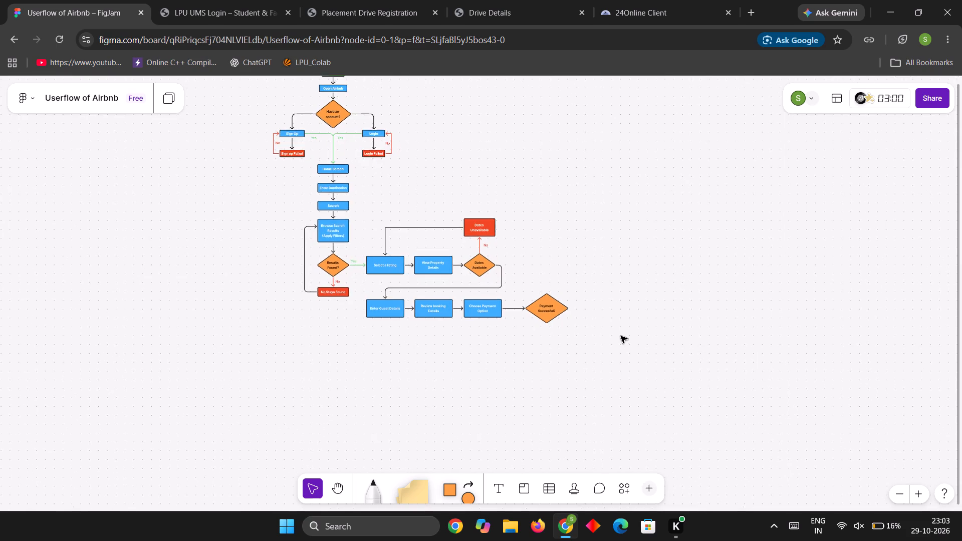
pyautogui.keyDown('ctrl'); pyautogui.scroll(6, 621, 336); pyautogui.keyUp('ctrl')
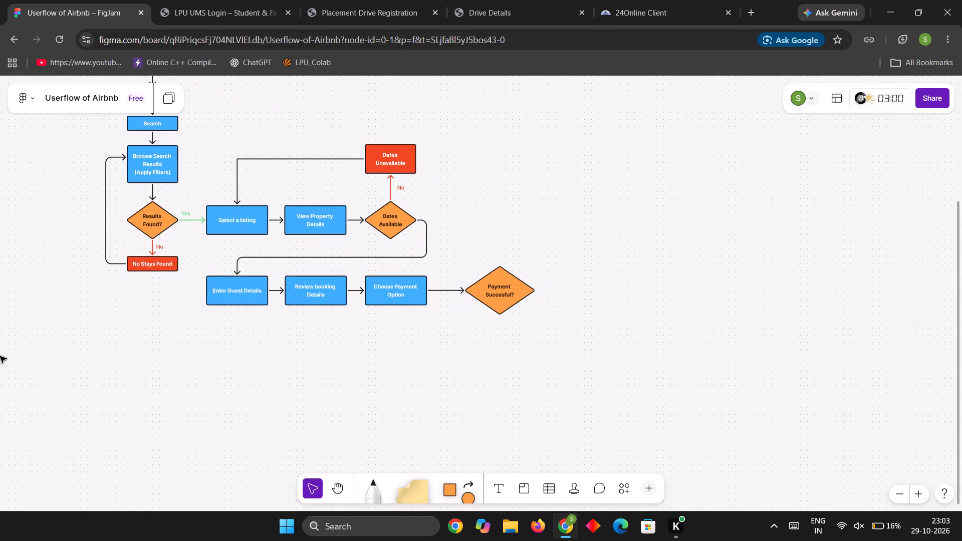
pyautogui.keyDown('ctrl'); pyautogui.scroll(2, 495, 241); pyautogui.keyUp('ctrl')
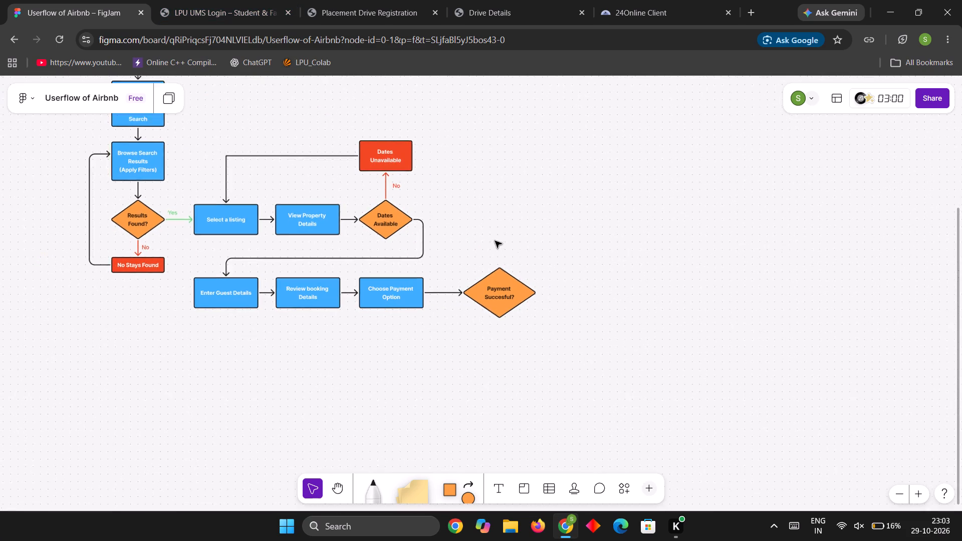
# Nudge the "Payment Succesful?" diamond left toward "Choose Payment Option" to shorten their connector, keeping it level.
pyautogui.keyDown('ctrl'); pyautogui.scroll(2, 495, 241); pyautogui.keyUp('ctrl')
pyautogui.click(520, 297)
pyautogui.press('Left')
pyautogui.press('Left')
pyautogui.press('Left')
pyautogui.press('Left')
pyautogui.press('Left')
pyautogui.press('Left')
pyautogui.press('Left')
pyautogui.press('Left')
pyautogui.press('Left')
pyautogui.press('Left')
pyautogui.press('Left')
pyautogui.press('Left')
pyautogui.press('Left')
pyautogui.press('Left')
pyautogui.press('Left')
pyautogui.press('Left')
pyautogui.press('Left')
pyautogui.press('Left')
pyautogui.press('Left')
pyautogui.press('Left')
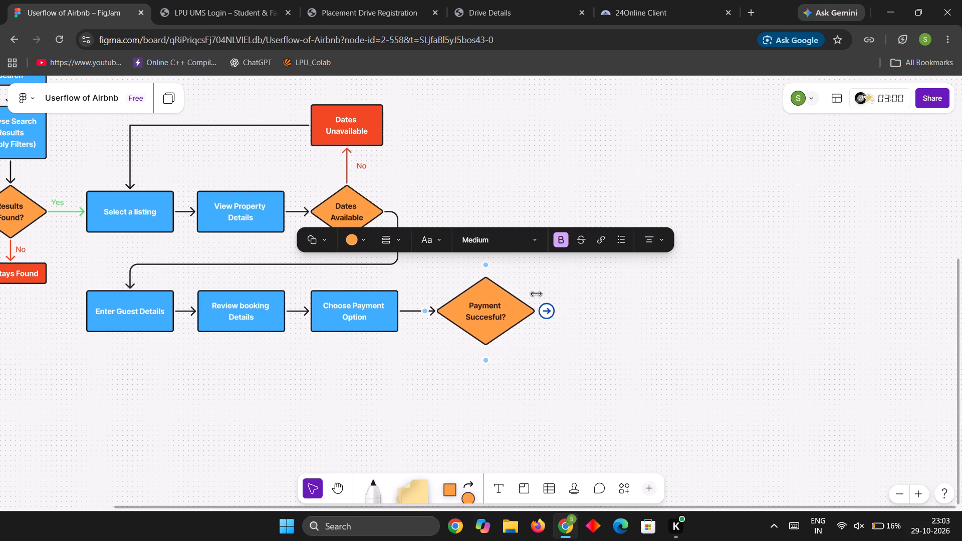
# Nudge the "Payment Succesful?" diamond up above the level of "Choose Payment Option", so their connector bends upward.
pyautogui.press('Up')
pyautogui.press('Up')
pyautogui.press('Up')
pyautogui.press('Up')
pyautogui.press('Up')
pyautogui.press('Up')
pyautogui.press('Up')
pyautogui.press('Up')
pyautogui.press('Up')
pyautogui.press('Up')
pyautogui.press('Up')
pyautogui.press('Up')
pyautogui.press('Up')
pyautogui.press('Up')
pyautogui.press('Up')
pyautogui.press('Up')
pyautogui.press('Up')
pyautogui.press('Up')
pyautogui.press('Up')
pyautogui.press('Up')
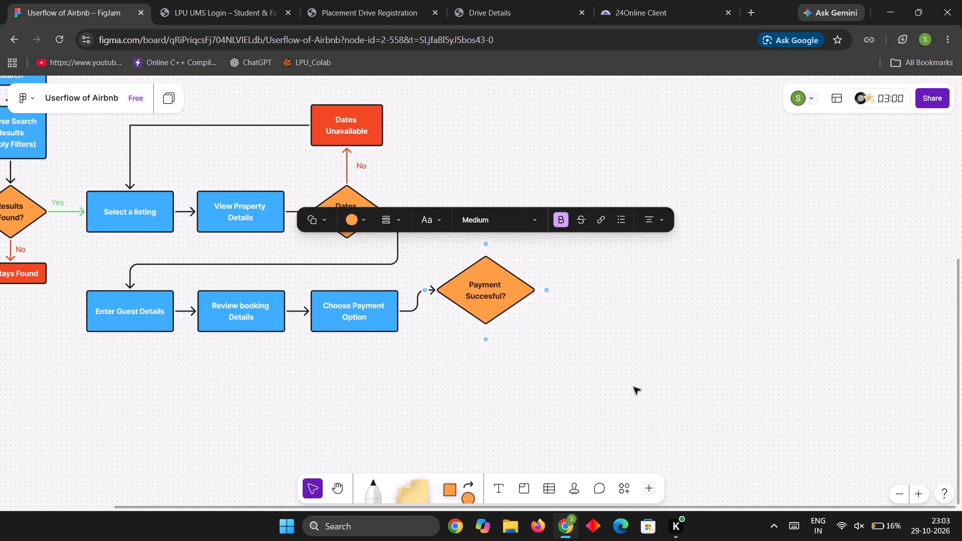
# Nudge the "Payment Succesful?" diamond slightly right, away from "Choose Payment Option", to widen the gap between them.
pyautogui.press('Right')
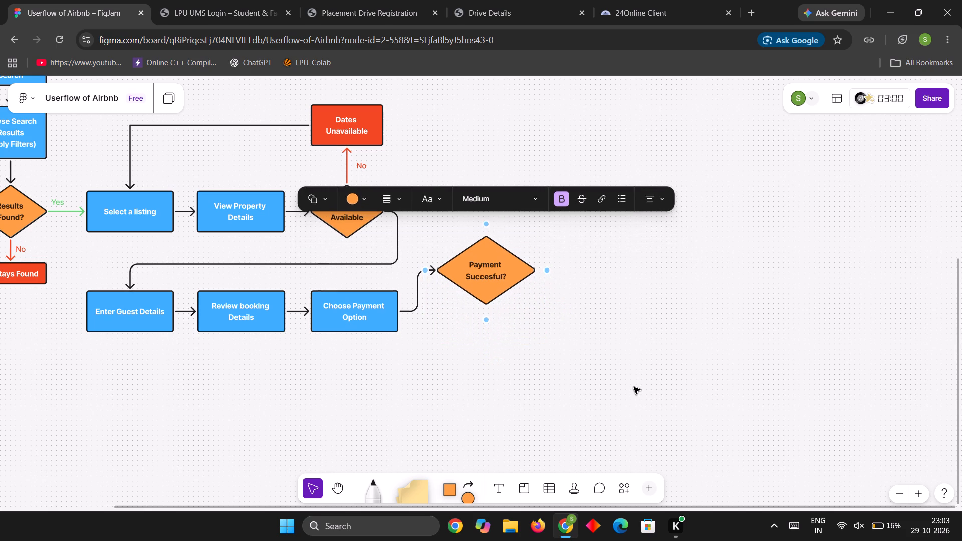
pyautogui.press('Right')
pyautogui.press('Right')
pyautogui.press('Right')
pyautogui.press('Right')
pyautogui.press('Right')
pyautogui.press('Right')
pyautogui.press('Right')
pyautogui.press('Right')
pyautogui.press('Right')
pyautogui.press('Right')
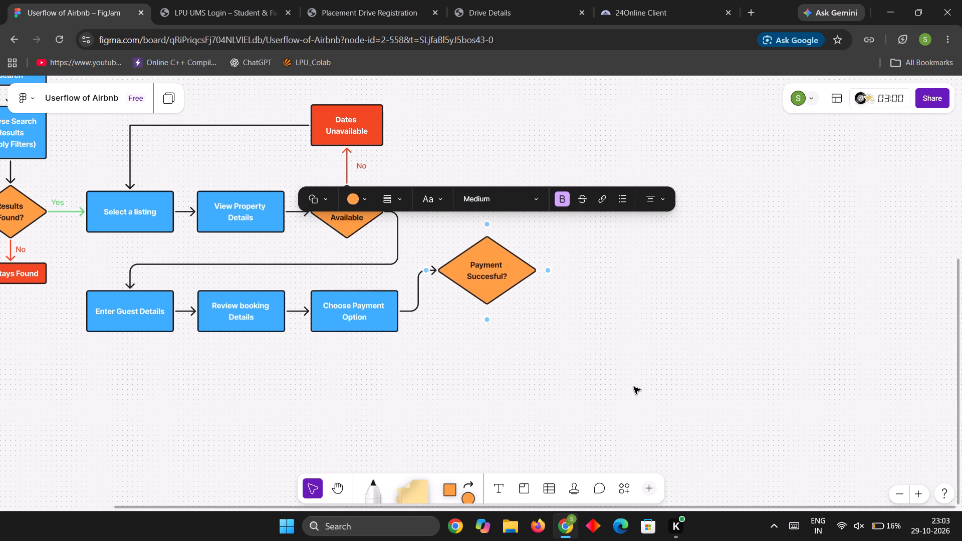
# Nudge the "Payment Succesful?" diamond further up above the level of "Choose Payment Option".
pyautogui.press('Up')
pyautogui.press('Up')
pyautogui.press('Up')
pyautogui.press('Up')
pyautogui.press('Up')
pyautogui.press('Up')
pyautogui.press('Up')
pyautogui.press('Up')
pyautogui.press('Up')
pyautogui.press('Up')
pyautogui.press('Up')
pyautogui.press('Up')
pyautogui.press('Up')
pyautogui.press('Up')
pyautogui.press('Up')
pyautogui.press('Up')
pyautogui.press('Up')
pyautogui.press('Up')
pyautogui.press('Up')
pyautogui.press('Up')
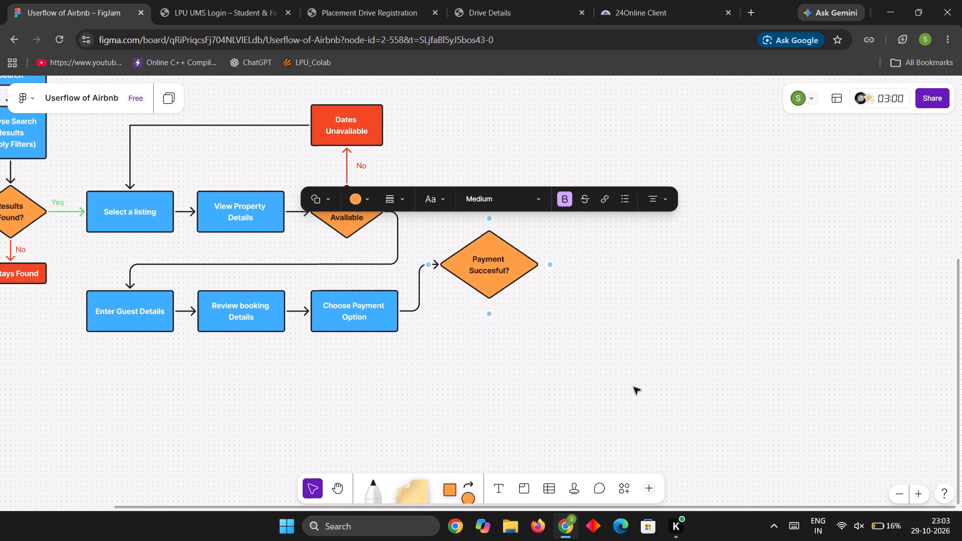
# Nudge the "Payment Succesful?" diamond down until its connector from "Choose Payment Option" runs straight, then deselect it.
pyautogui.press('Down')
pyautogui.press('Down')
pyautogui.press('Down')
pyautogui.press('Down')
pyautogui.press('Down')
pyautogui.press('Down')
pyautogui.press('Down')
pyautogui.press('Down')
pyautogui.press('Down')
pyautogui.press('Down')
pyautogui.press('Down')
pyautogui.press('Down')
pyautogui.press('Down')
pyautogui.press('Down')
pyautogui.press('Down')
pyautogui.press('Down')
pyautogui.press('Down')
pyautogui.press('Down')
pyautogui.press('Down')
pyautogui.press('Down')
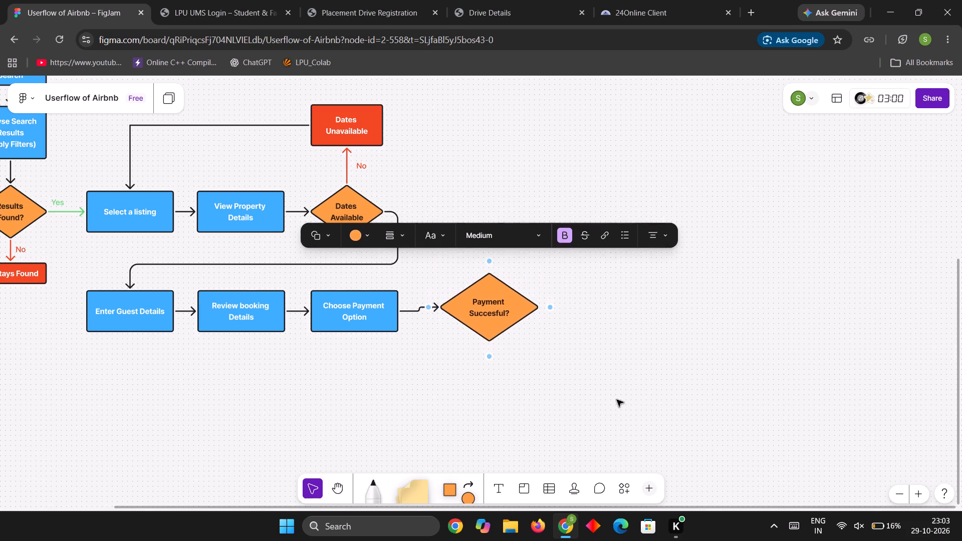
pyautogui.press('Down')
pyautogui.press('Down')
pyautogui.press('Down')
pyautogui.press('Down')
pyautogui.press('Down')
pyautogui.press('Down')
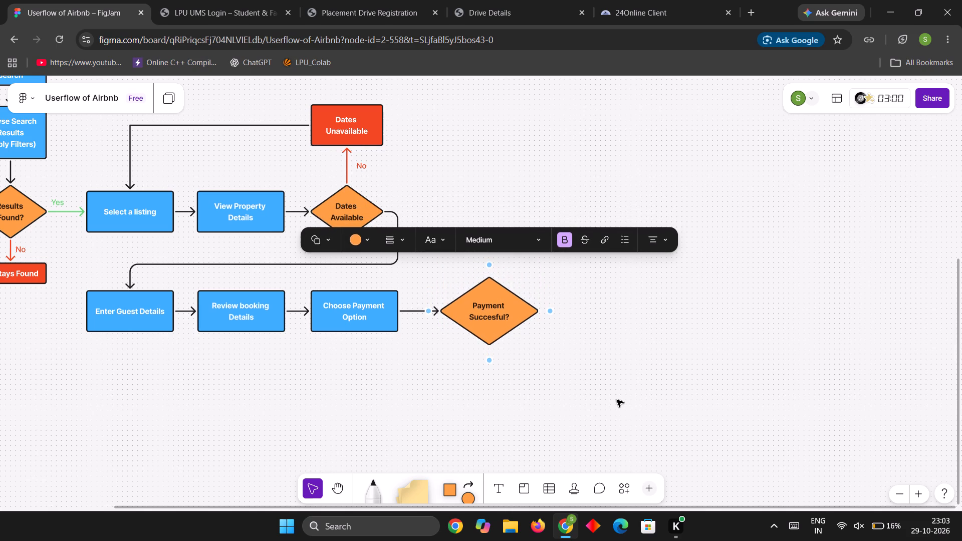
pyautogui.click(617, 400)
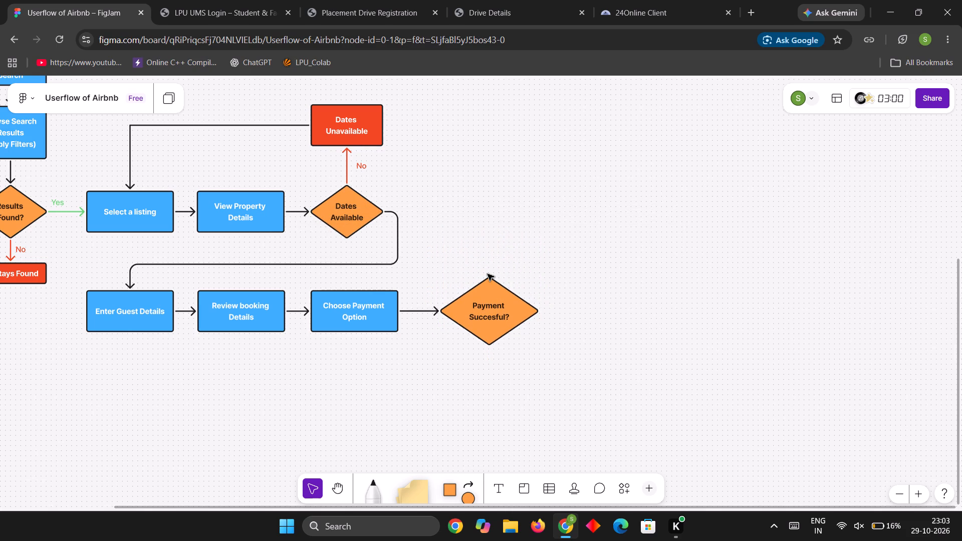
# Add a connected rectangle above the "Payment Succesful?" diamond and label it "Payment Failed".
pyautogui.click(488, 274)
pyautogui.click(492, 296)
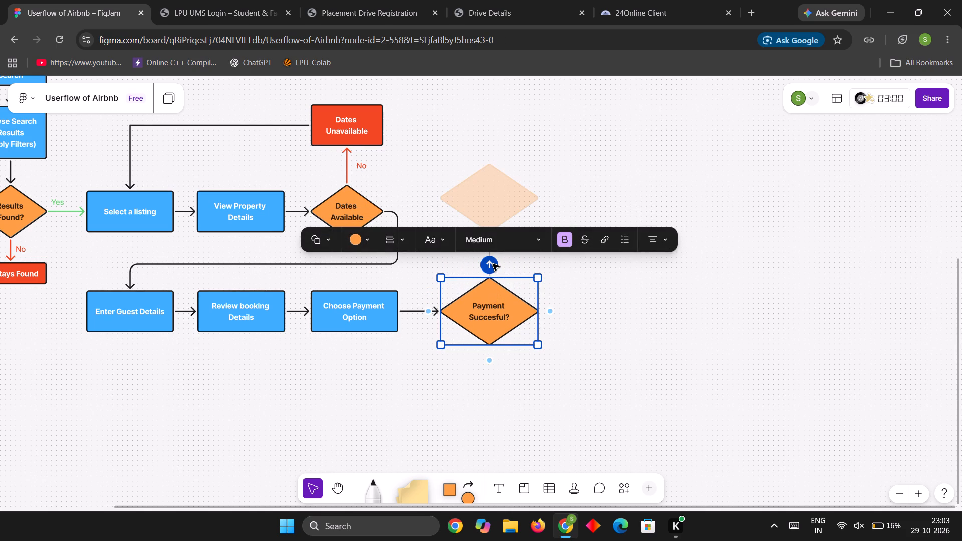
pyautogui.click(493, 264)
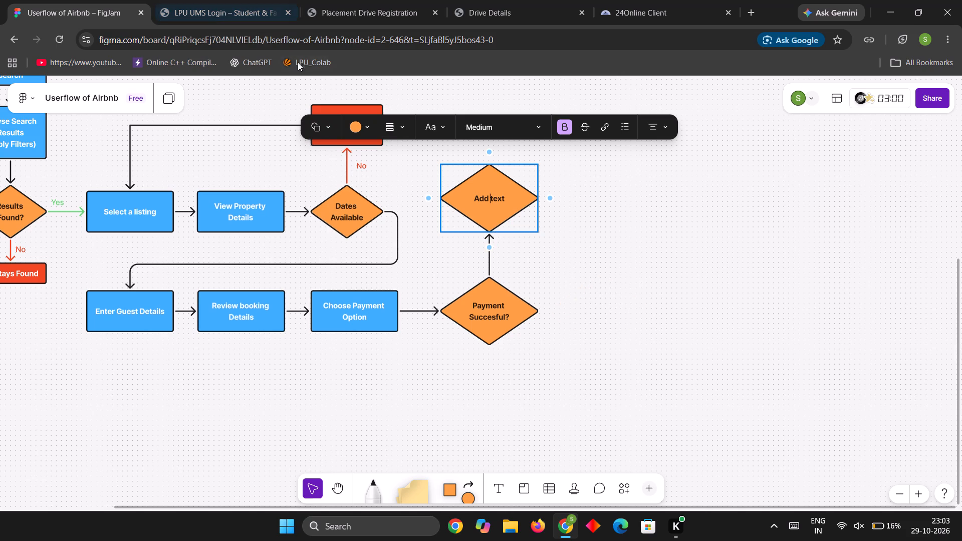
pyautogui.click(329, 125)
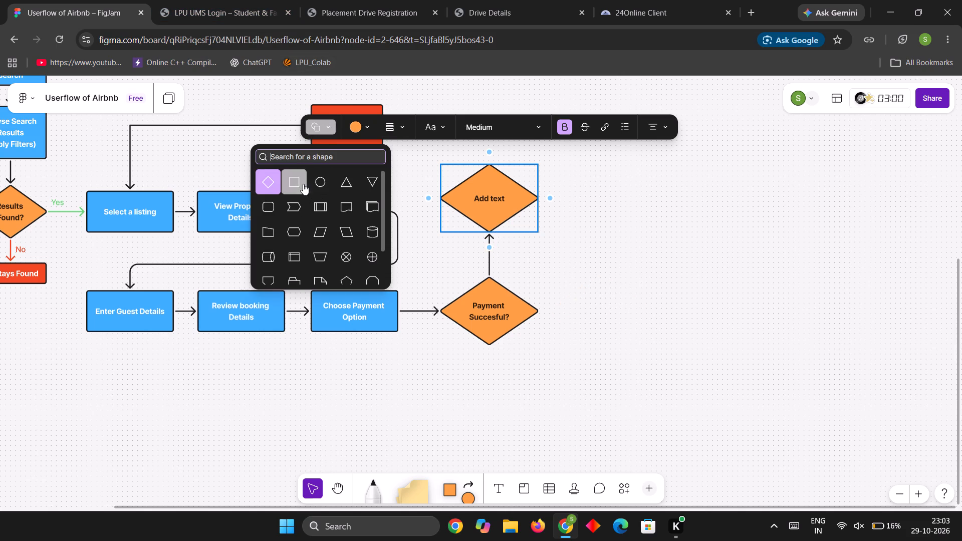
pyautogui.click(302, 184)
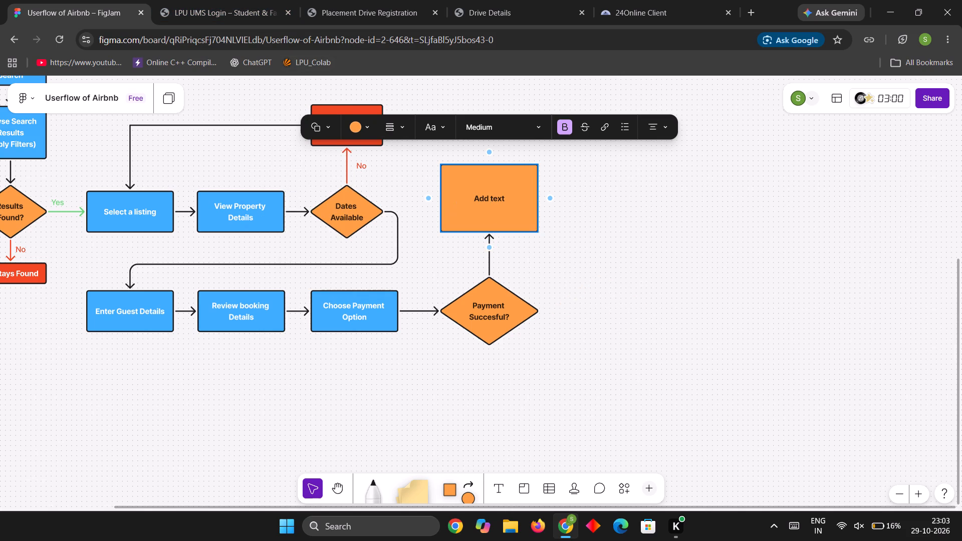
pyautogui.hotkey('shift', 'p')
pyautogui.write('ayment')
pyautogui.press('space')
pyautogui.write('Failed')
pyautogui.click(578, 242)
# Shrink the "Payment Failed" rectangle in height and width, closer to the size of the other process boxes.
pyautogui.click(477, 221)
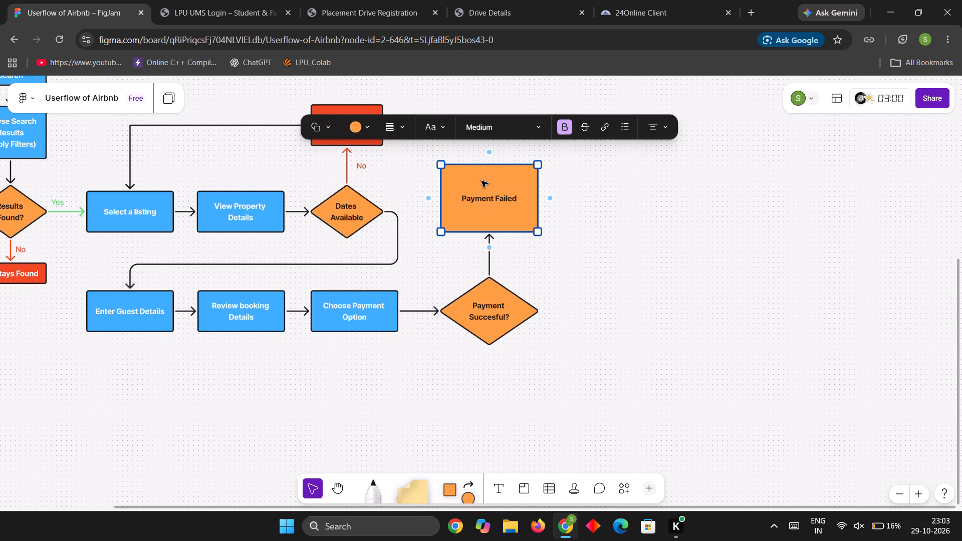
pyautogui.moveTo(489, 163); pyautogui.dragTo(490, 177)
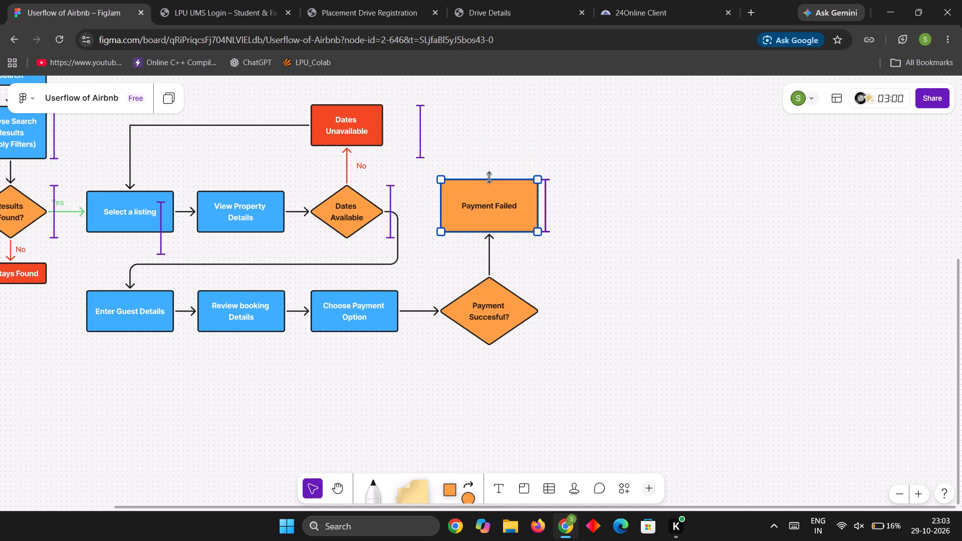
pyautogui.moveTo(490, 177); pyautogui.dragTo(490, 182)
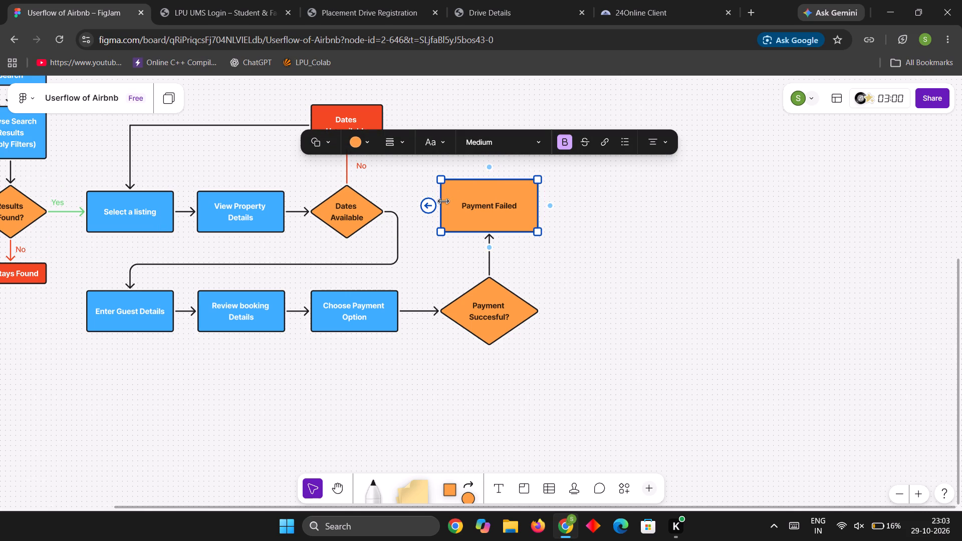
pyautogui.moveTo(443, 201); pyautogui.dragTo(452, 201)
pyautogui.click(615, 242)
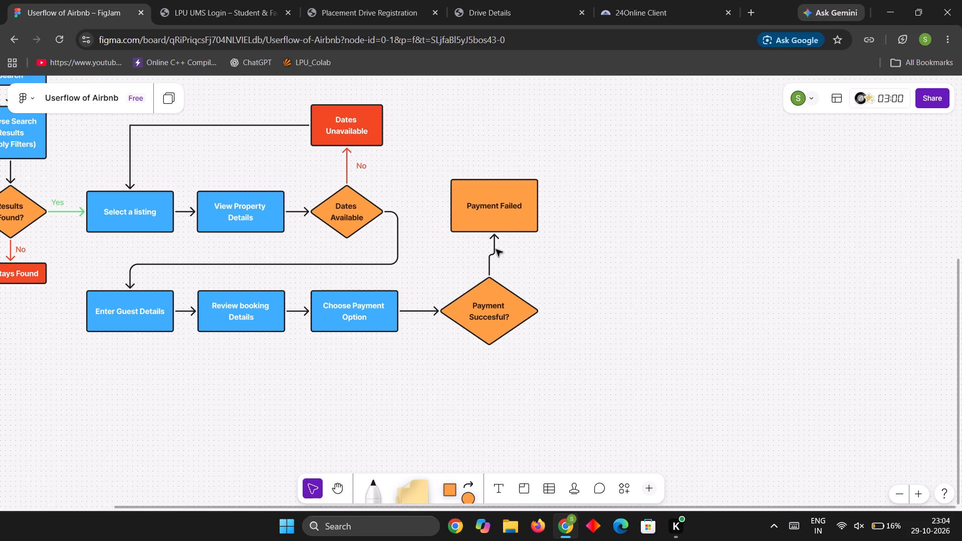
# Nudge the "Payment Failed" rectangle left until its connector from the "Payment Succesful?" diamond is nearly straight.
pyautogui.click(506, 226)
pyautogui.press('Left')
pyautogui.press('Left')
pyautogui.press('Left')
pyautogui.press('Left')
pyautogui.press('Left')
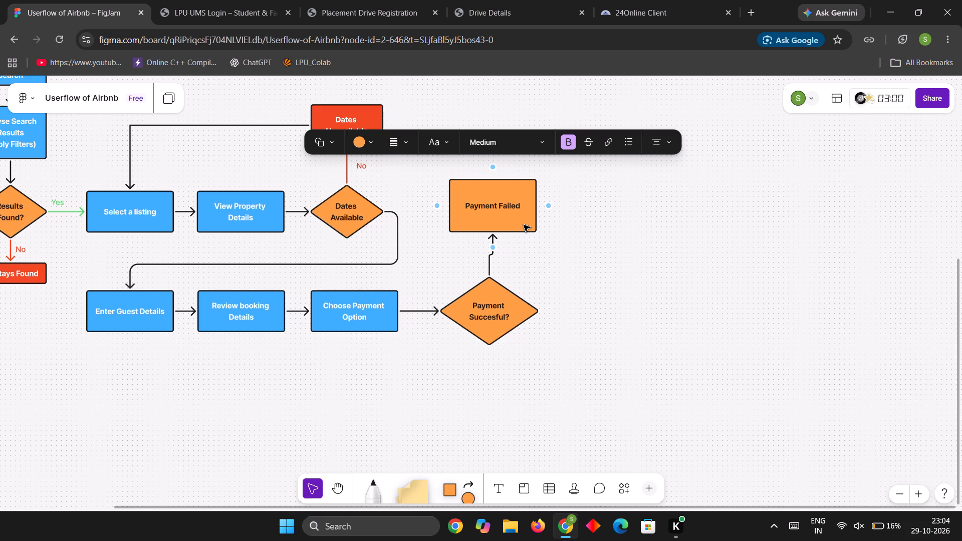
pyautogui.press('Left')
pyautogui.press('Left')
pyautogui.press('Left')
pyautogui.press('Left')
pyautogui.press('Left')
pyautogui.press('Left')
pyautogui.press('Left')
pyautogui.press('Left')
pyautogui.press('Left')
pyautogui.press('Left')
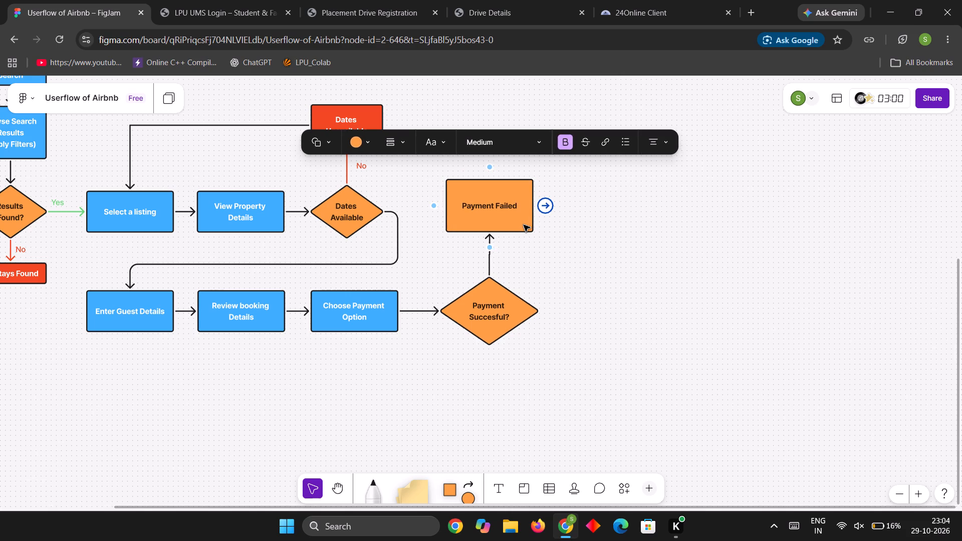
pyautogui.press('Left')
pyautogui.press('Left')
# Reduce the "Payment Failed" rectangle's height from its lower edge to match the blue process boxes.
pyautogui.click(514, 186)
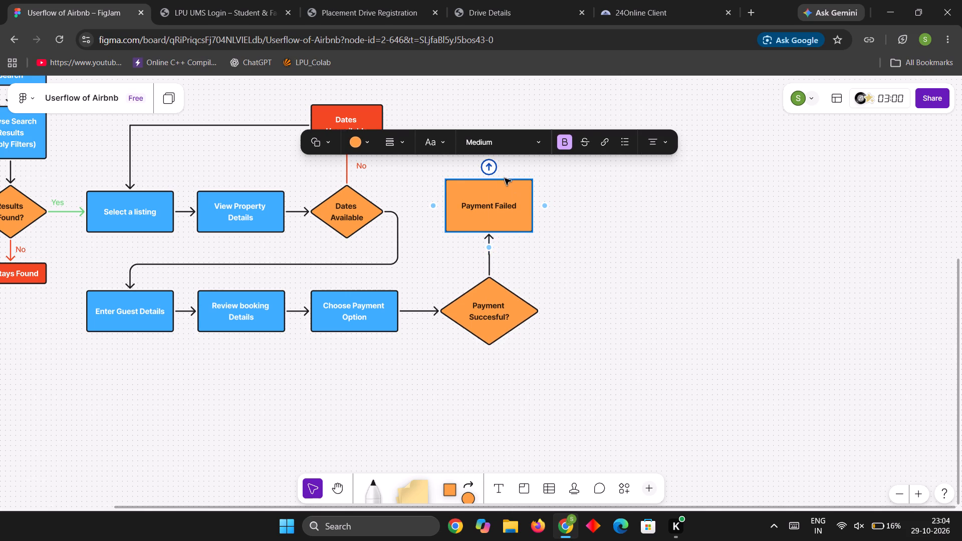
pyautogui.click(505, 182)
pyautogui.moveTo(513, 233); pyautogui.dragTo(514, 220)
pyautogui.click(524, 250)
# Nudge the "Payment Failed" rectangle down toward the "Payment Succesful?" diamond, centring it directly above the diamond.
pyautogui.click(522, 208)
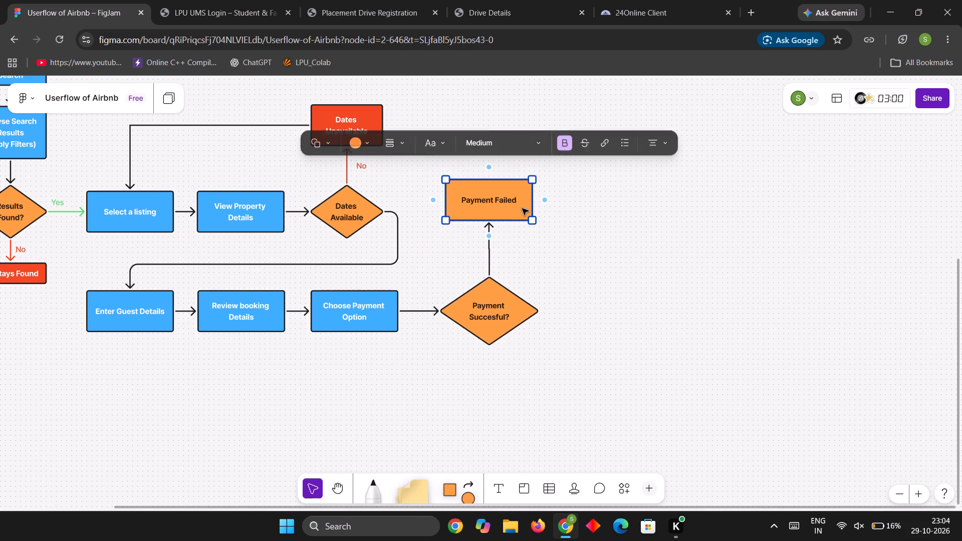
pyautogui.press('Down')
pyautogui.press('Down')
pyautogui.press('Down')
pyautogui.press('Right')
pyautogui.press('Right')
pyautogui.press('Left')
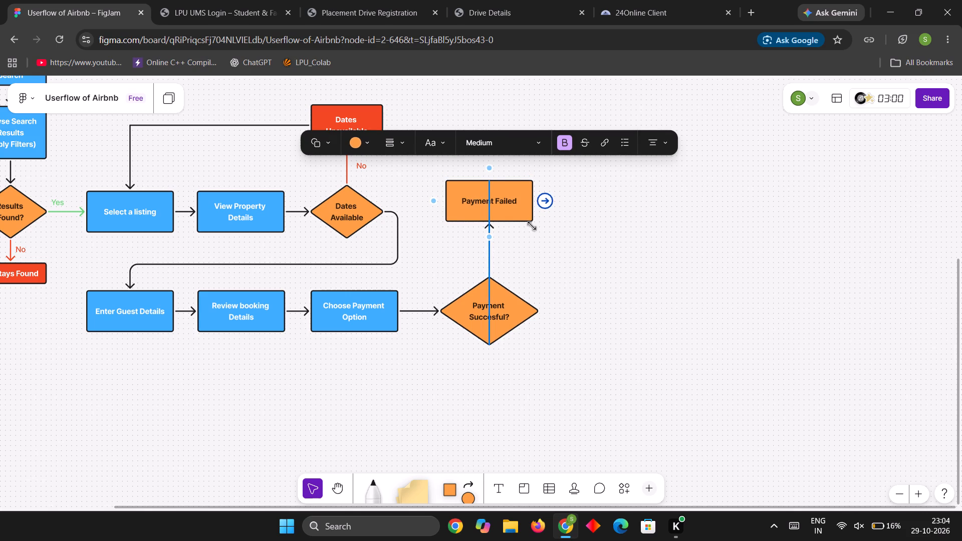
pyautogui.press('Down')
pyautogui.press('Down')
pyautogui.press('Down')
pyautogui.press('Down')
pyautogui.press('Down')
pyautogui.press('Down')
pyautogui.press('Down')
pyautogui.press('Down')
pyautogui.press('Down')
pyautogui.press('Down')
pyautogui.press('Down')
pyautogui.press('Down')
pyautogui.press('Down')
pyautogui.press('Down')
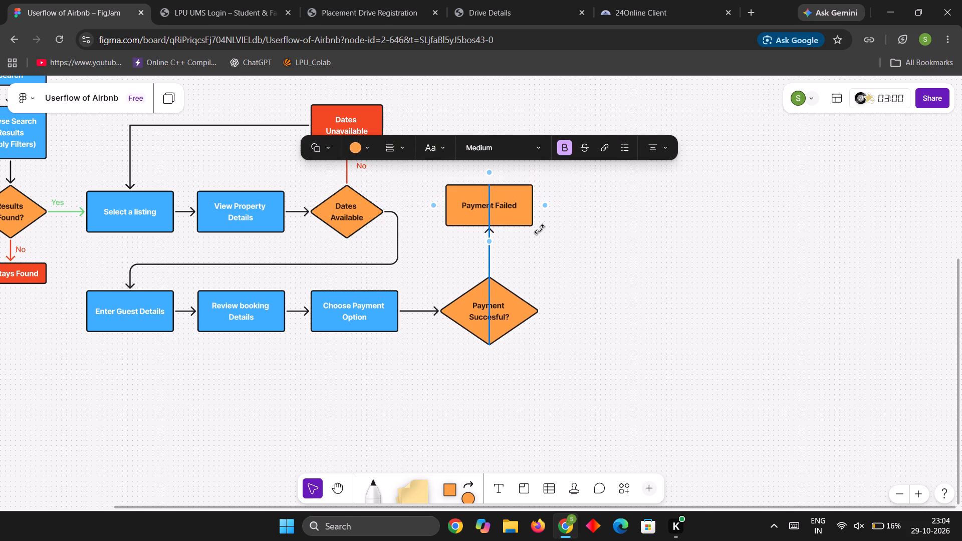
# Fill the "Payment Failed" rectangle with red.
pyautogui.click(528, 217)
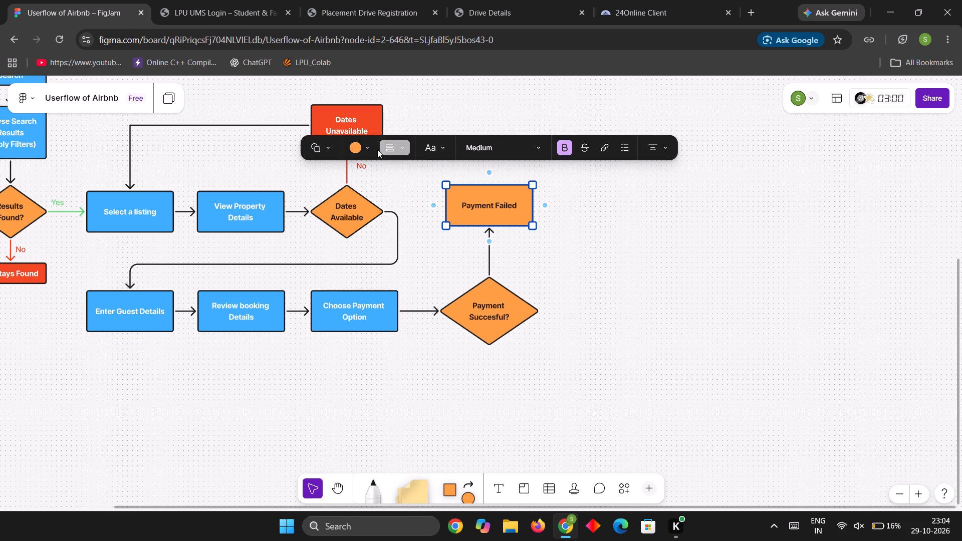
pyautogui.click(374, 150)
pyautogui.click(305, 212)
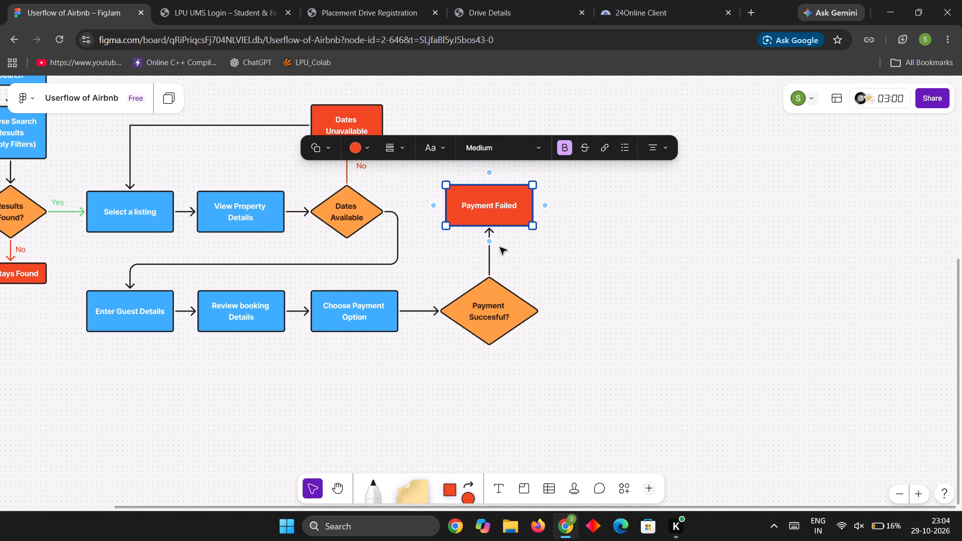
pyautogui.click(573, 265)
# Examine the user flow's overall layout, from the login and sign-up section to the payment branch.
pyautogui.scroll(-3, 596, 245)
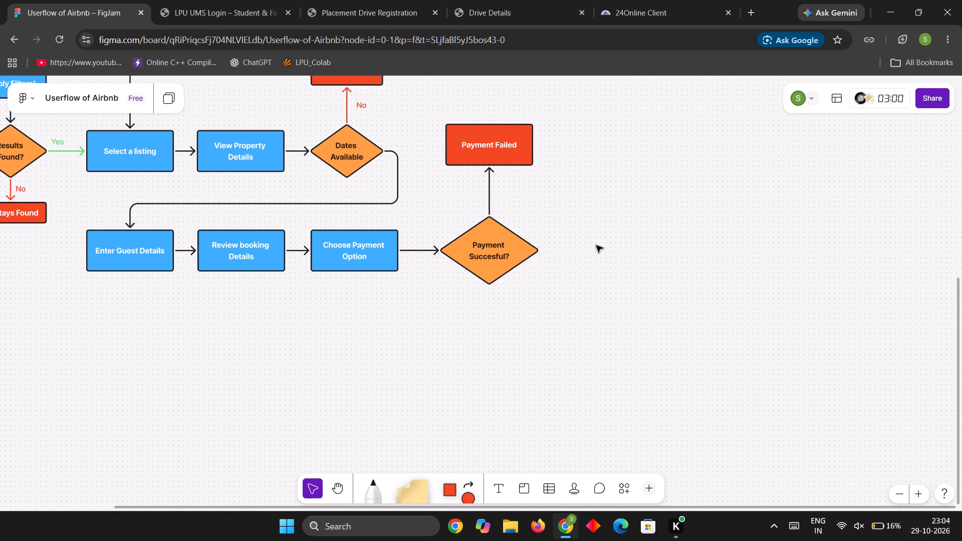
pyautogui.scroll(-3, 604, 247)
pyautogui.scroll(2, 585, 271)
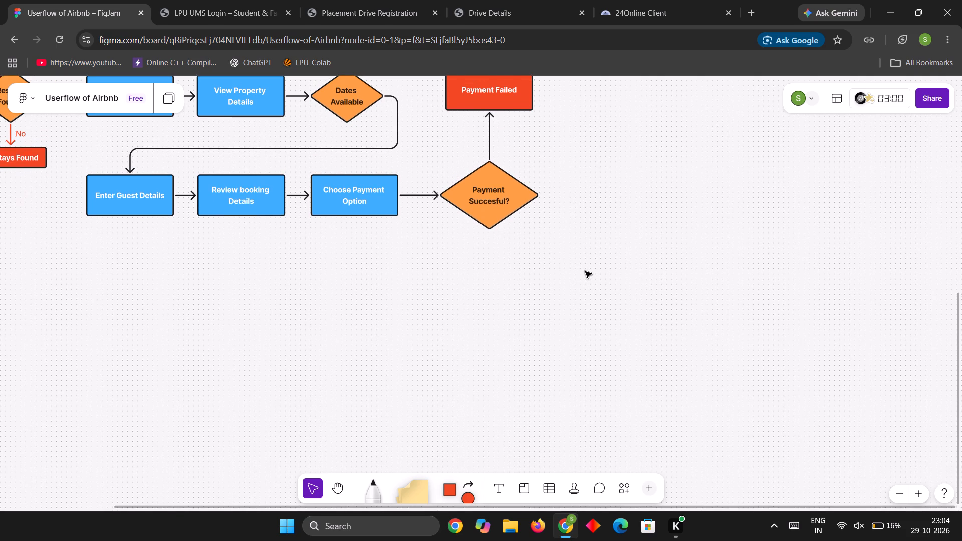
pyautogui.keyDown('ctrl'); pyautogui.scroll(2, 589, 276); pyautogui.keyUp('ctrl')
pyautogui.keyDown('ctrl'); pyautogui.scroll(-5, 589, 276); pyautogui.keyUp('ctrl')
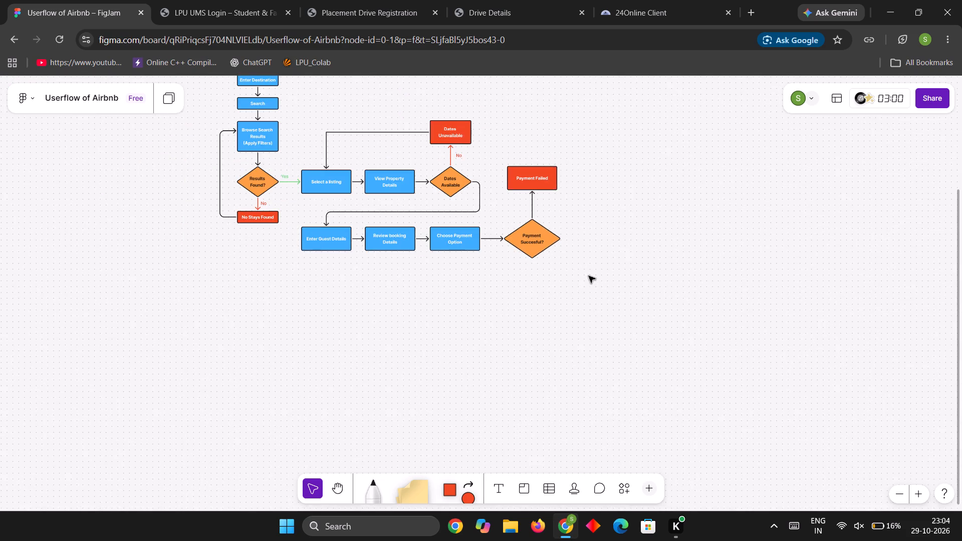
pyautogui.keyDown('ctrl'); pyautogui.scroll(6, 589, 276); pyautogui.keyUp('ctrl')
pyautogui.scroll(5, 553, 212)
pyautogui.scroll(-2, 550, 231)
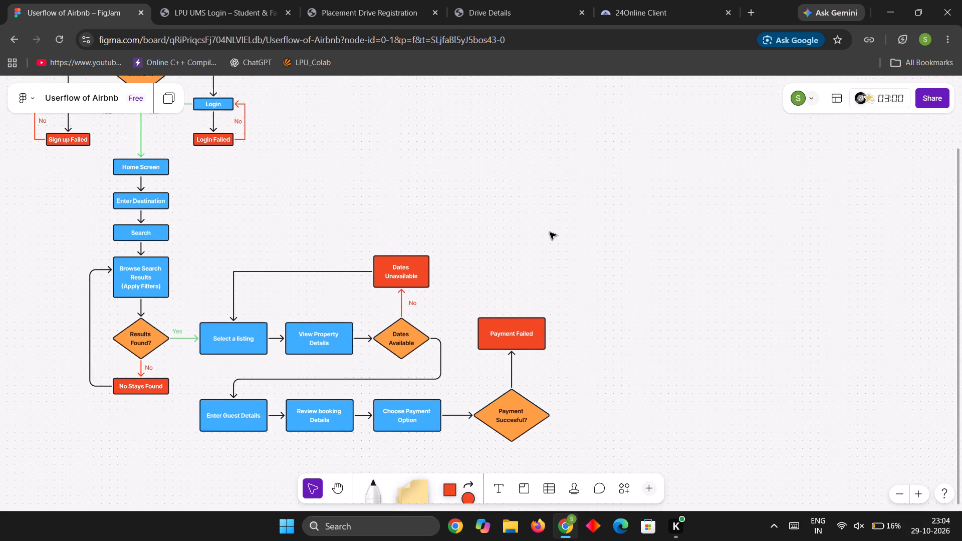
pyautogui.scroll(-2, 550, 232)
pyautogui.scroll(4, 588, 318)
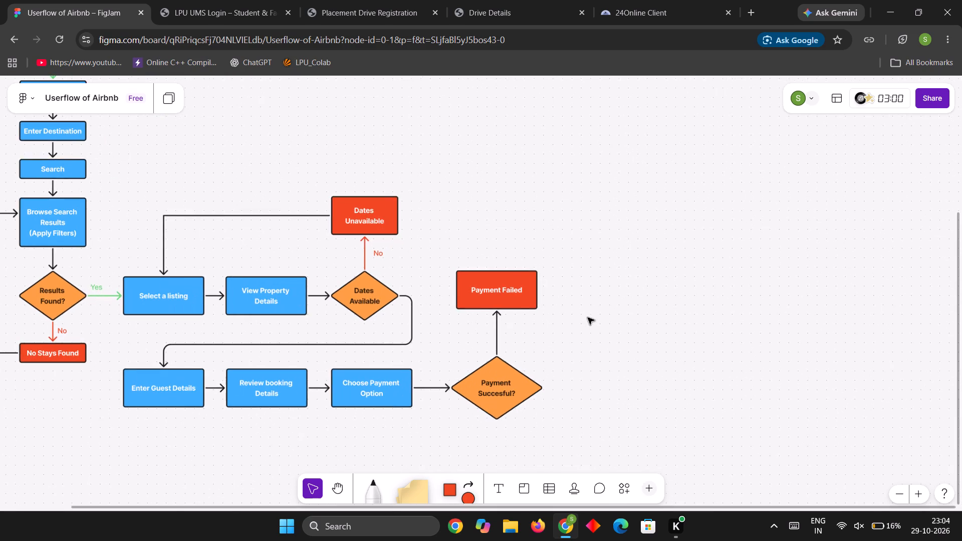
pyautogui.scroll(-2, 588, 318)
pyautogui.scroll(3, 515, 330)
# Colour the connector from the "Payment Succesful?" diamond to "Payment Failed" red.
pyautogui.click(495, 343)
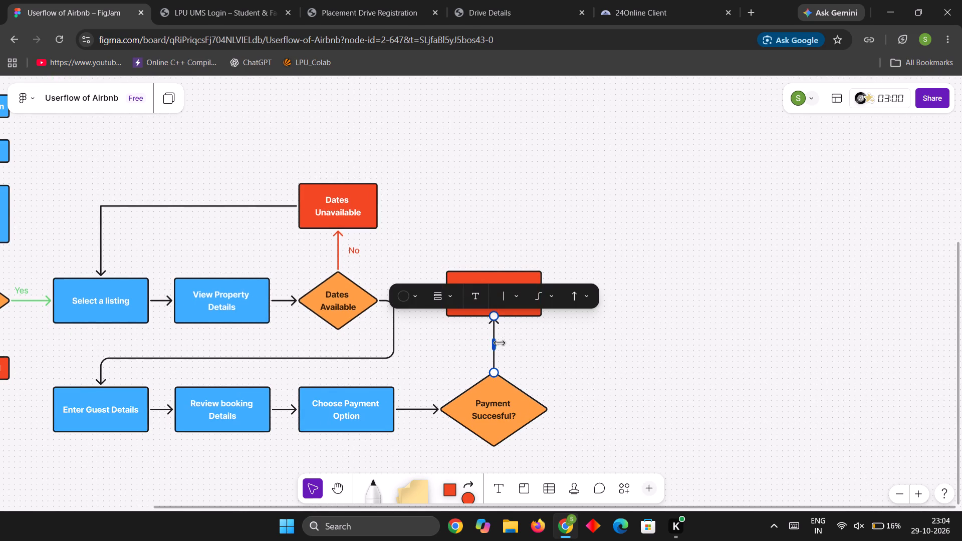
pyautogui.click(419, 294)
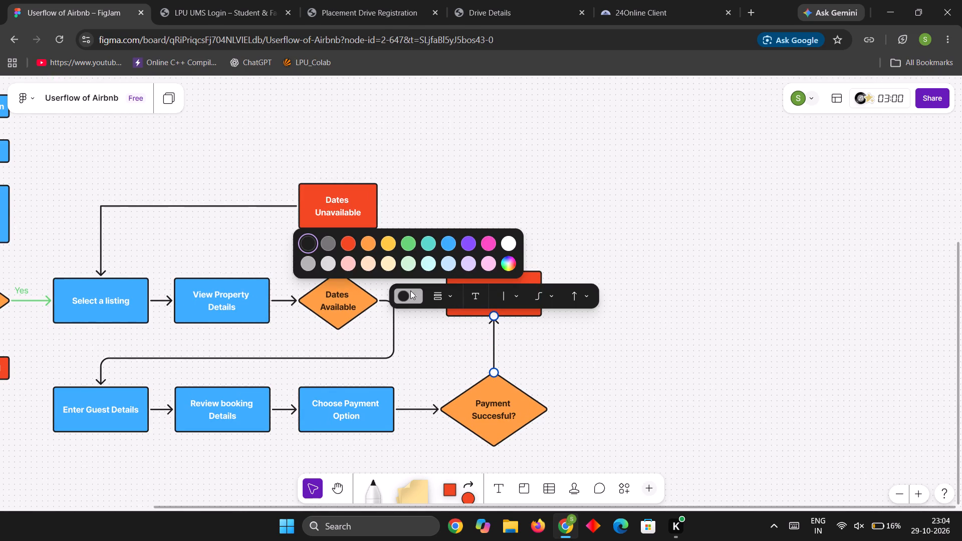
pyautogui.click(347, 244)
pyautogui.click(569, 350)
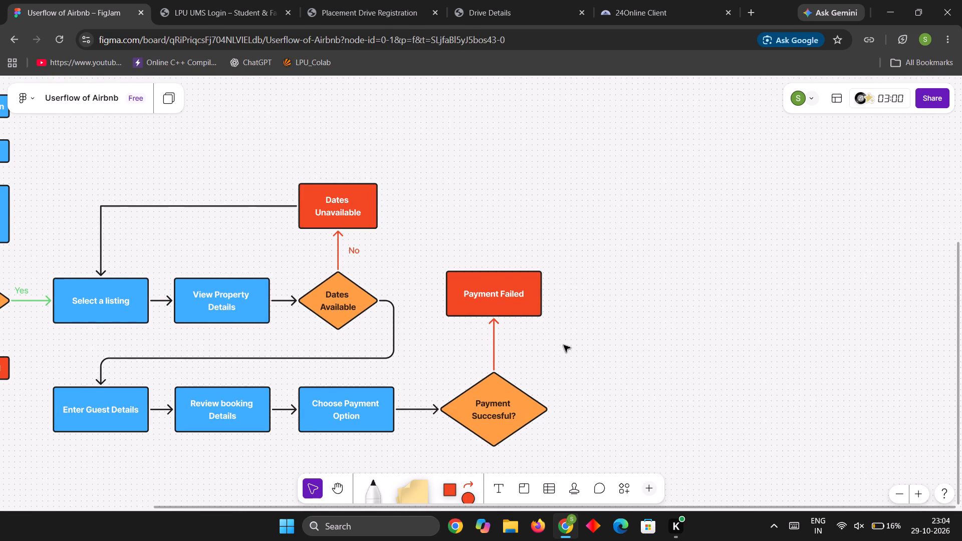
# Duplicate the red "No" label above "Dates Available" and place the copy beside the connector to "Payment Failed".
pyautogui.click(356, 252)
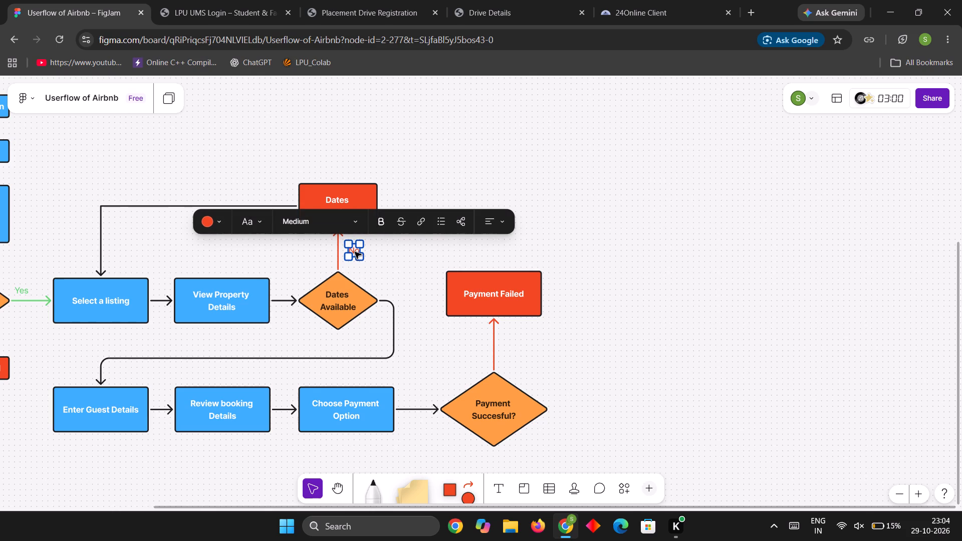
pyautogui.hotkey('ctrl', 'd')
pyautogui.moveTo(357, 252); pyautogui.dragTo(483, 333)
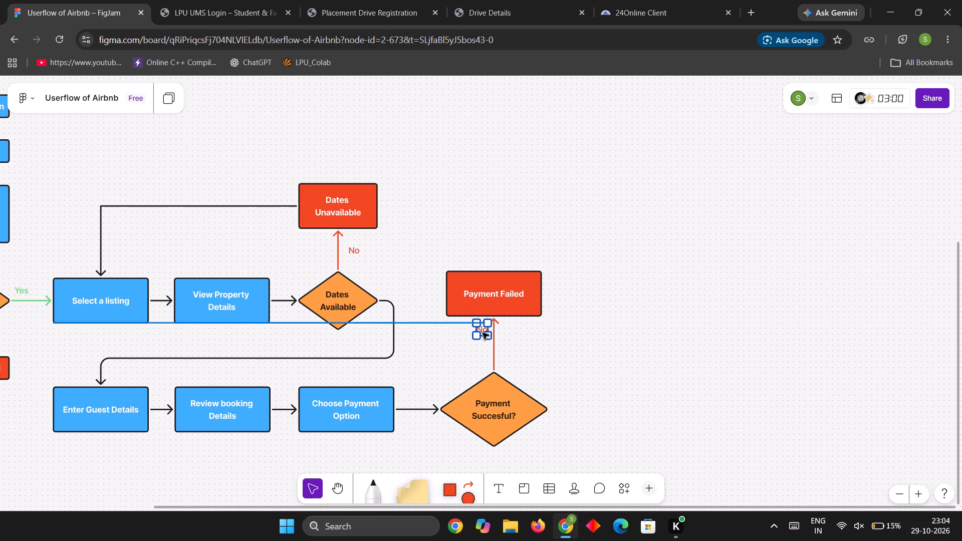
pyautogui.moveTo(483, 333); pyautogui.dragTo(503, 342)
pyautogui.click(551, 348)
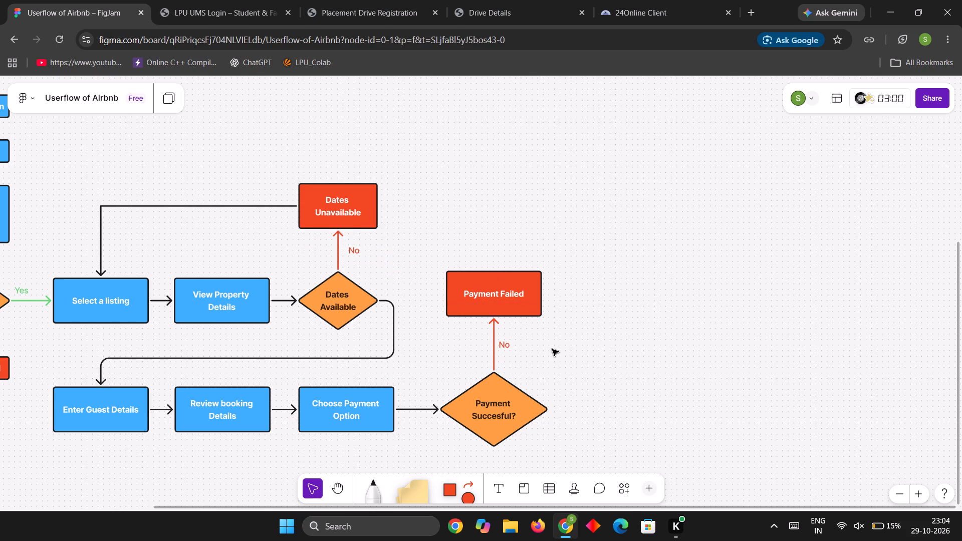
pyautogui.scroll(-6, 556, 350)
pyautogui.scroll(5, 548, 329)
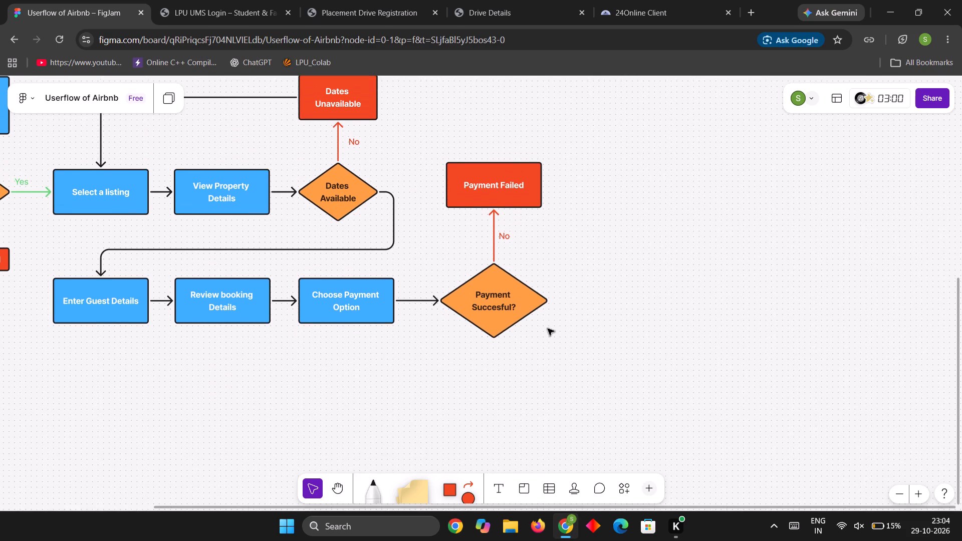
# Examine the user flow from the start and login section down to the payment branch.
pyautogui.scroll(2, 548, 329)
pyautogui.keyDown('ctrl'); pyautogui.scroll(-2, 548, 329); pyautogui.keyUp('ctrl')
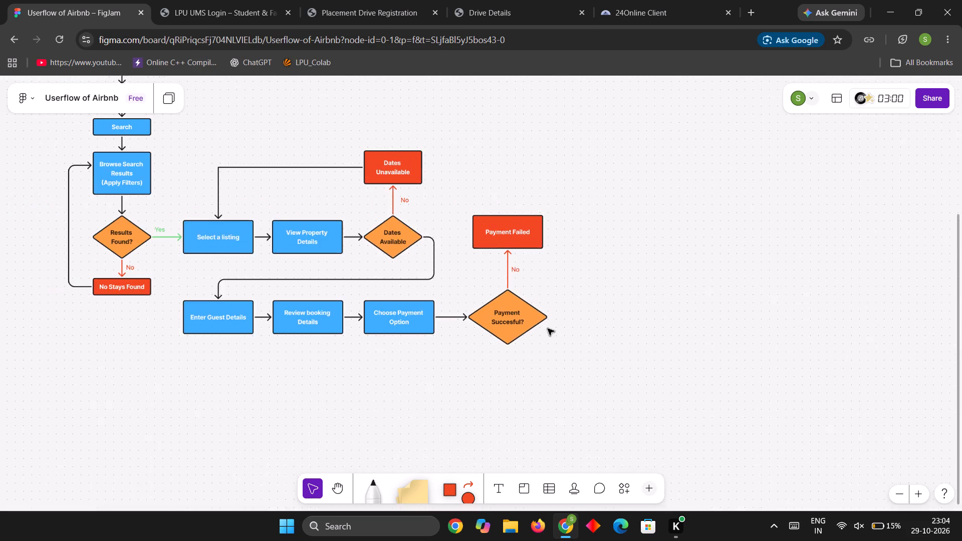
pyautogui.keyDown('ctrl'); pyautogui.scroll(-3, 548, 329); pyautogui.keyUp('ctrl')
pyautogui.scroll(3, 480, 270)
pyautogui.scroll(3, 444, 248)
pyautogui.scroll(5, 335, 251)
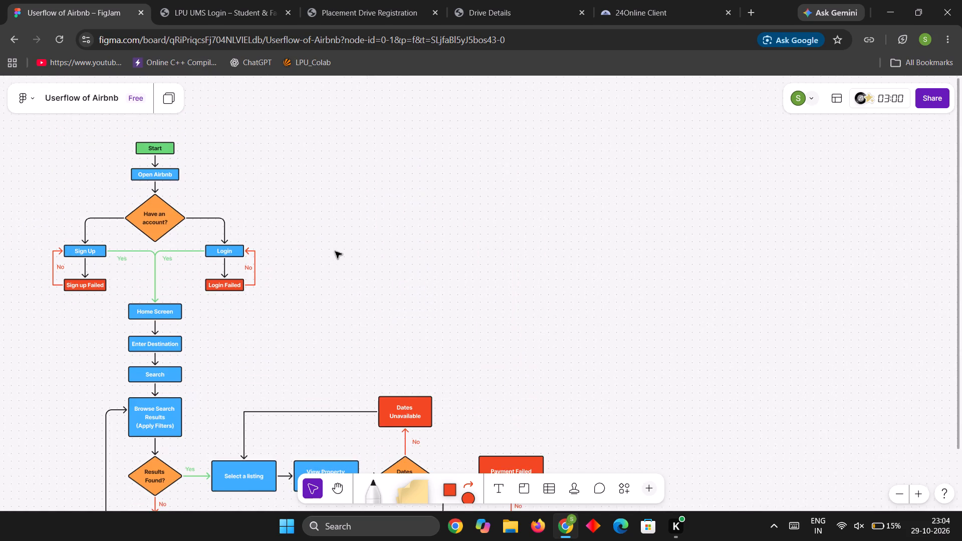
pyautogui.scroll(4, 254, 277)
pyautogui.scroll(-4, 254, 277)
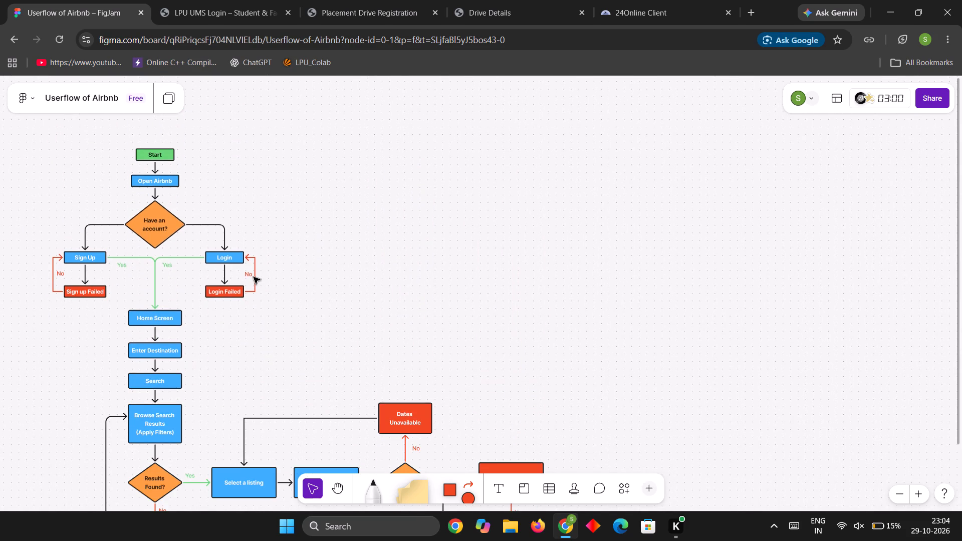
pyautogui.scroll(-6, 254, 277)
pyautogui.scroll(-5, 539, 350)
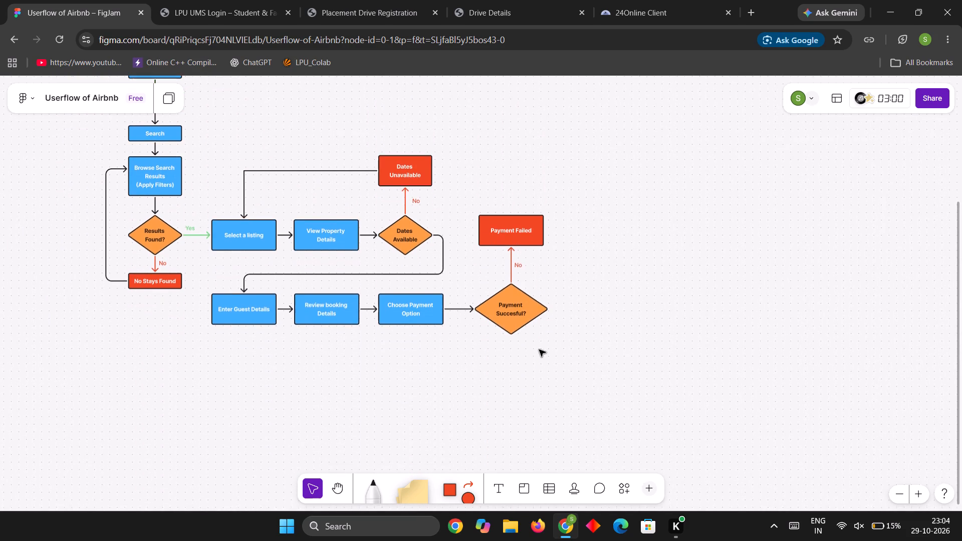
# Add a connected blank diamond directly below the "Payment Succesful?" diamond.
pyautogui.scroll(-2, 539, 350)
pyautogui.click(516, 213)
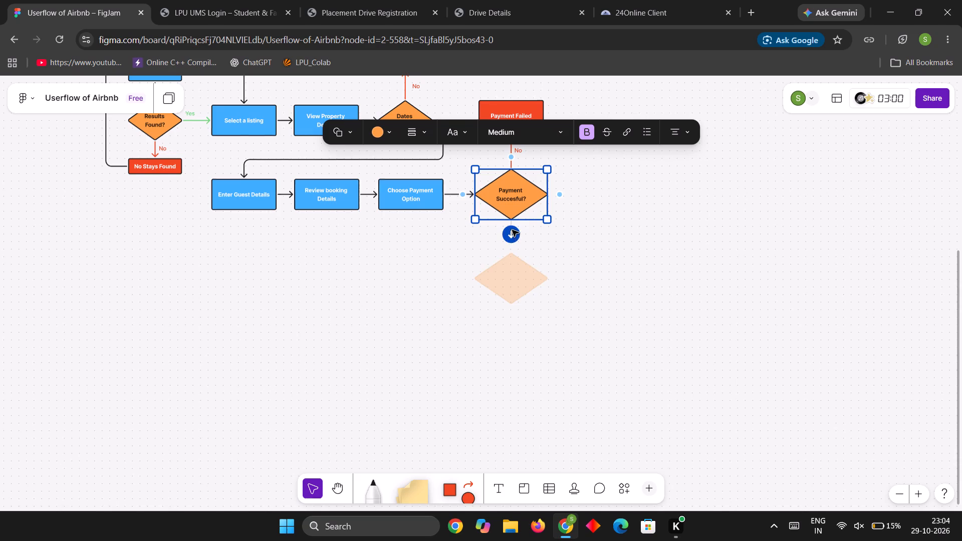
pyautogui.click(512, 232)
pyautogui.click(609, 308)
# Nudge the "Payment Failed" rectangle down slightly, closer to the "Payment Succesful?" diamond, keeping it centred above the diamond.
pyautogui.click(520, 123)
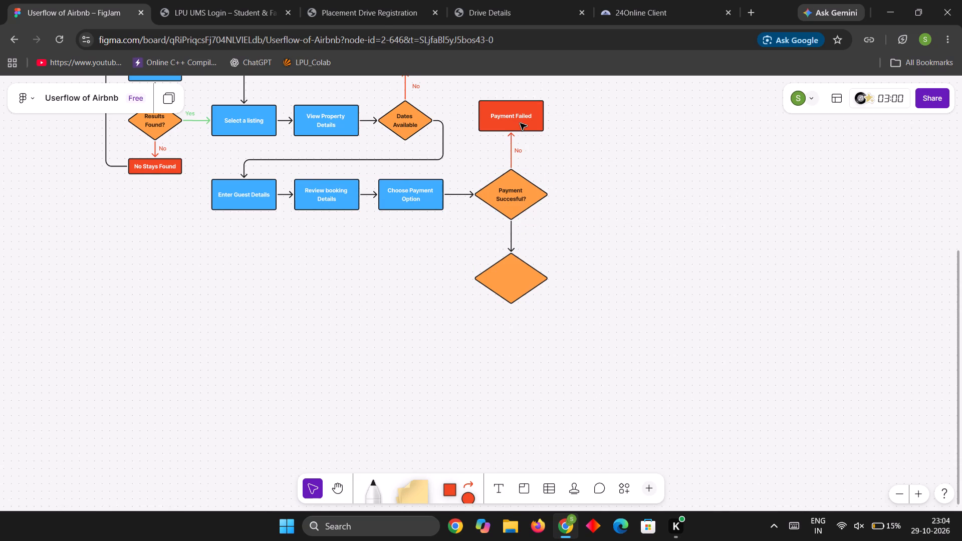
pyautogui.press('Down')
pyautogui.press('Down')
pyautogui.press('Down')
pyautogui.press('Down')
pyautogui.press('Down')
pyautogui.press('Down')
pyautogui.press('Down')
pyautogui.press('Down')
pyautogui.press('Down')
pyautogui.press('Down')
pyautogui.press('Down')
pyautogui.press('Down')
pyautogui.press('Down')
pyautogui.press('Down')
pyautogui.press('Down')
pyautogui.press('Down')
pyautogui.press('Down')
pyautogui.press('Down')
pyautogui.press('Down')
pyautogui.press('Down')
pyautogui.press('Down')
pyautogui.press('Down')
pyautogui.press('Down')
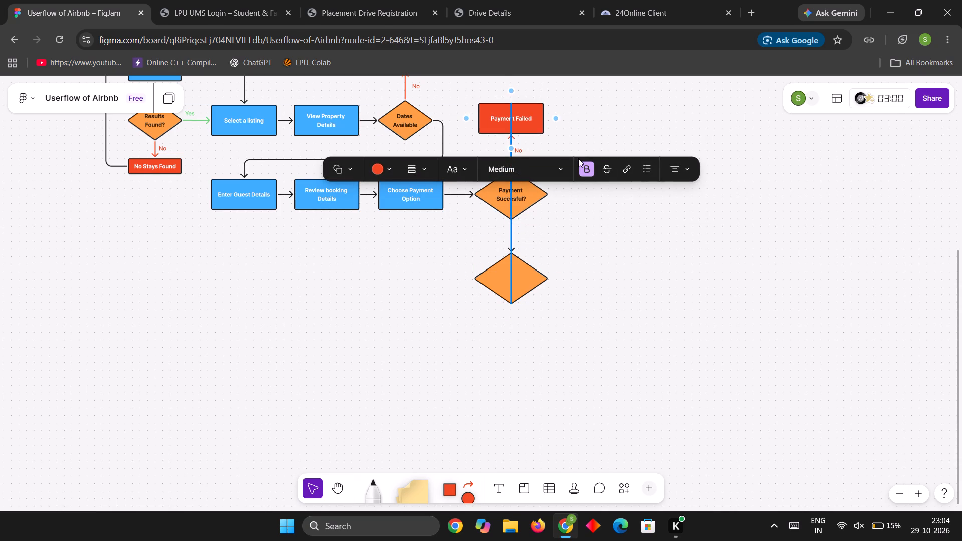
pyautogui.click(617, 253)
# Nudge the "No" label beside the "Payment Failed" connector slightly down and right to centre it along the shortened arrow.
pyautogui.scroll(4, 552, 209)
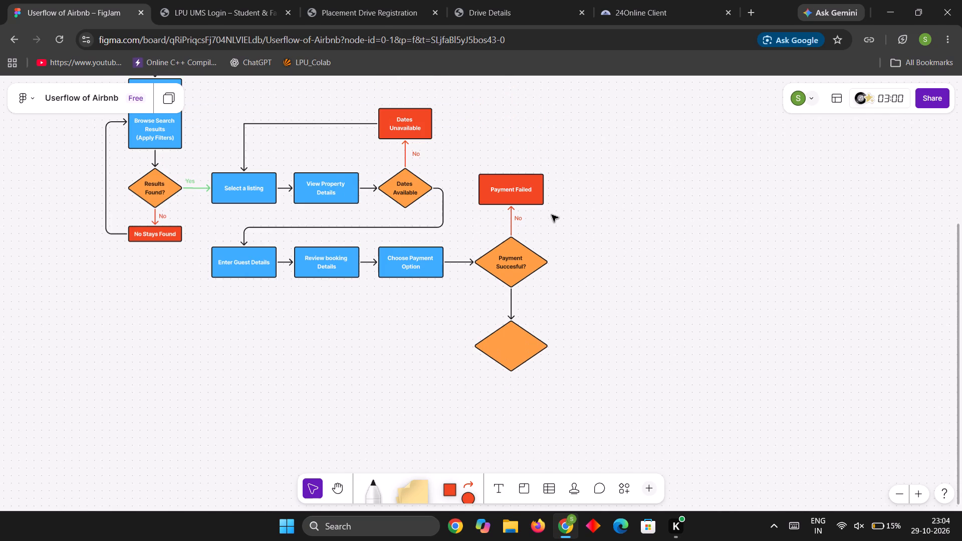
pyautogui.scroll(4, 553, 220)
pyautogui.click(501, 228)
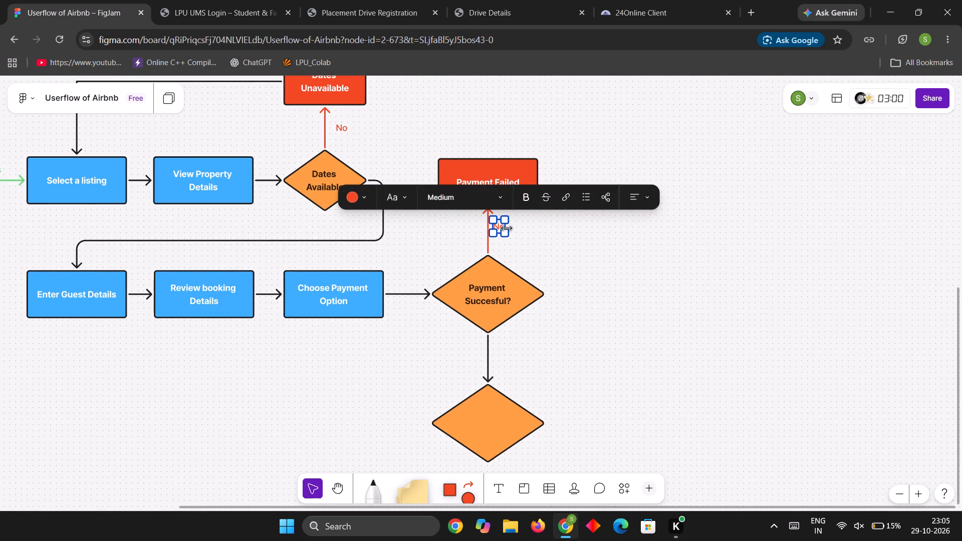
pyautogui.press('Down')
pyautogui.press('Down')
pyautogui.press('Down')
pyautogui.press('Down')
pyautogui.press('Down')
pyautogui.press('Down')
pyautogui.press('Down')
pyautogui.press('Down')
pyautogui.press('Down')
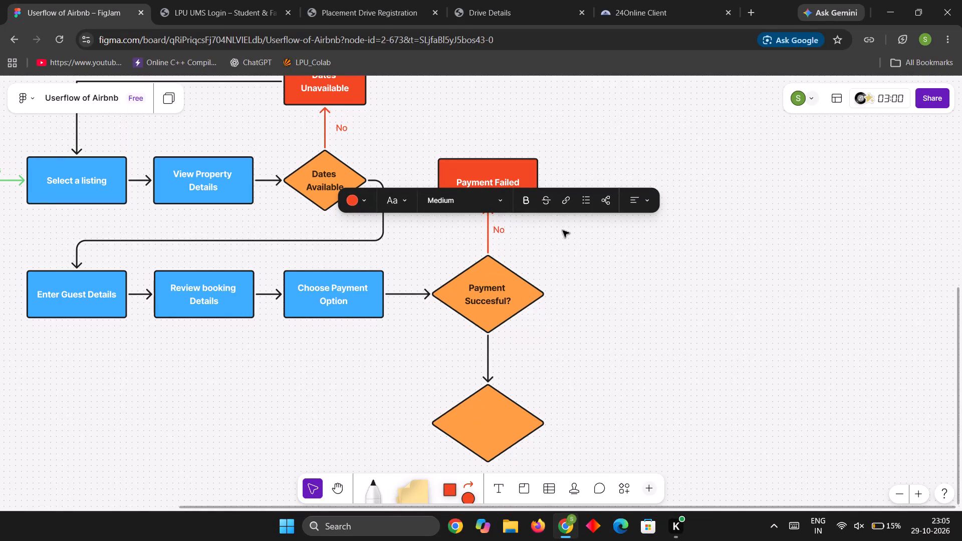
pyautogui.press('Down')
pyautogui.press('Down')
pyautogui.click(567, 232)
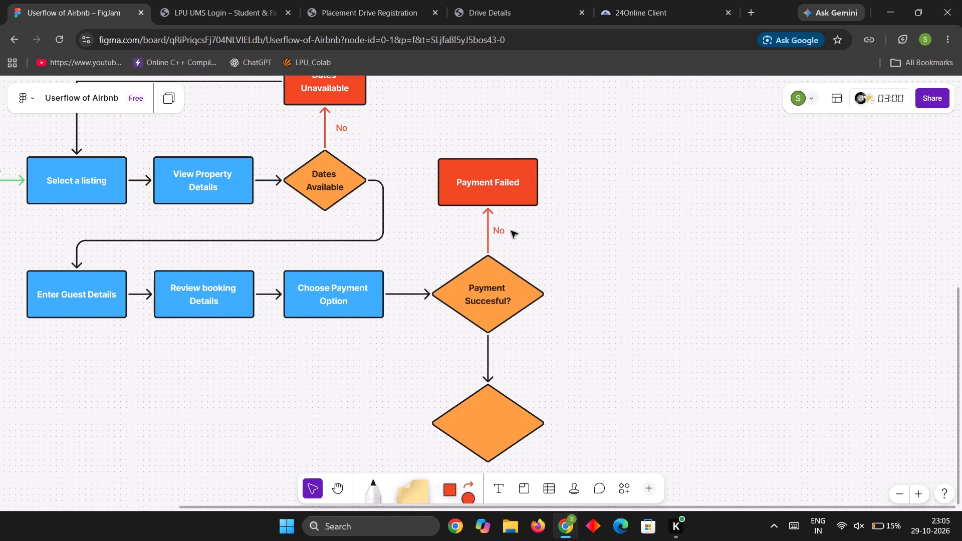
pyautogui.click(505, 231)
pyautogui.press('Right')
pyautogui.press('Right')
pyautogui.press('Right')
pyautogui.click(538, 236)
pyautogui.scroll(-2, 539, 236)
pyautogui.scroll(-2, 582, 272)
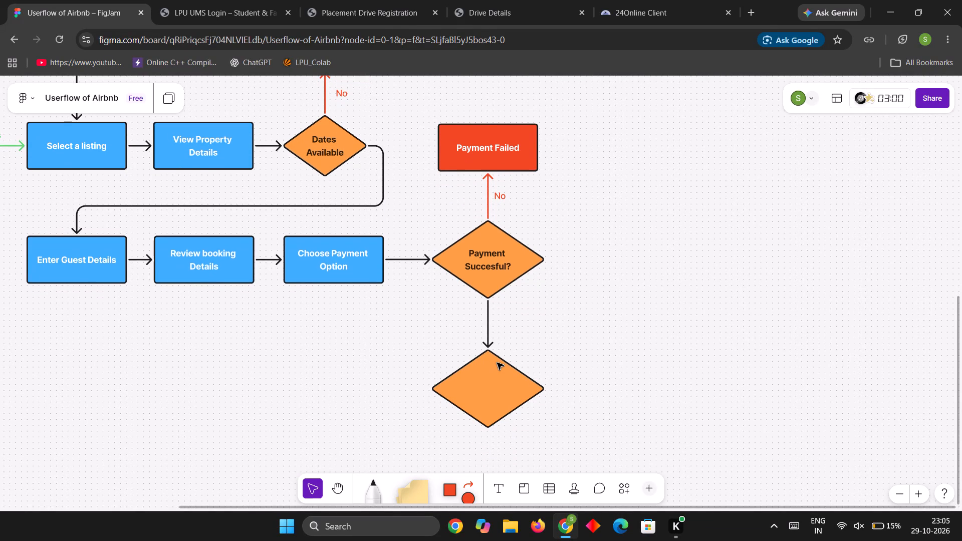
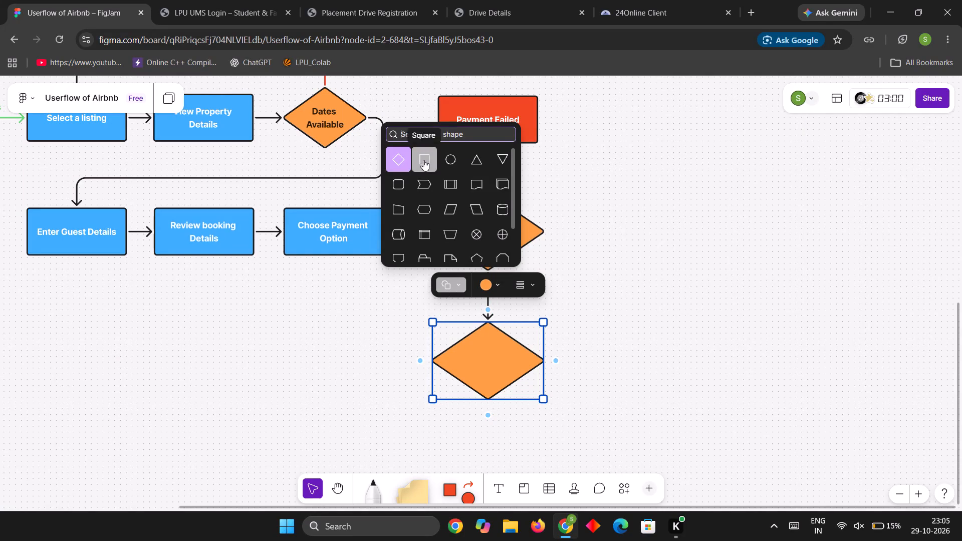
# Change the blank diamond below "Payment Succesful?" to a square shape and label it "Booking Confirmation".
pyautogui.click(423, 160)
pyautogui.click(497, 361)
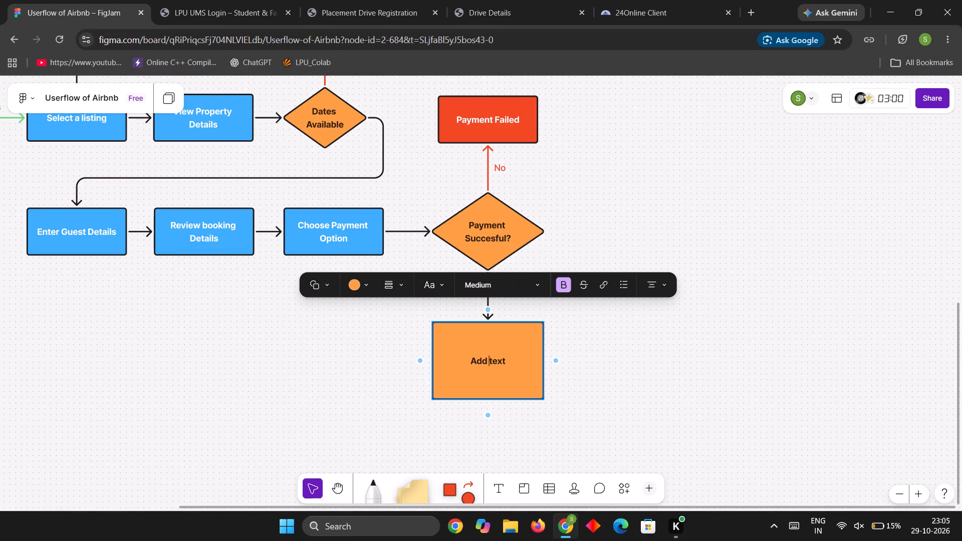
pyautogui.hotkey('shift', 'b')
pyautogui.write('ooking Confirmation')
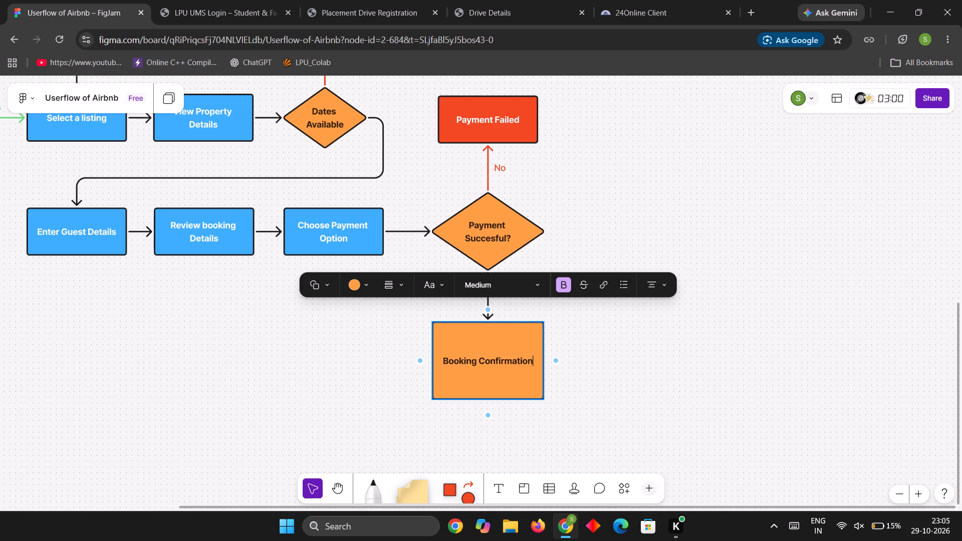
pyautogui.click(610, 357)
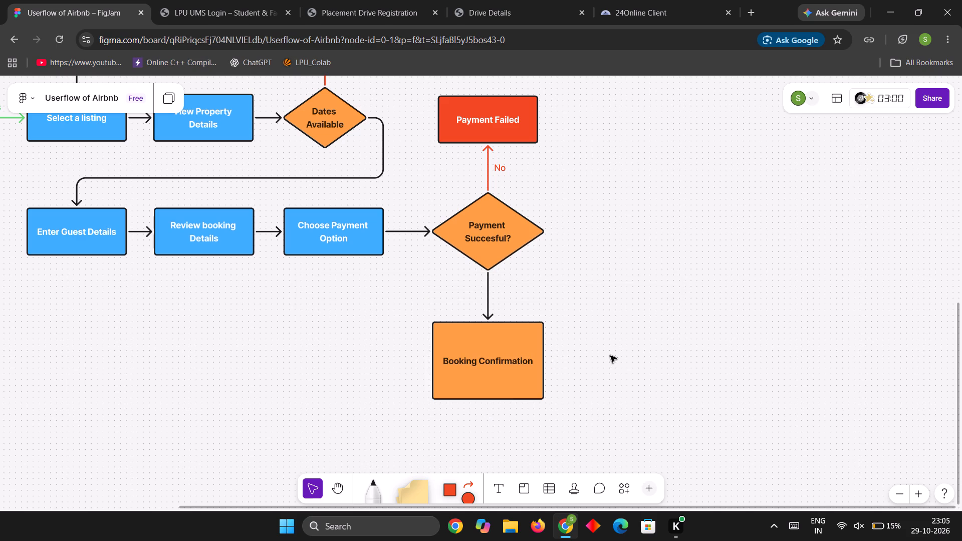
# Resize the "Booking Confirmation" shape to match the size of the other rectangles, such as "Payment Failed".
pyautogui.click(509, 393)
pyautogui.moveTo(544, 397); pyautogui.dragTo(536, 374)
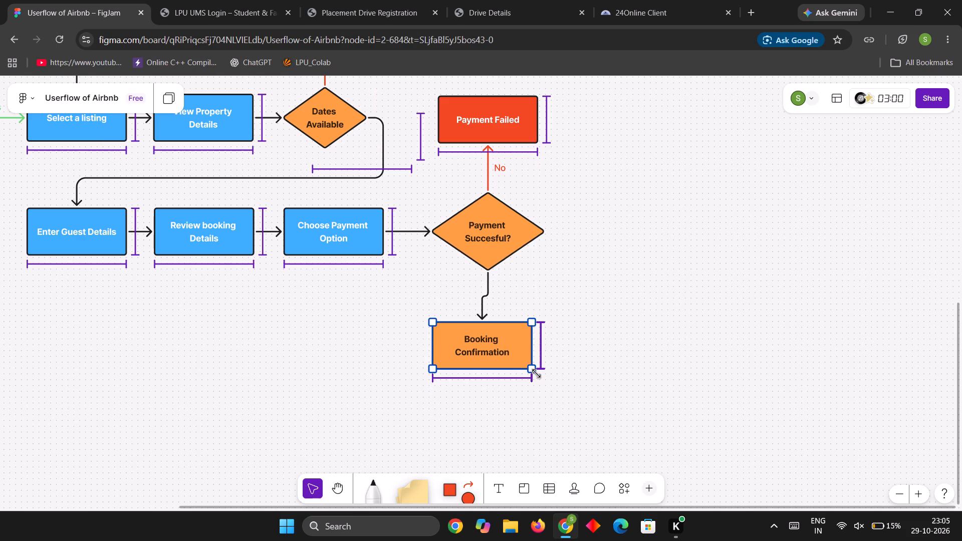
pyautogui.moveTo(536, 374); pyautogui.dragTo(536, 373)
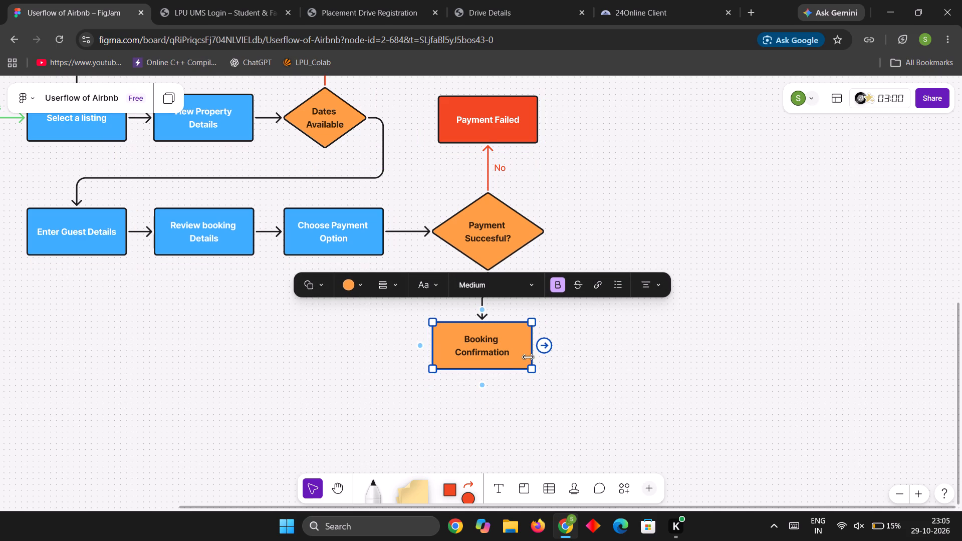
pyautogui.click(517, 348)
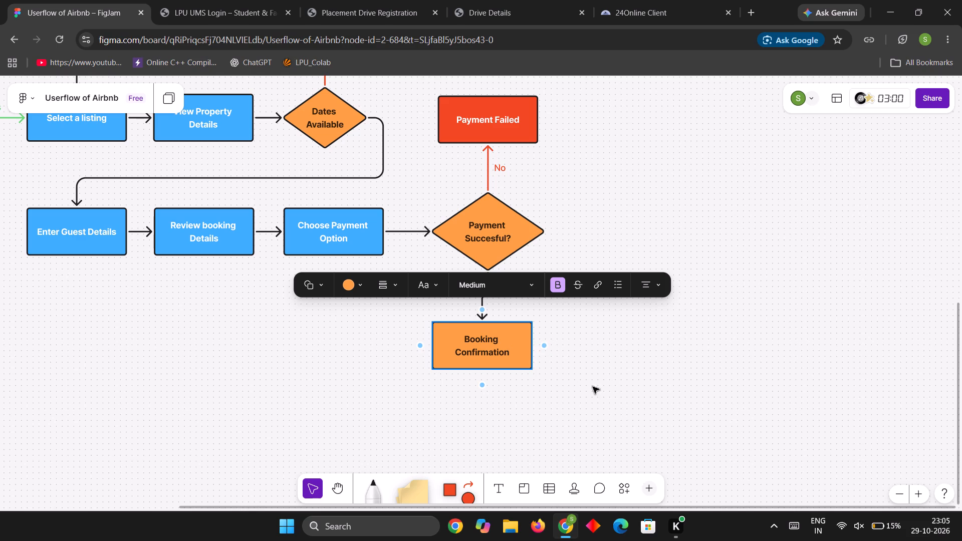
pyautogui.click(600, 393)
# Nudge the "Booking Confirmation" rectangle right and up so it is centred directly below the "Payment Succesful?" diamond with a shorter, straight connector.
pyautogui.click(514, 343)
pyautogui.press('Right')
pyautogui.press('Right')
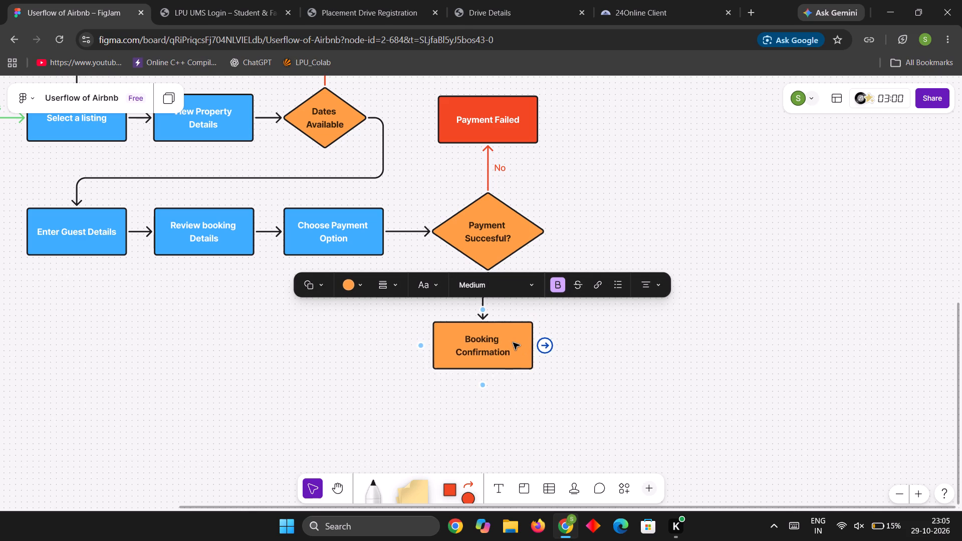
pyautogui.press('Right')
pyautogui.press('Right')
pyautogui.press('Right')
pyautogui.press('Right')
pyautogui.press('Right')
pyautogui.press('Right')
pyautogui.press('Right')
pyautogui.press('Right')
pyautogui.press('Right')
pyautogui.press('Right')
pyautogui.press('Right')
pyautogui.press('Right')
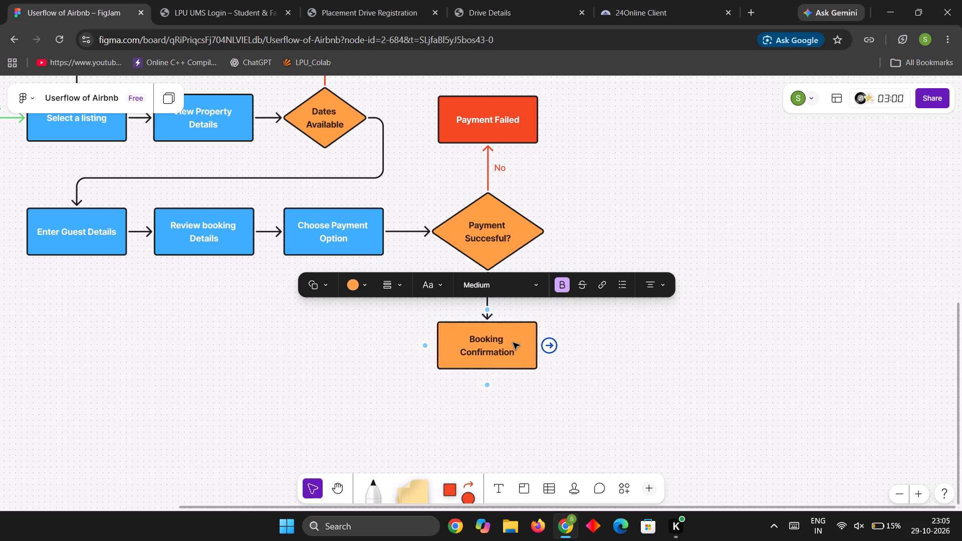
pyautogui.press('Right')
pyautogui.press('Right')
pyautogui.press('Up')
pyautogui.press('Up')
pyautogui.press('Up')
pyautogui.press('Up')
pyautogui.press('Up')
pyautogui.press('Up')
pyautogui.press('Up')
pyautogui.press('Up')
pyautogui.press('Up')
pyautogui.press('Up')
pyautogui.press('Up')
pyautogui.press('Up')
pyautogui.press('Up')
pyautogui.press('Up')
pyautogui.press('Up')
pyautogui.press('Up')
pyautogui.press('Up')
pyautogui.press('Up')
pyautogui.press('Up')
pyautogui.press('Up')
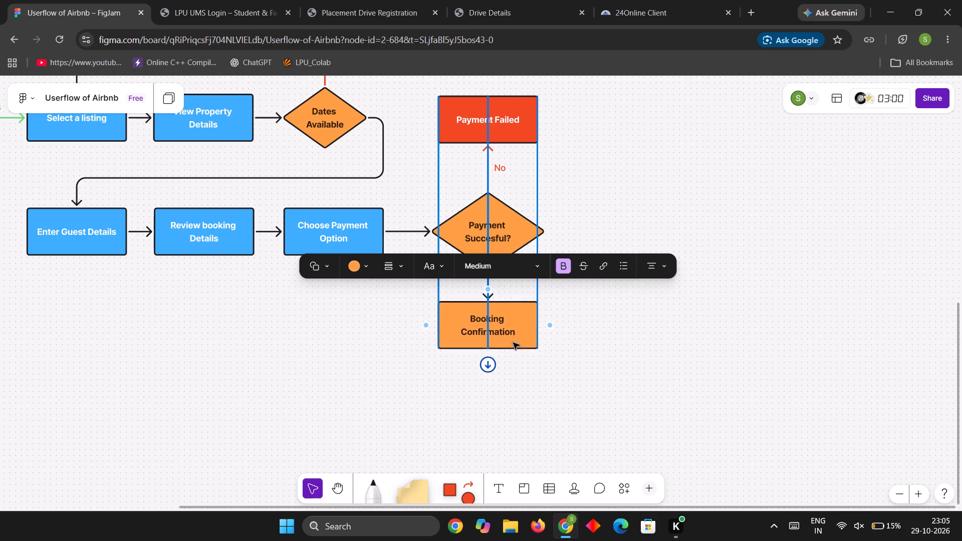
pyautogui.click(566, 391)
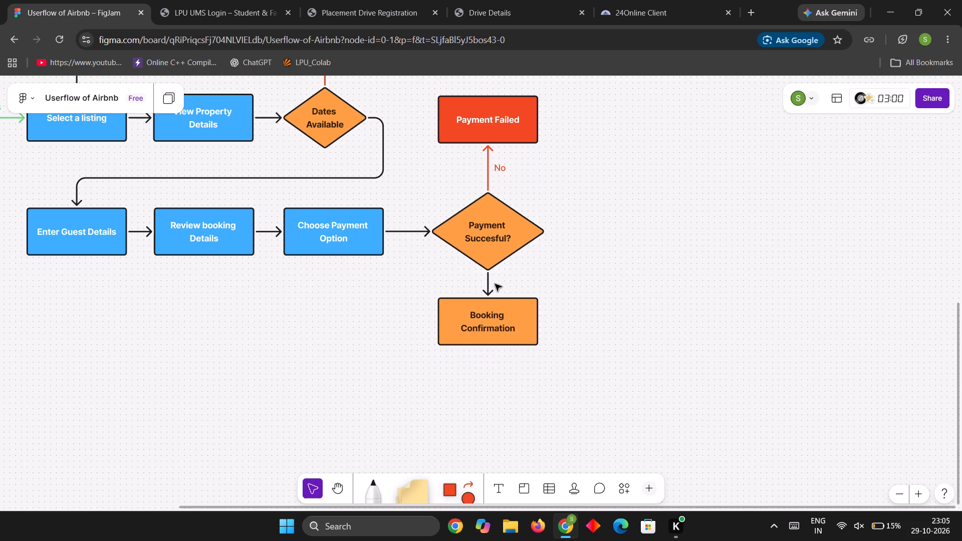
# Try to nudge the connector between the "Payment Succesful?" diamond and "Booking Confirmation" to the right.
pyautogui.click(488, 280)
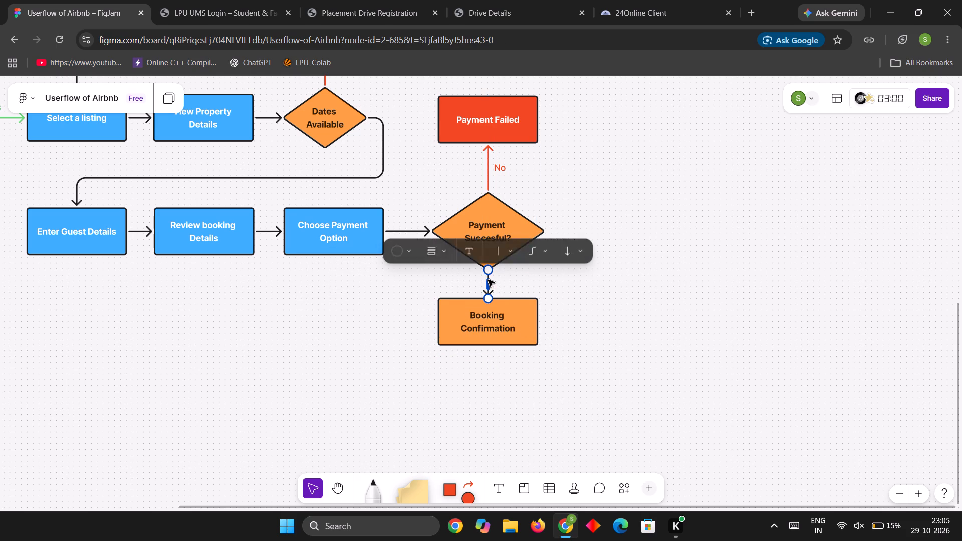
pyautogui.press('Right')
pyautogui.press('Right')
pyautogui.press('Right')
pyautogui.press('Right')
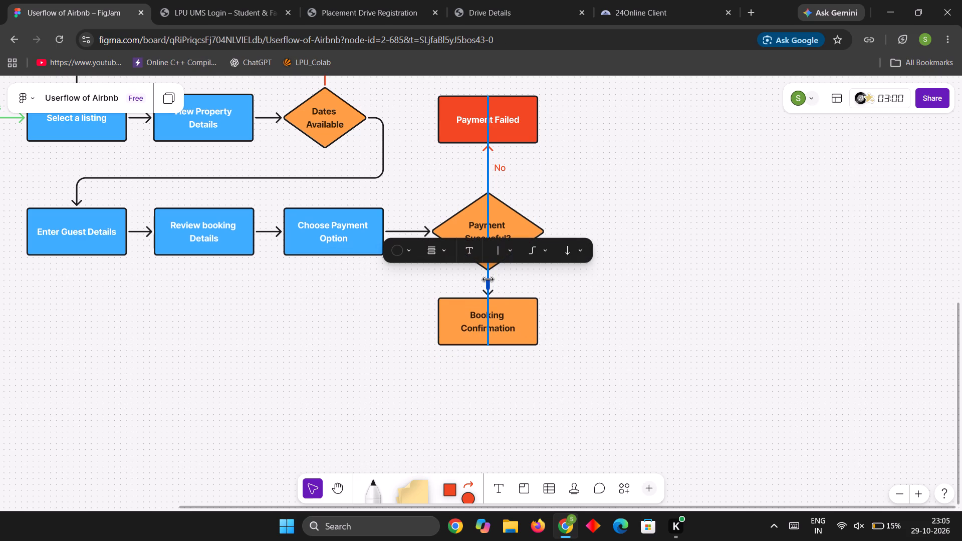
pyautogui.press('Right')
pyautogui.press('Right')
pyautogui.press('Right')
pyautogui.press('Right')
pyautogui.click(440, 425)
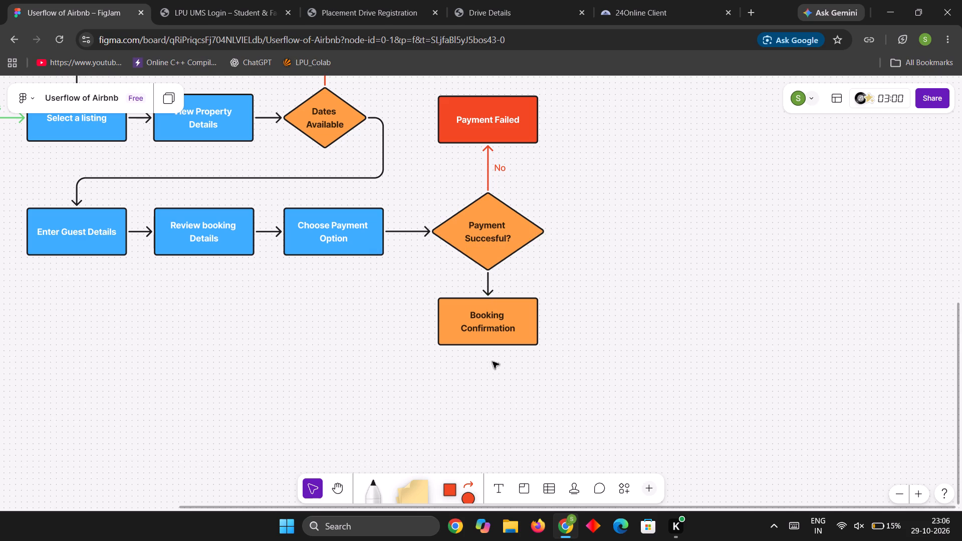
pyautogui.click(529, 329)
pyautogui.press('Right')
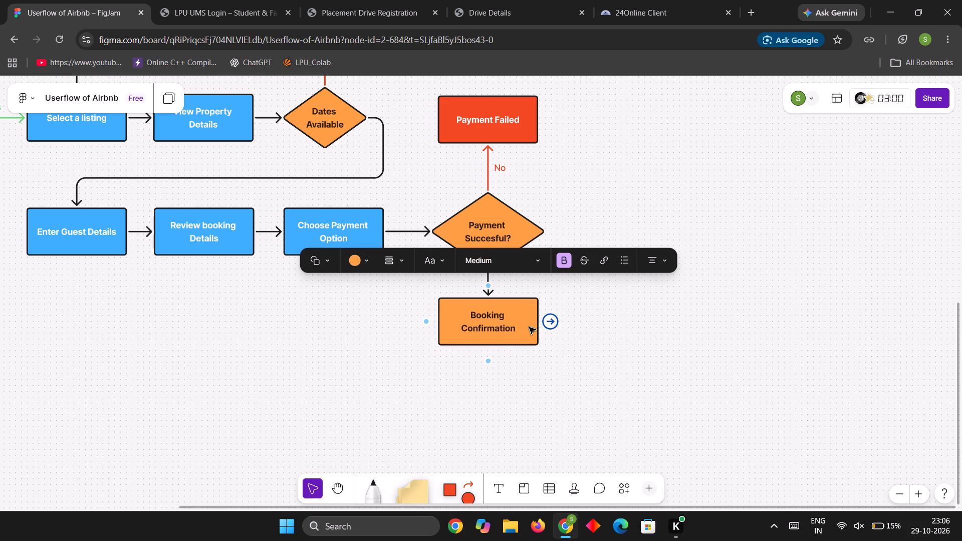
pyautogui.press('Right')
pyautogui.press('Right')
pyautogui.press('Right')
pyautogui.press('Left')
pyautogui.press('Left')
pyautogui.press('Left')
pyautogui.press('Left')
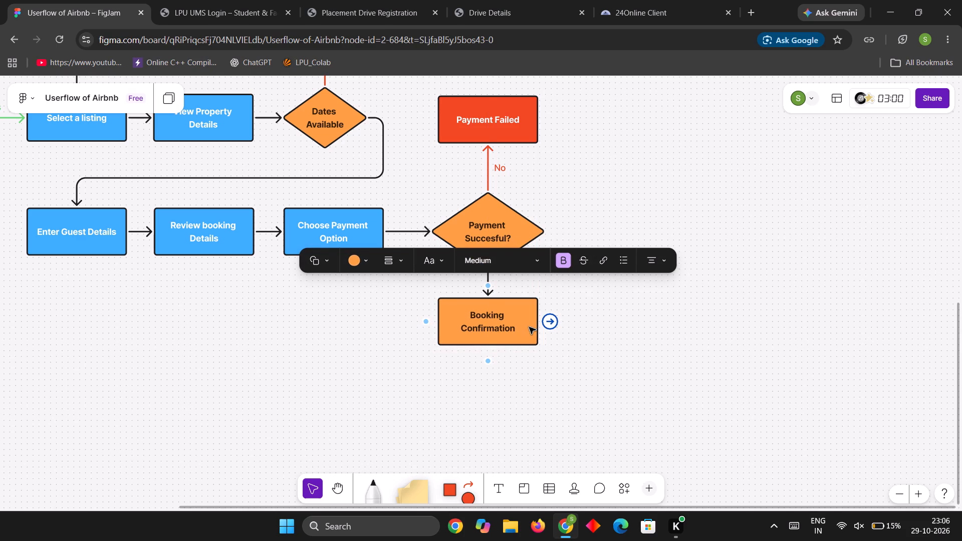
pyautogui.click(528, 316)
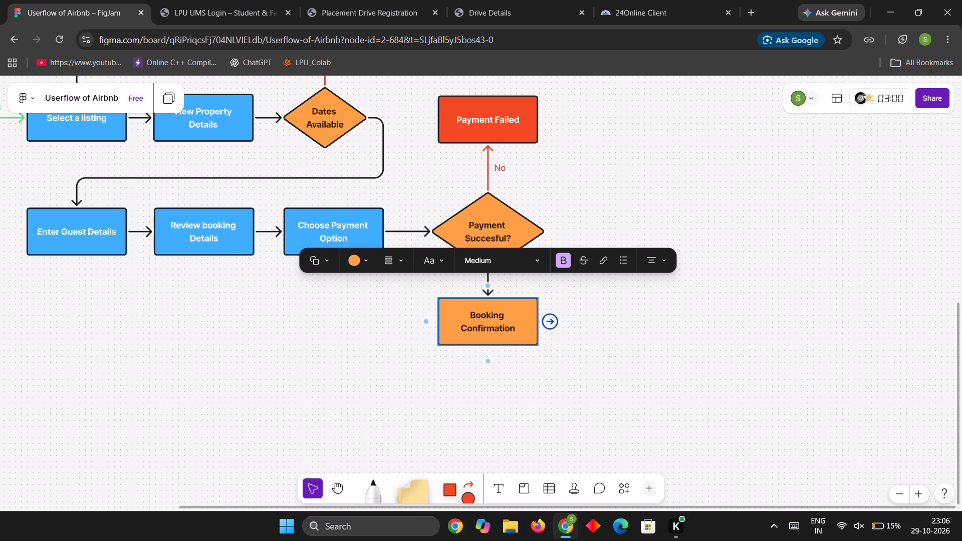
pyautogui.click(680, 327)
# Recolour the connector from "Payment Succesful?" to "Booking Confirmation" green.
pyautogui.click(484, 284)
pyautogui.click(488, 283)
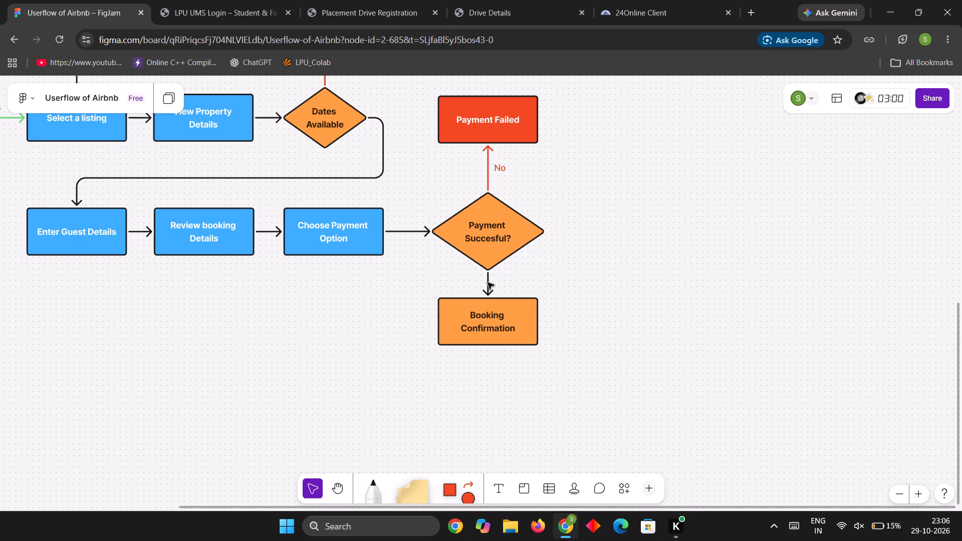
pyautogui.click(408, 249)
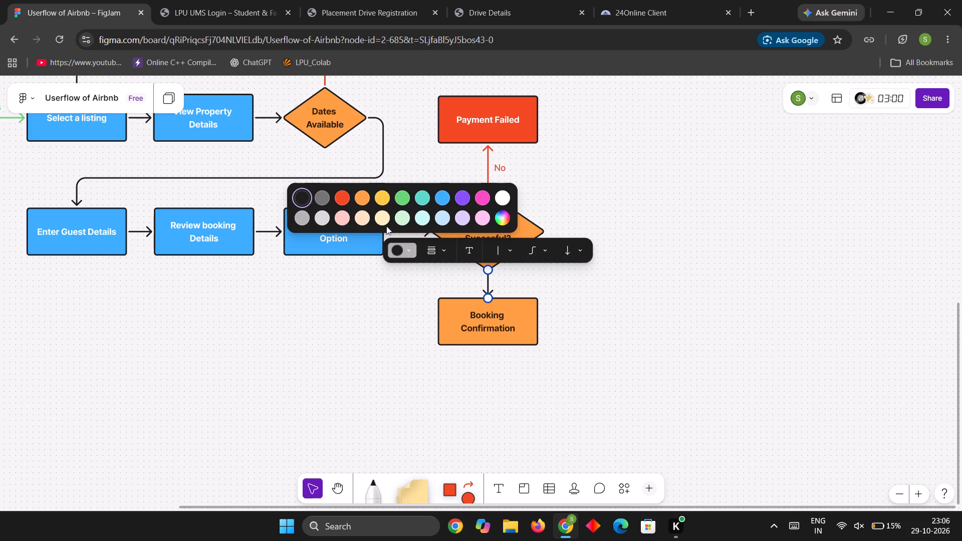
pyautogui.moveTo(399, 193); pyautogui.dragTo(399, 185)
pyautogui.click(403, 196)
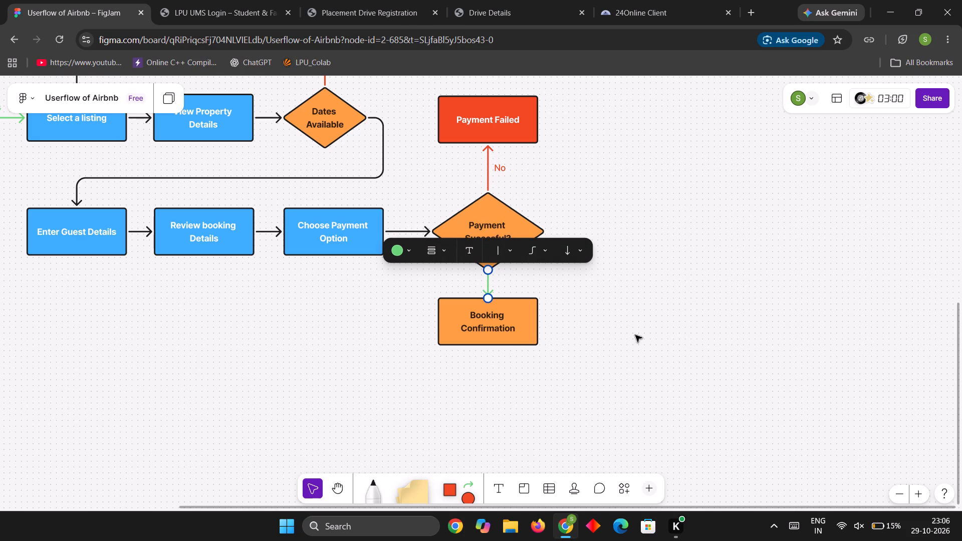
pyautogui.click(649, 342)
# Nudge the "Booking Confirmation" rectangle slightly down to lengthen its green connector, keeping it centred below the diamond.
pyautogui.click(532, 316)
pyautogui.press('Down')
pyautogui.press('Down')
pyautogui.press('Down')
pyautogui.press('Down')
pyautogui.press('Down')
pyautogui.press('Down')
pyautogui.press('Down')
pyautogui.press('Down')
pyautogui.press('Down')
pyautogui.press('Down')
pyautogui.press('Down')
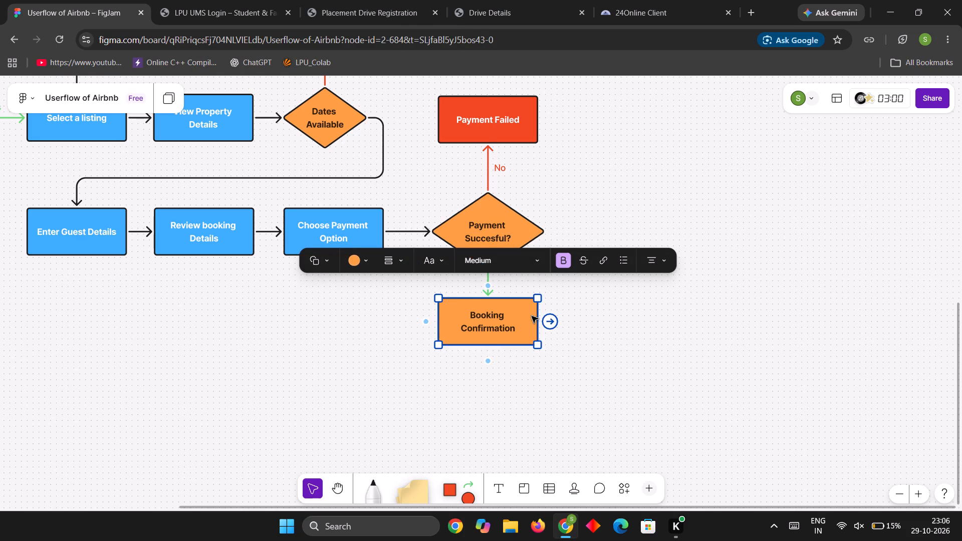
pyautogui.click(631, 327)
# Nudge the "Payment Failed" rectangle down, closer to the "Payment Succesful?" diamond, so its connector is about as long as the green one.
pyautogui.scroll(4, 617, 326)
pyautogui.click(533, 160)
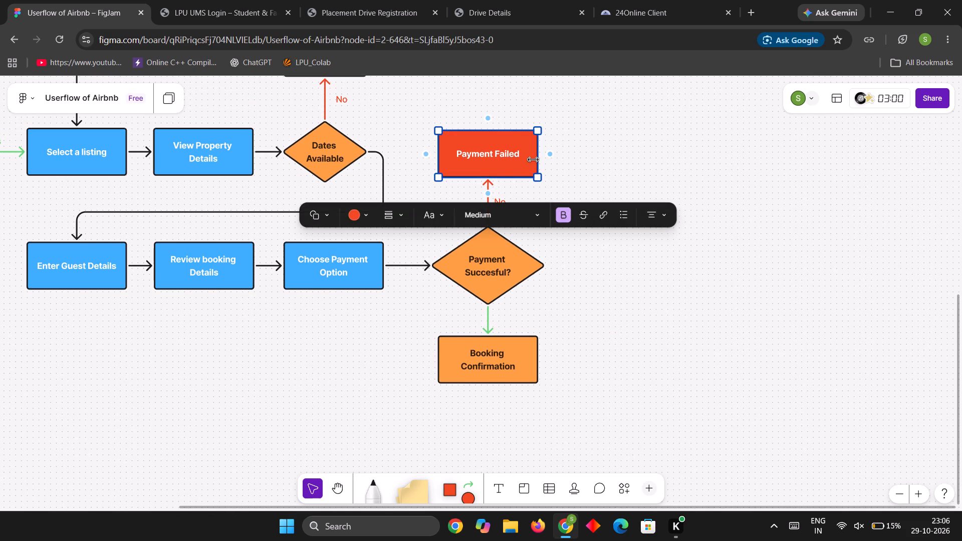
pyautogui.press('Down')
pyautogui.press('Down')
pyautogui.press('Down')
pyautogui.press('Down')
pyautogui.press('Down')
pyautogui.press('Down')
pyautogui.press('Down')
pyautogui.press('Down')
pyautogui.press('Down')
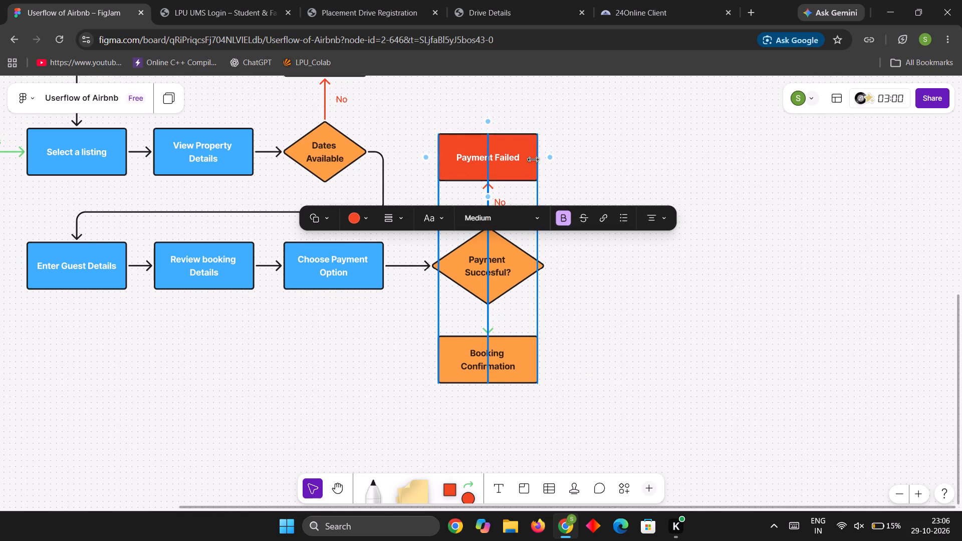
pyautogui.press('Down')
pyautogui.press('Down')
pyautogui.press('Down')
pyautogui.press('Down')
pyautogui.press('Down')
pyautogui.press('Down')
pyautogui.press('Down')
pyautogui.press('Down')
pyautogui.press('Down')
pyautogui.press('Down')
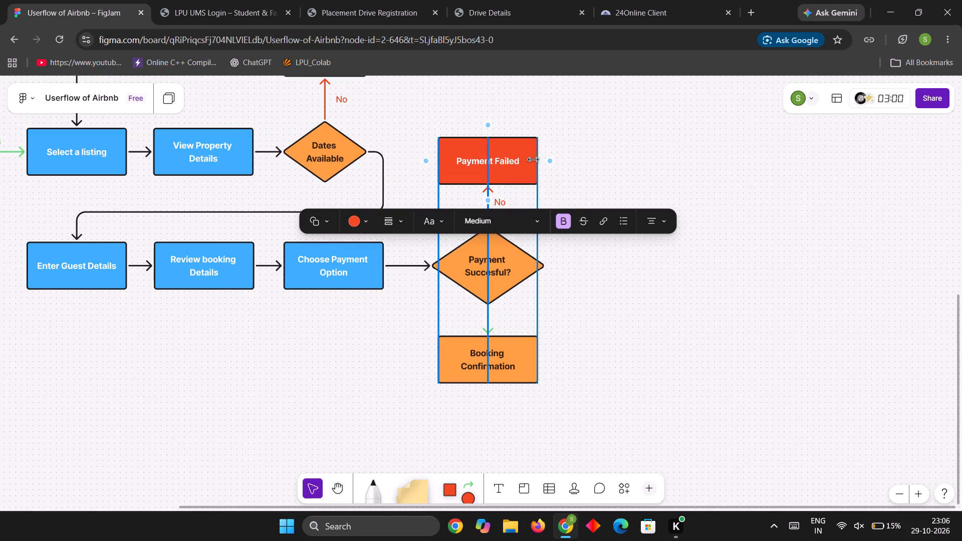
pyautogui.press('Down')
pyautogui.press('Down')
pyautogui.click(648, 255)
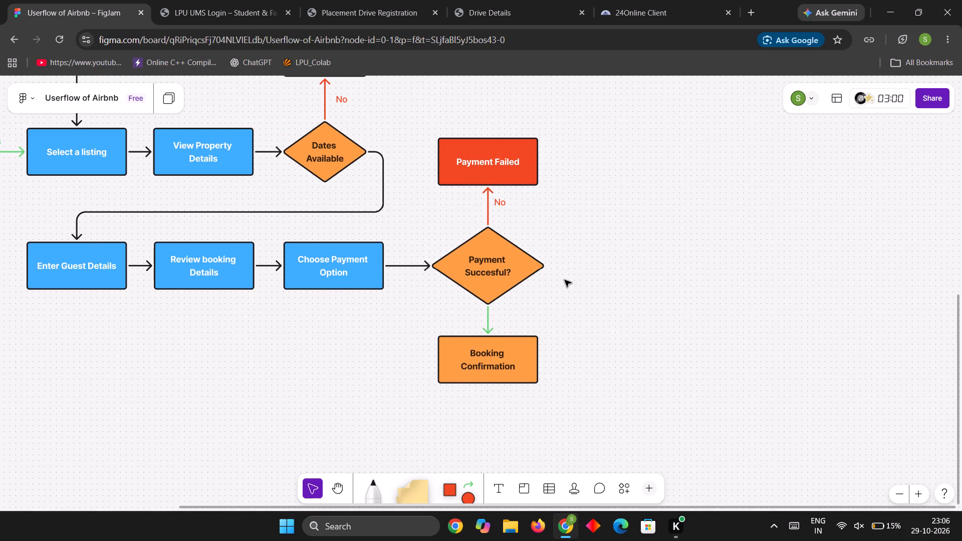
# Duplicate the green "Yes" label beside "Results Found?" and place the copy just right of the green connector above "Booking Confirmation".
pyautogui.scroll(8, 293, 289)
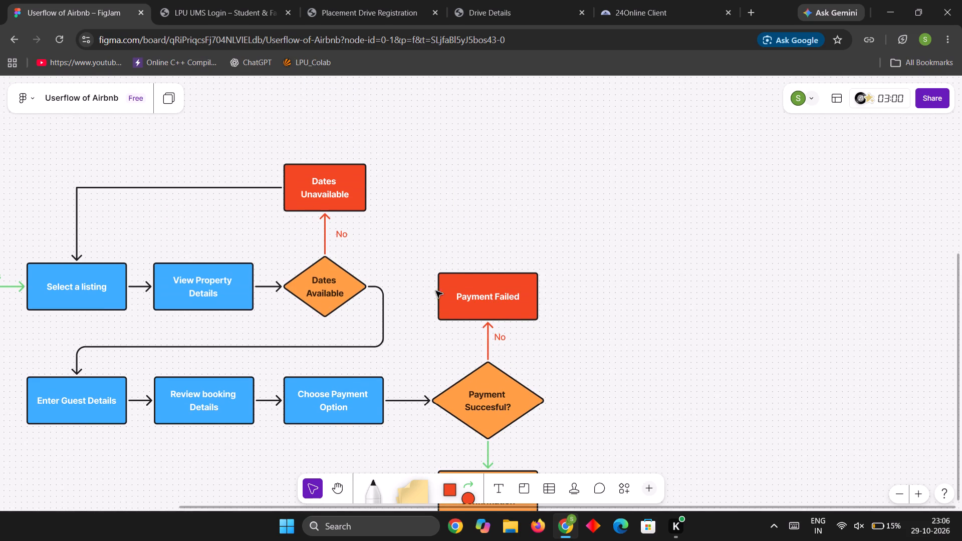
pyautogui.keyDown('ctrl'); pyautogui.scroll(-4, 421, 288); pyautogui.keyUp('ctrl')
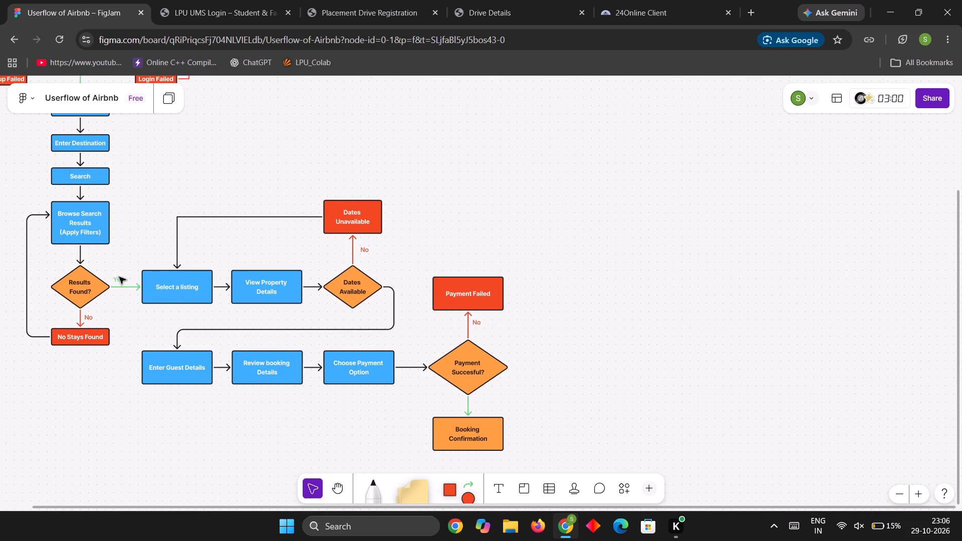
pyautogui.click(119, 278)
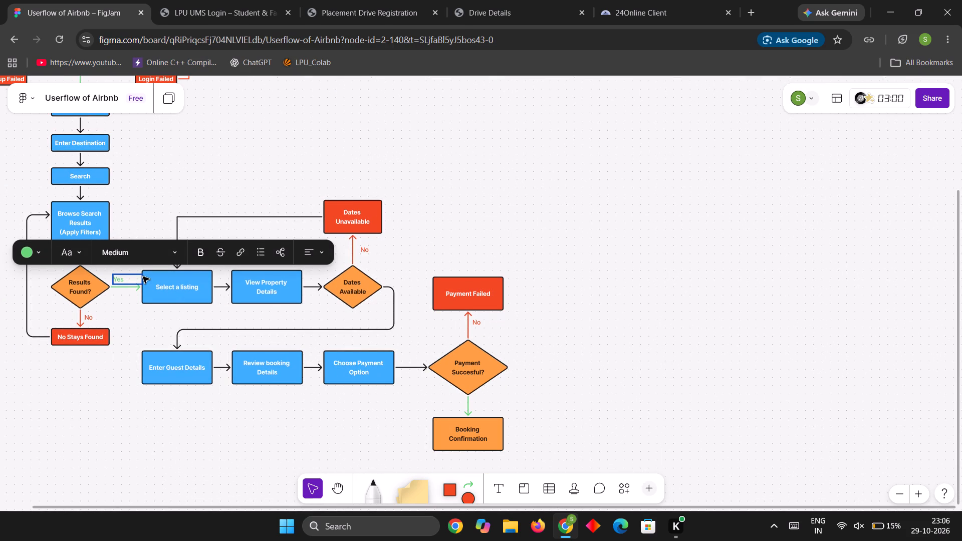
pyautogui.hotkey('ctrl', 'd')
pyautogui.moveTo(135, 284); pyautogui.dragTo(422, 378)
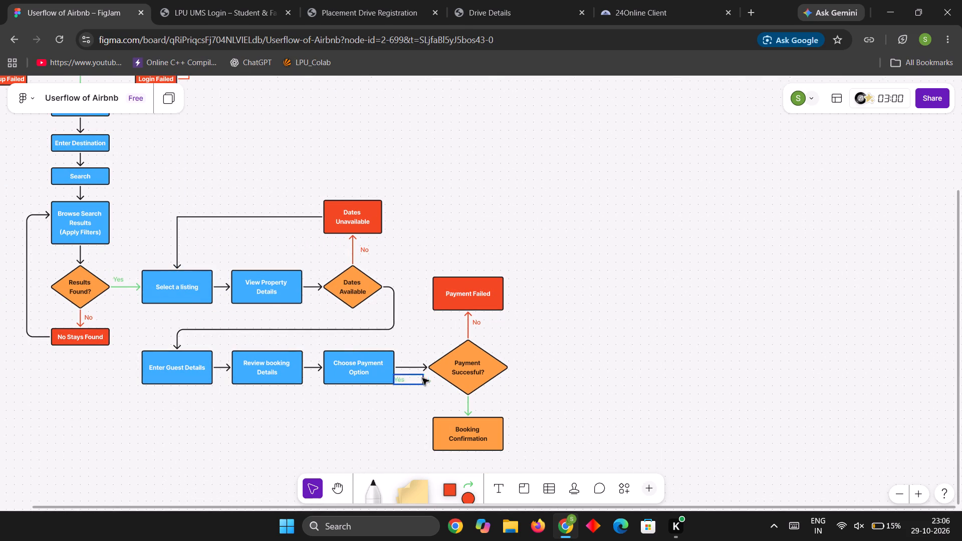
pyautogui.moveTo(422, 378); pyautogui.dragTo(480, 401)
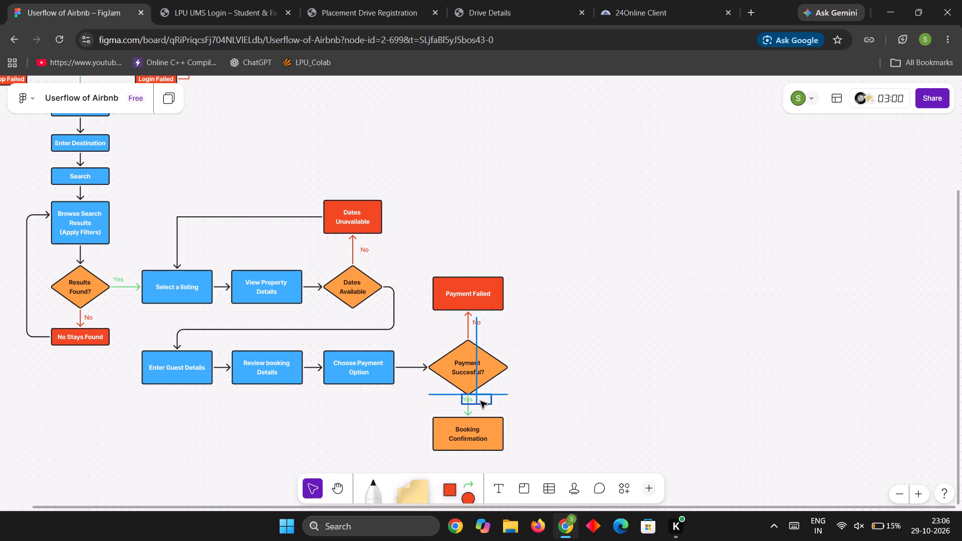
pyautogui.moveTo(480, 401); pyautogui.dragTo(489, 403)
pyautogui.click(550, 403)
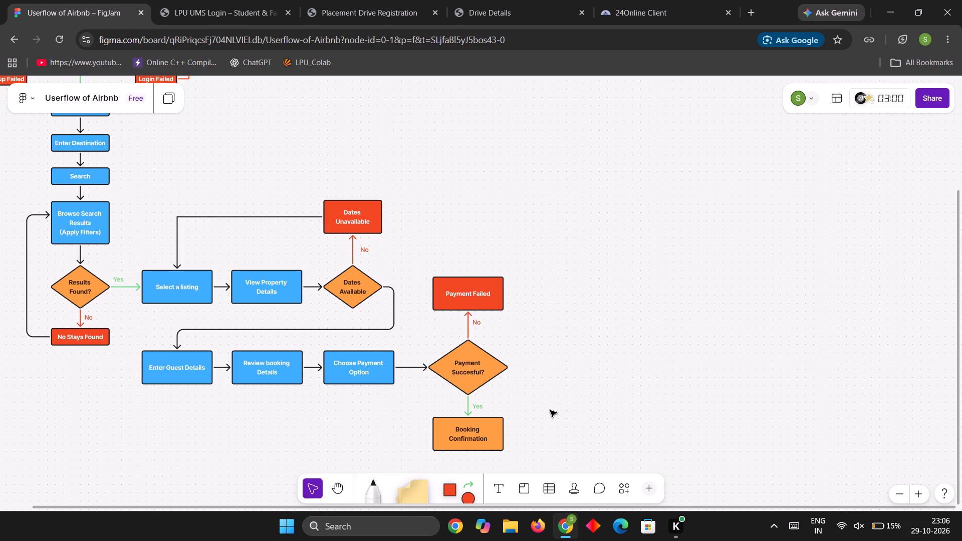
# Nudge the new "Yes" label slightly up along the green "Booking Confirmation" connector.
pyautogui.click(480, 409)
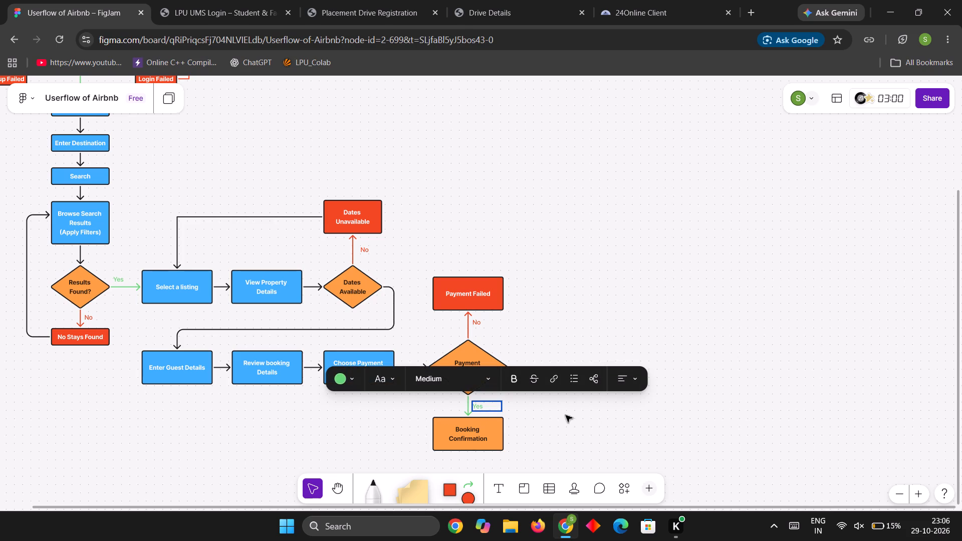
pyautogui.press('Up')
pyautogui.press('Up')
pyautogui.press('Up')
pyautogui.press('Up')
pyautogui.press('Up')
pyautogui.press('Up')
pyautogui.click(568, 417)
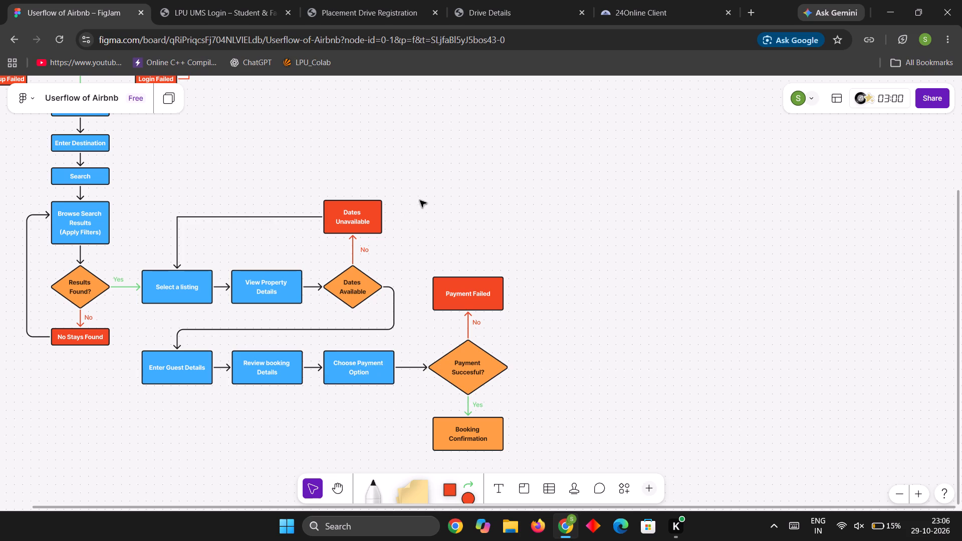
# Examine the whole user flow from the start and login section down to the "Booking Confirmation" rectangle.
pyautogui.keyDown('ctrl'); pyautogui.scroll(-4, 420, 200); pyautogui.keyUp('ctrl')
pyautogui.scroll(5, 165, 227)
pyautogui.scroll(-2, 376, 250)
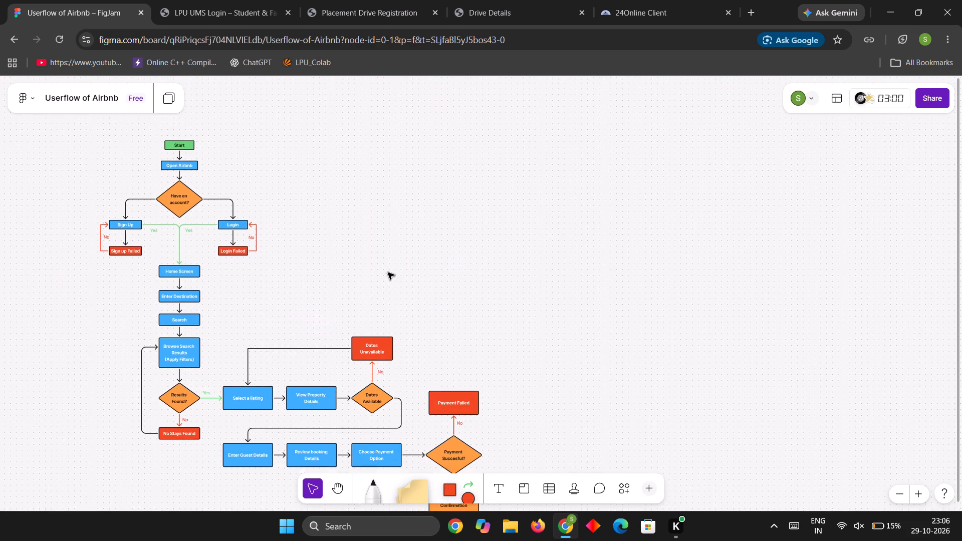
pyautogui.scroll(-8, 388, 273)
pyautogui.scroll(6, 498, 306)
pyautogui.scroll(-2, 496, 301)
pyautogui.keyDown('ctrl'); pyautogui.scroll(-1, 496, 301); pyautogui.keyUp('ctrl')
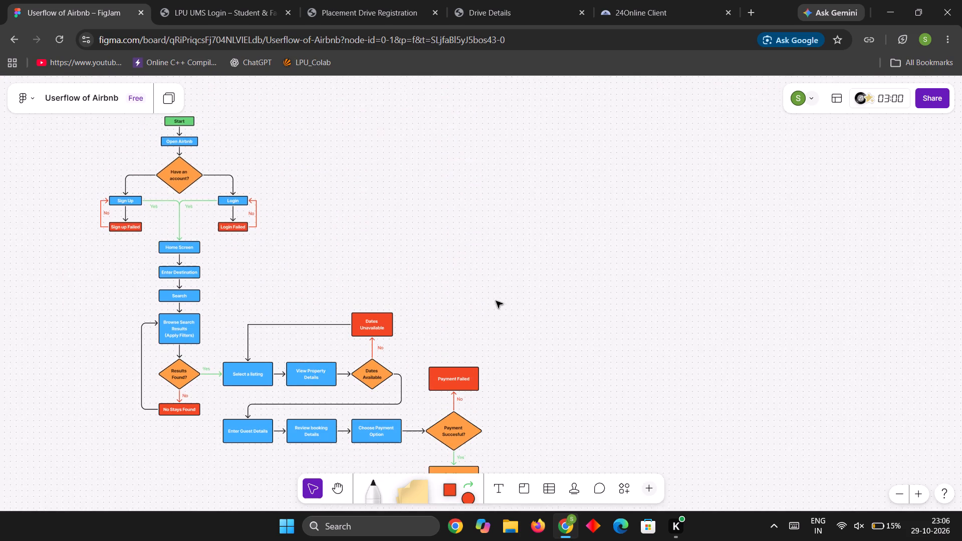
pyautogui.keyDown('ctrl'); pyautogui.scroll(-2, 496, 301); pyautogui.keyUp('ctrl')
pyautogui.scroll(1, 496, 301)
pyautogui.scroll(-6, 496, 301)
pyautogui.scroll(6, 496, 301)
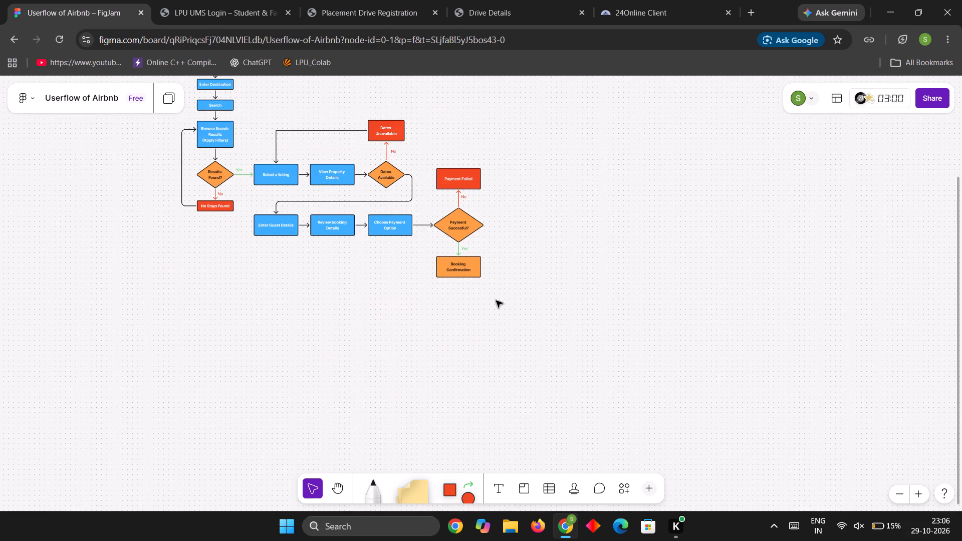
# Add a connected rectangle to the left of "Booking Confirmation" and label it "End".
pyautogui.keyDown('ctrl'); pyautogui.scroll(4, 496, 301); pyautogui.keyUp('ctrl')
pyautogui.scroll(3, 435, 302)
pyautogui.click(409, 303)
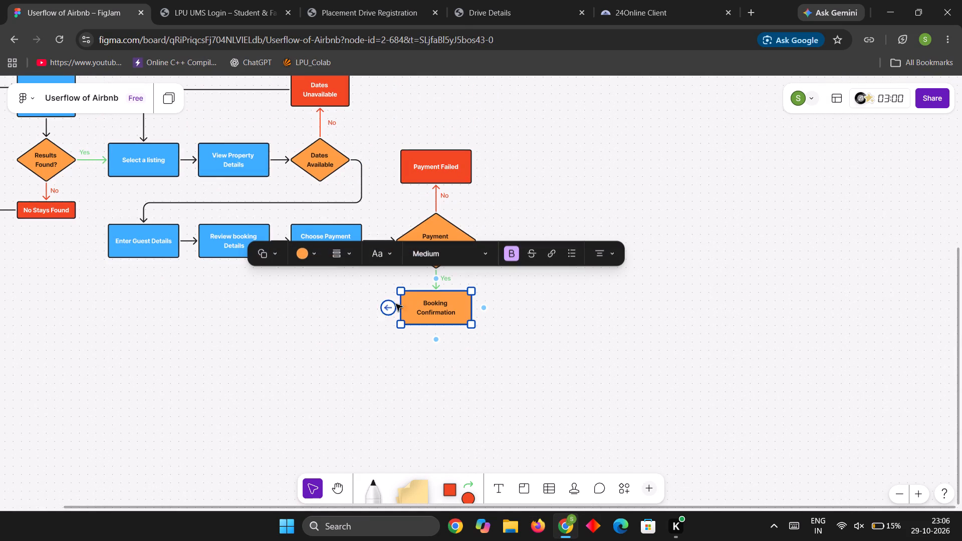
pyautogui.click(390, 310)
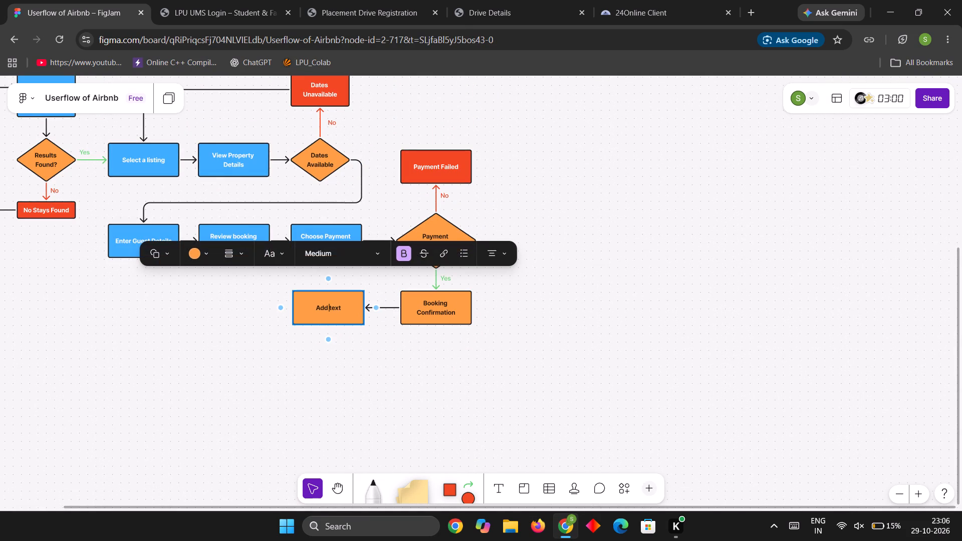
pyautogui.write('End')
pyautogui.click(378, 354)
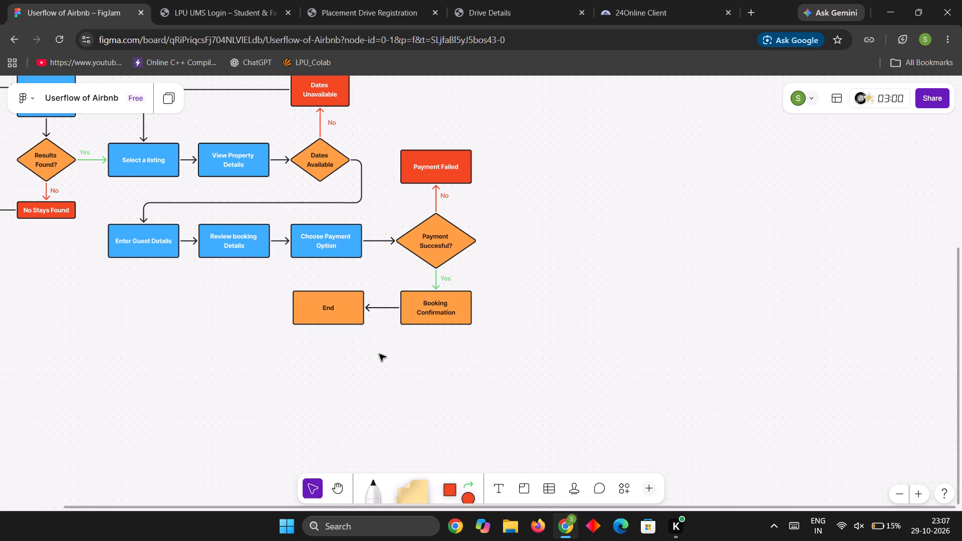
# Fill the "End" rectangle with the solid green used for "Start".
pyautogui.scroll(1, 379, 354)
pyautogui.keyDown('ctrl'); pyautogui.scroll(4, 379, 354); pyautogui.keyUp('ctrl')
pyautogui.keyDown('ctrl'); pyautogui.scroll(-12, 379, 354); pyautogui.keyUp('ctrl')
pyautogui.keyDown('ctrl'); pyautogui.scroll(2, 379, 354); pyautogui.keyUp('ctrl')
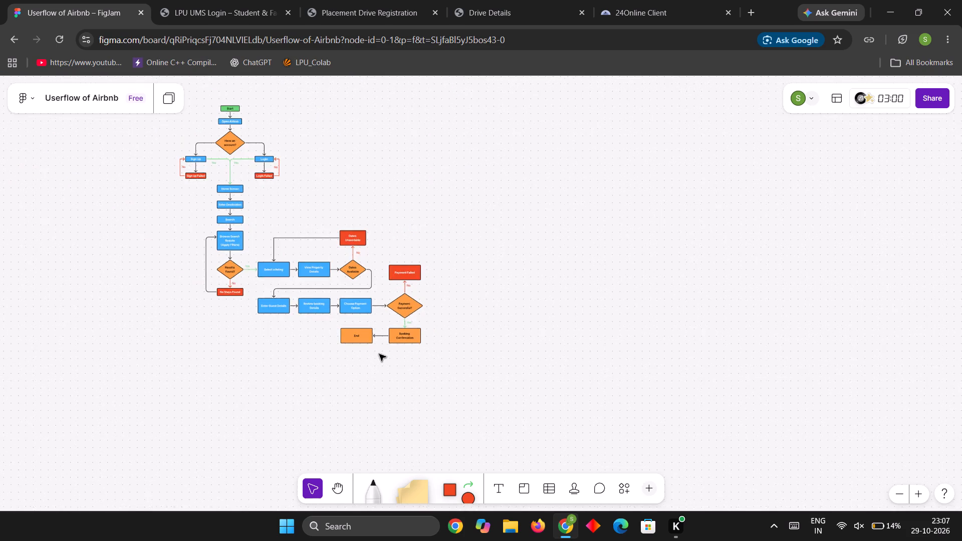
pyautogui.keyDown('ctrl'); pyautogui.scroll(4, 379, 354); pyautogui.keyUp('ctrl')
pyautogui.click(350, 331)
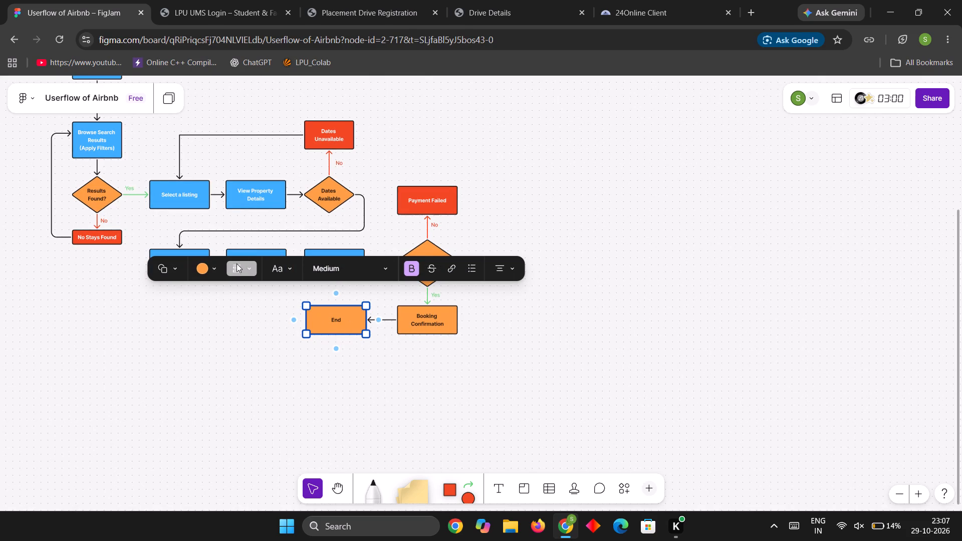
pyautogui.click(217, 267)
pyautogui.click(206, 220)
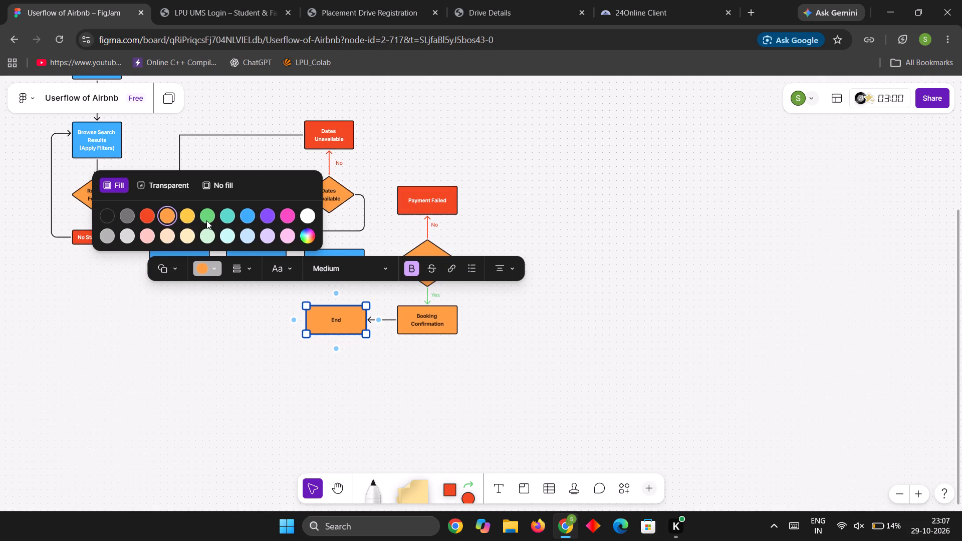
pyautogui.click(435, 404)
# Duplicate the red "No" label beside "Sign up Failed" and place the copy above the connector from "Have an account?" to "Sign Up".
pyautogui.scroll(2, 549, 356)
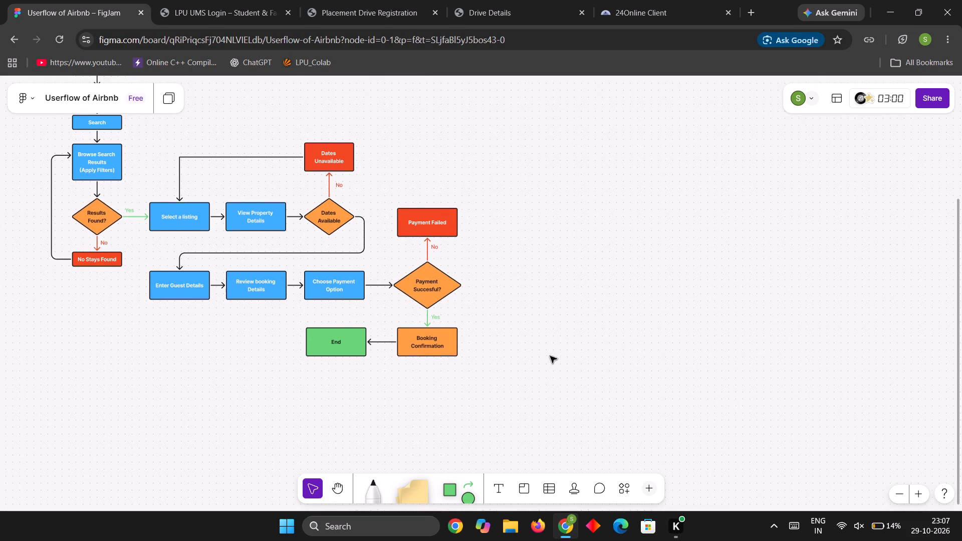
pyautogui.scroll(5, 550, 356)
pyautogui.keyDown('ctrl'); pyautogui.scroll(-2, 506, 348); pyautogui.keyUp('ctrl')
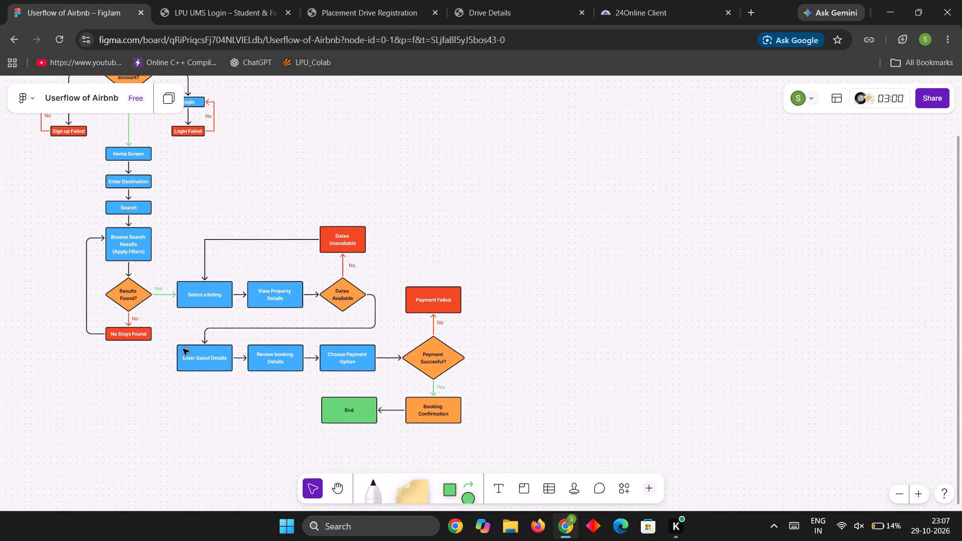
pyautogui.keyDown('ctrl'); pyautogui.scroll(-2, 188, 381); pyautogui.keyUp('ctrl')
pyautogui.scroll(6, 181, 279)
pyautogui.keyDown('ctrl'); pyautogui.scroll(5, 214, 340); pyautogui.keyUp('ctrl')
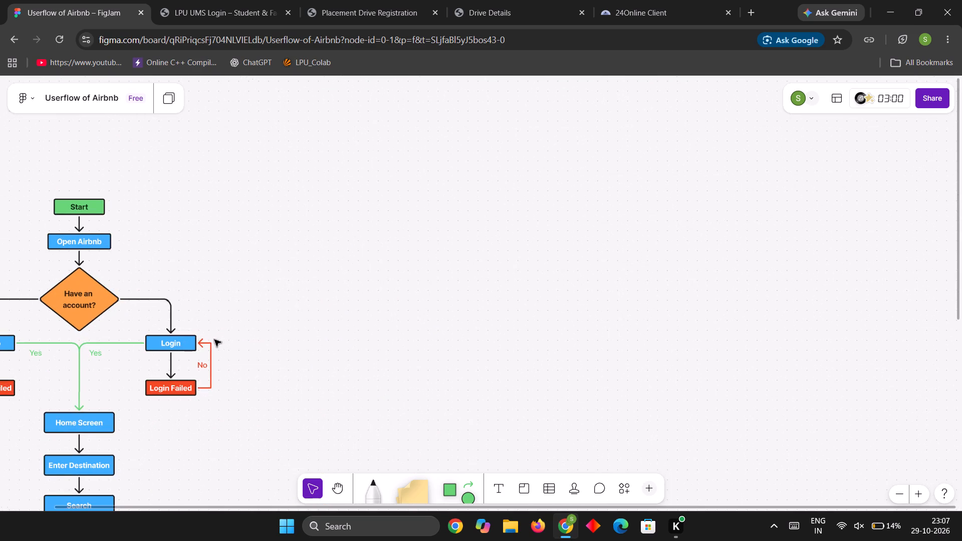
pyautogui.press('Left')
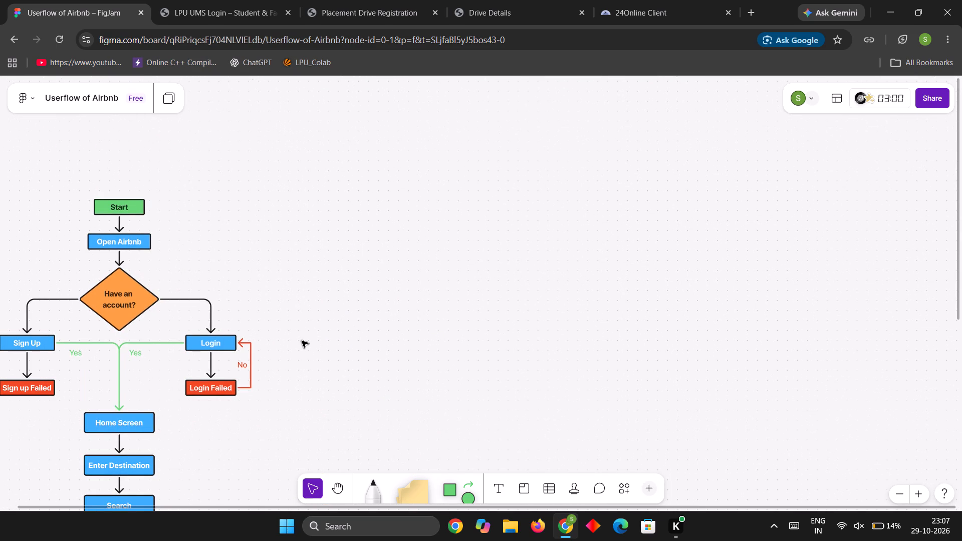
pyautogui.press('Left')
pyautogui.press('Left')
pyautogui.press('Left')
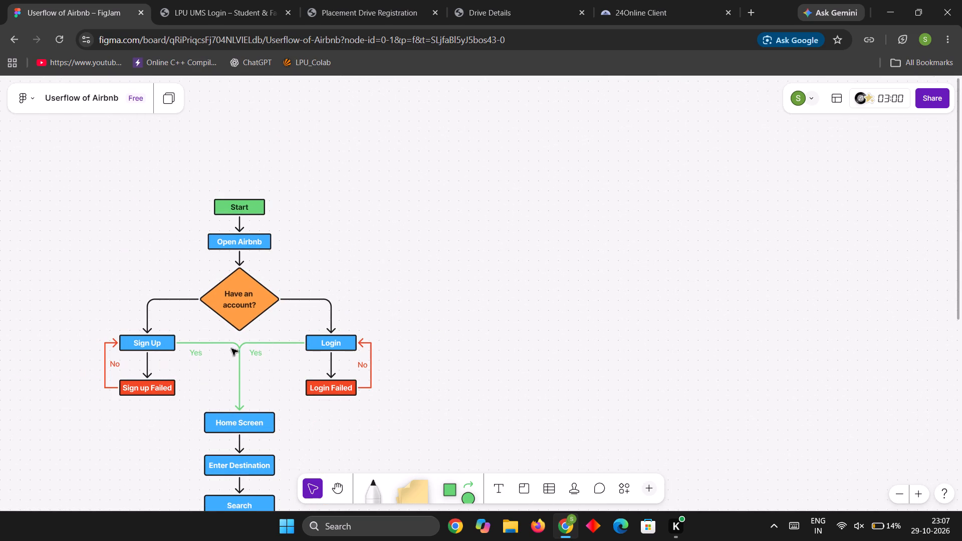
pyautogui.press('Up')
pyautogui.press('Down')
pyautogui.click(120, 363)
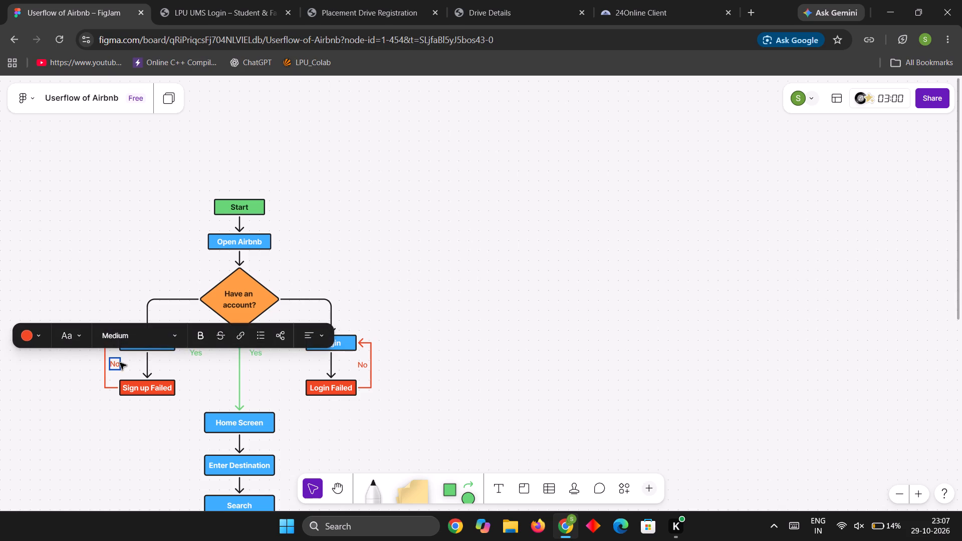
pyautogui.hotkey('ctrl', 'd')
pyautogui.moveTo(120, 364); pyautogui.dragTo(162, 283)
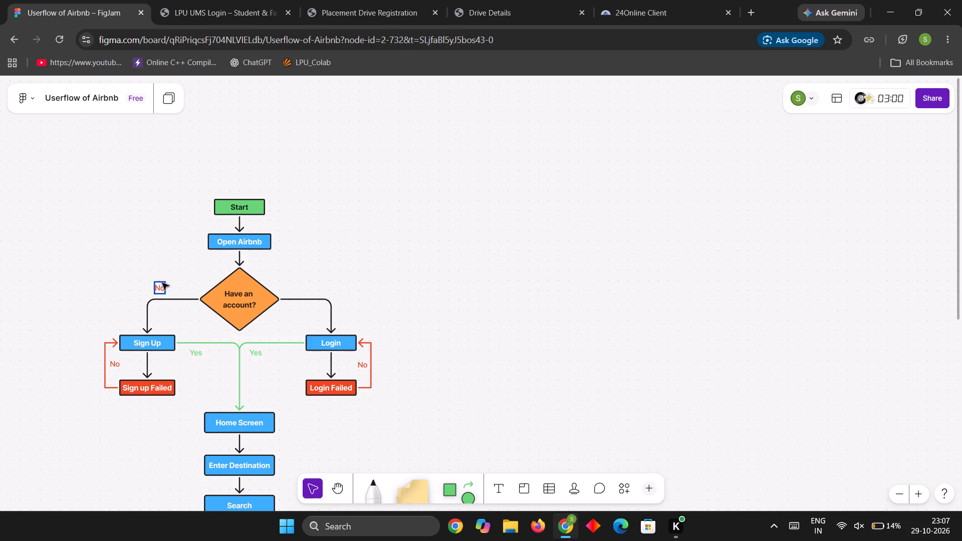
pyautogui.moveTo(162, 283); pyautogui.dragTo(172, 280)
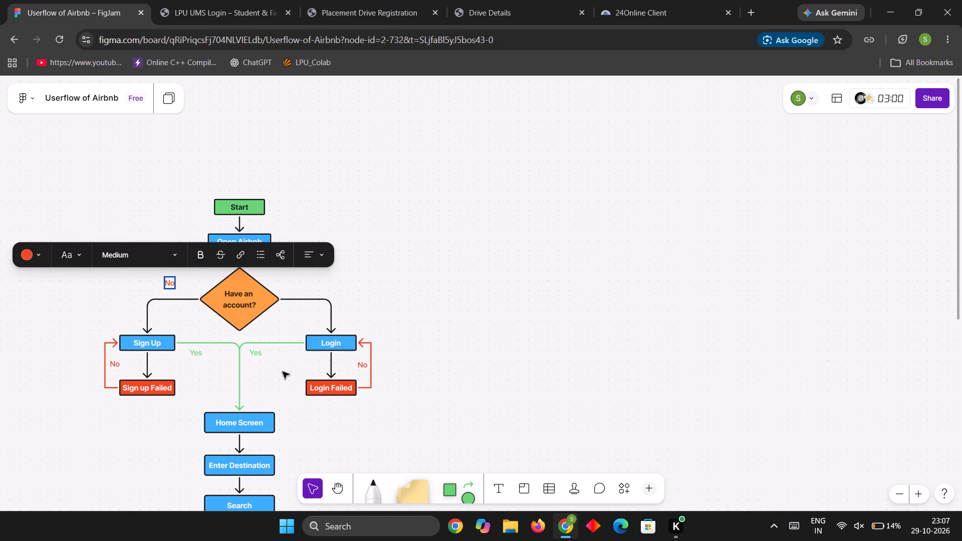
# Nudge the new "No" label slightly down, closer to the connector leading to "Sign Up".
pyautogui.press('Down')
pyautogui.press('Down')
pyautogui.press('Down')
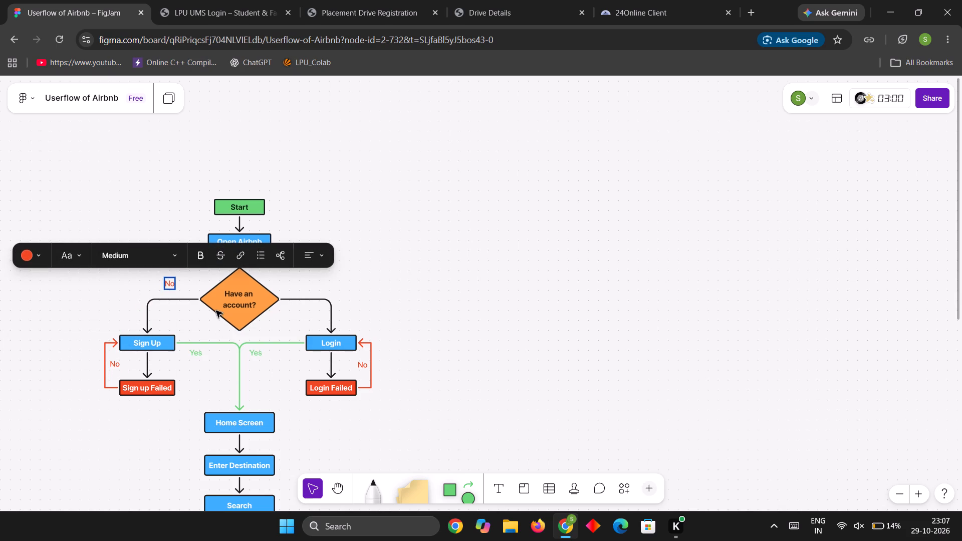
pyautogui.press('Down')
pyautogui.press('Down')
pyautogui.press('Down')
pyautogui.press('Down')
pyautogui.press('Down')
pyautogui.press('Down')
pyautogui.press('Down')
pyautogui.press('Down')
pyautogui.press('Down')
pyautogui.press('Down')
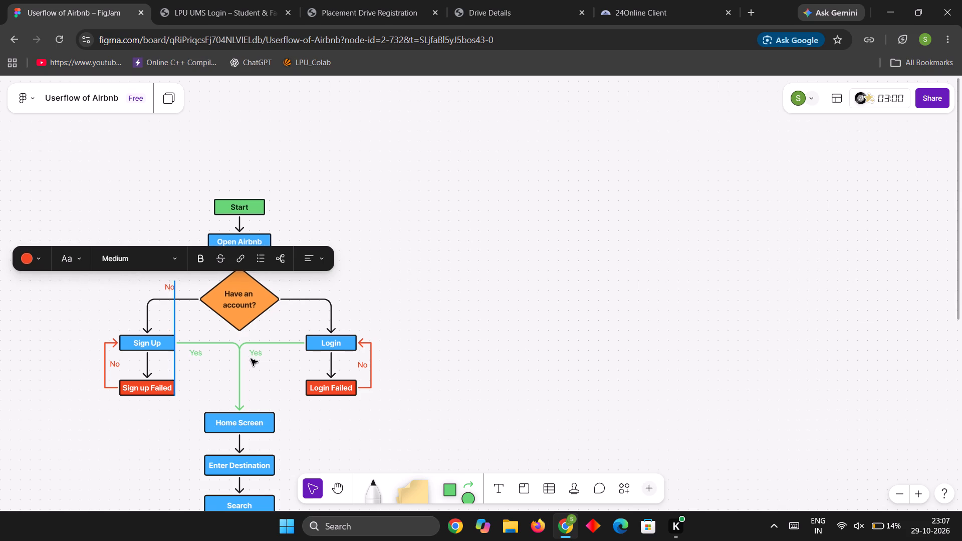
pyautogui.press('Down')
pyautogui.click(272, 371)
# Duplicate the green "Yes" label near "Login" and place the copy above the connector from "Have an account?" to "Login", level with "No".
pyautogui.click(250, 354)
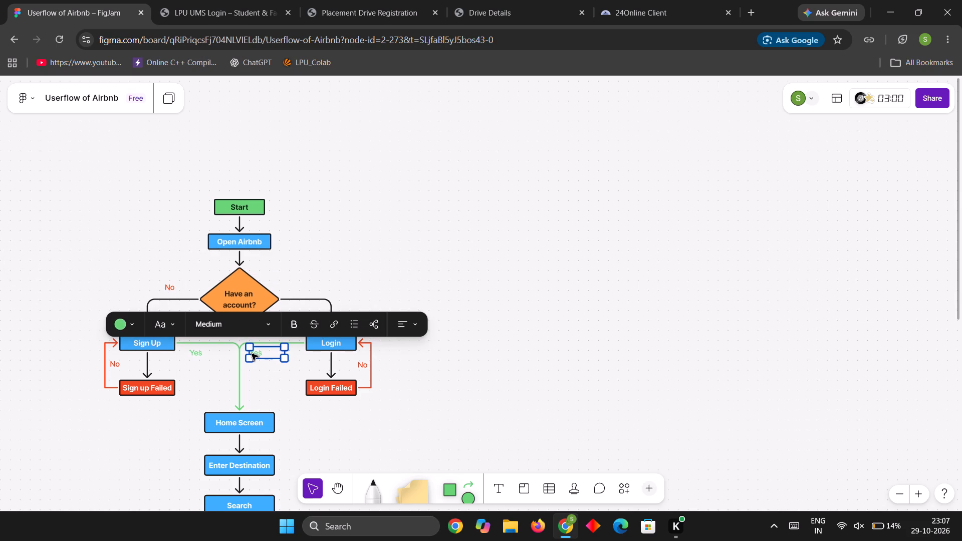
pyautogui.hotkey('ctrl', 'd')
pyautogui.moveTo(272, 357); pyautogui.dragTo(286, 309)
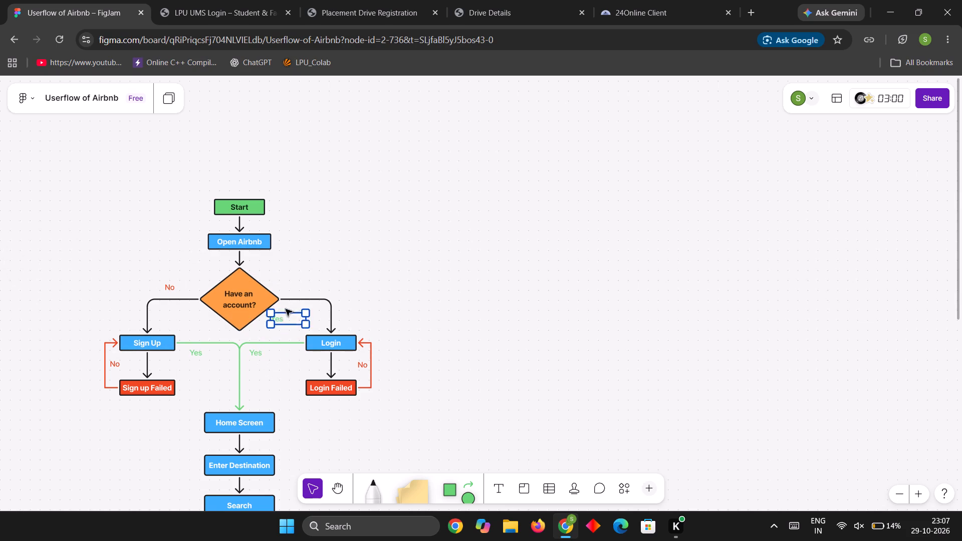
pyautogui.moveTo(286, 309); pyautogui.dragTo(301, 288)
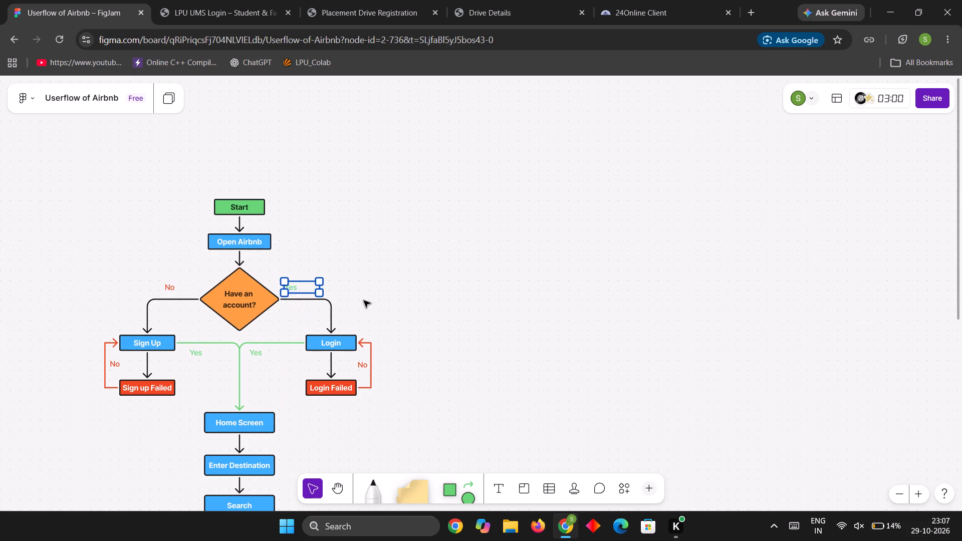
pyautogui.click(389, 308)
# Recolour the connector from "Have an account?" to "Login" green.
pyautogui.click(323, 301)
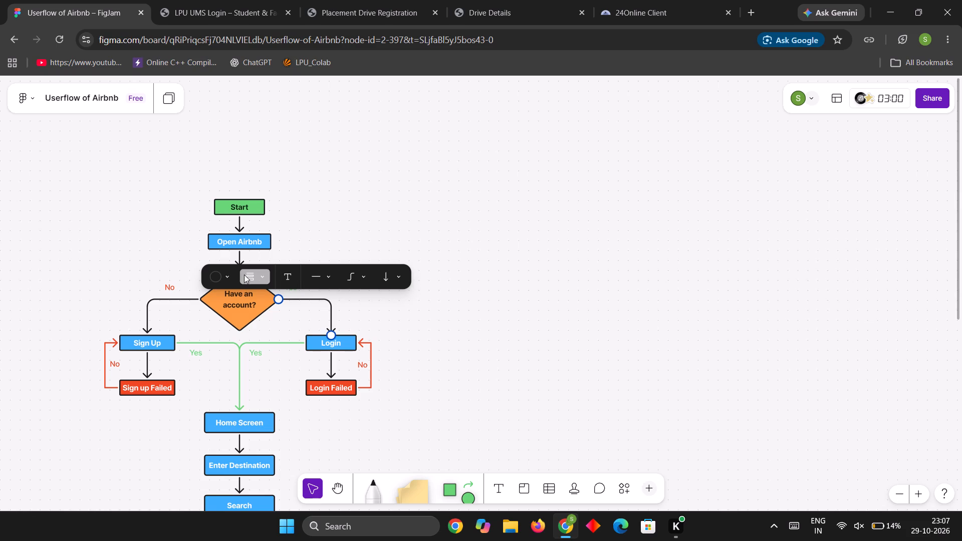
pyautogui.click(225, 276)
pyautogui.click(226, 222)
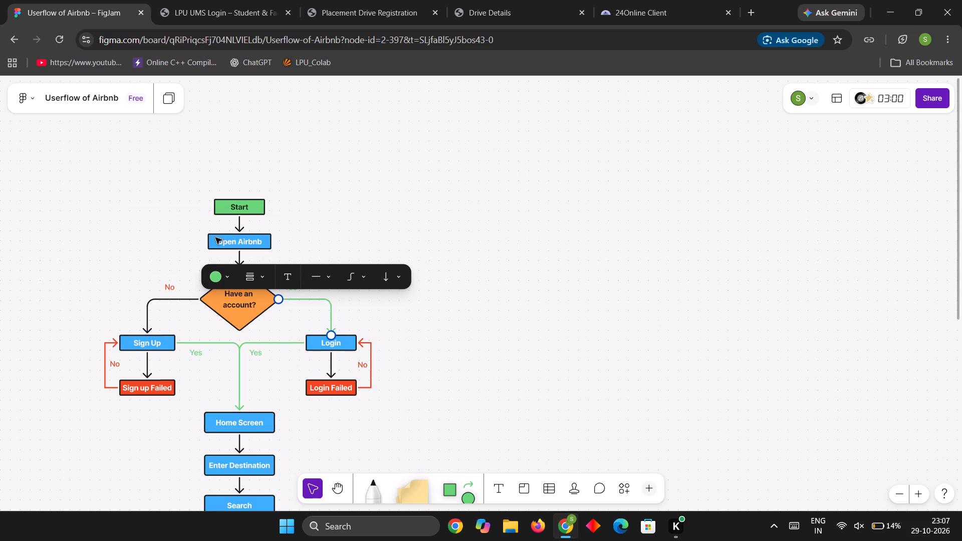
# Recolour the connector from "Have an account?" to "Sign Up" red.
pyautogui.click(188, 300)
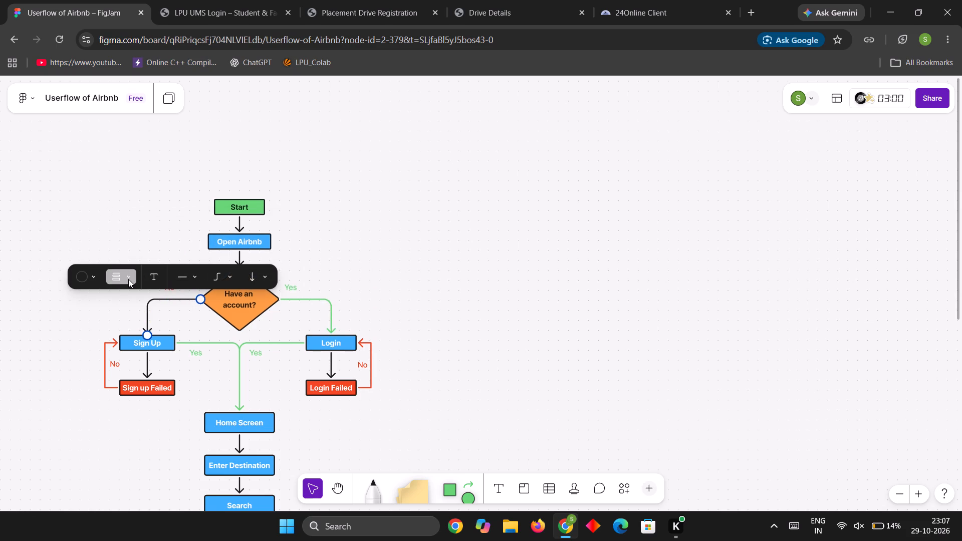
pyautogui.click(97, 275)
pyautogui.click(64, 218)
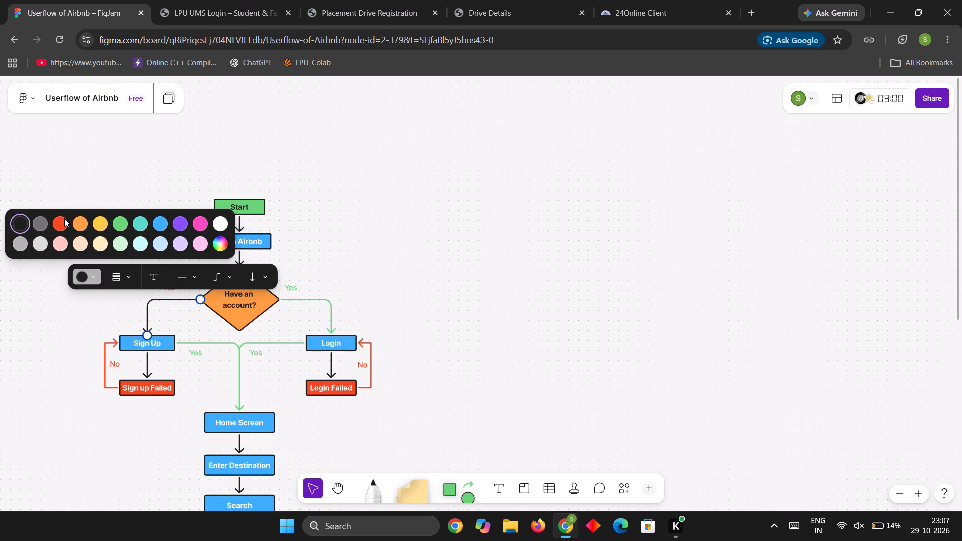
pyautogui.click(439, 261)
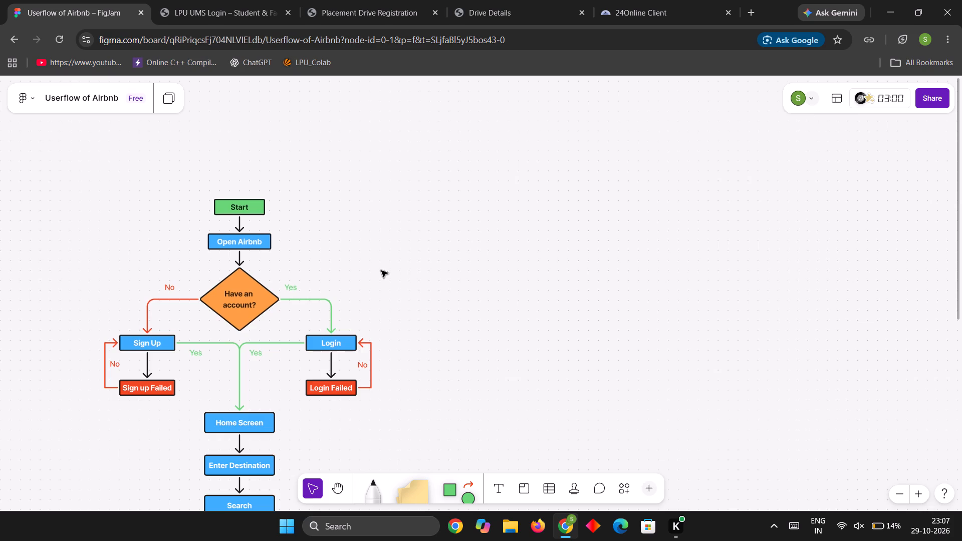
# Draw a red elbow connector from the left side of "Payment Failed" back to the right edge of "Choose Payment Option", just above its outgoing arrow.
pyautogui.scroll(-4, 381, 270)
pyautogui.scroll(4, 506, 275)
pyautogui.scroll(-5, 506, 275)
pyautogui.scroll(-7, 665, 288)
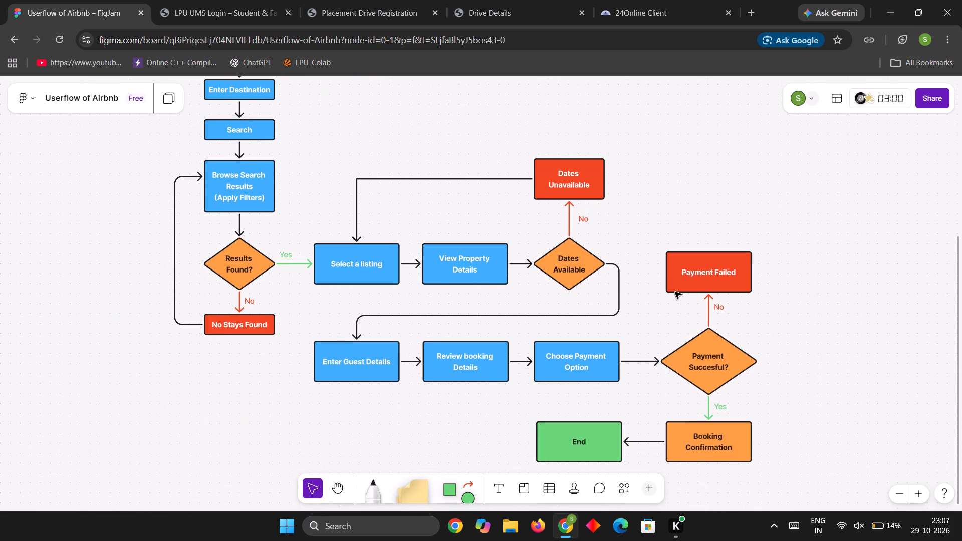
pyautogui.scroll(-1, 675, 292)
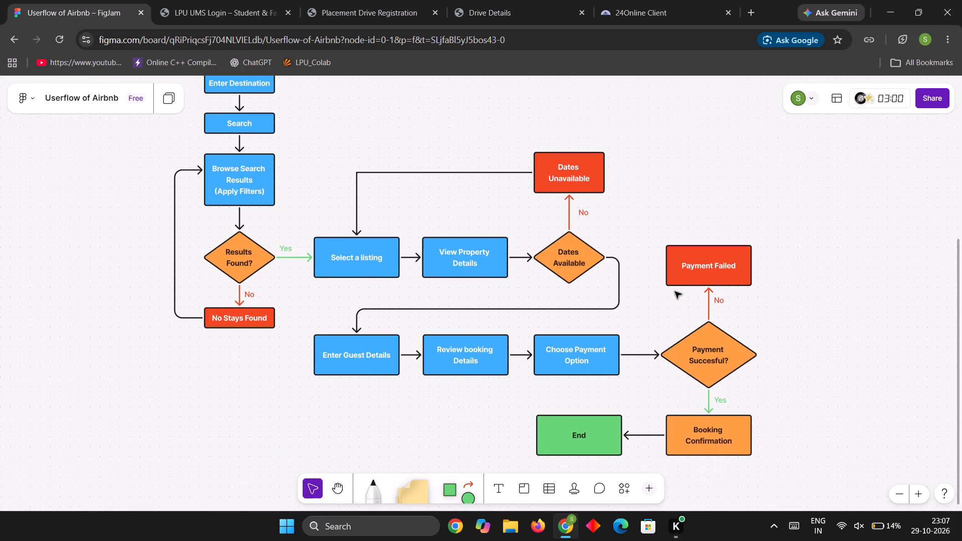
pyautogui.scroll(-3, 682, 292)
pyautogui.scroll(-2, 811, 302)
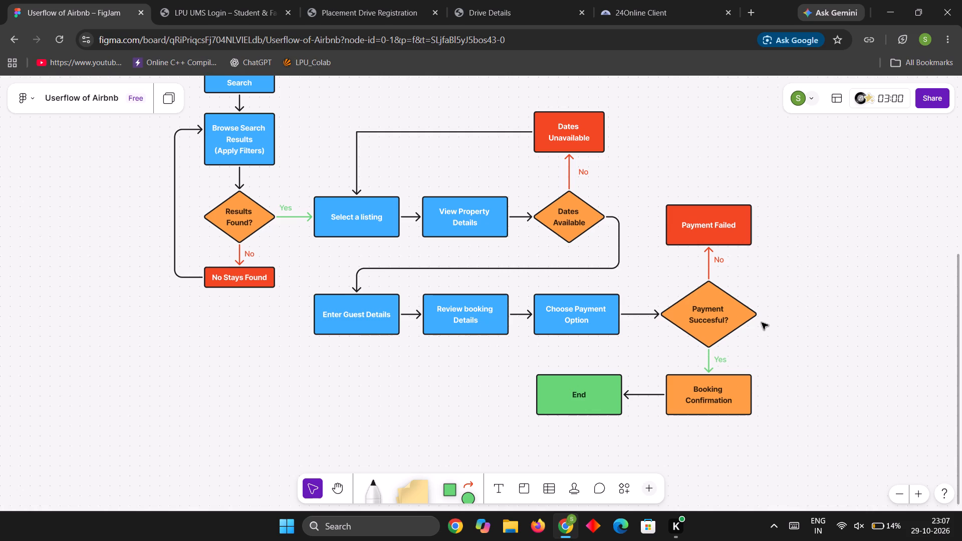
pyautogui.scroll(2, 738, 349)
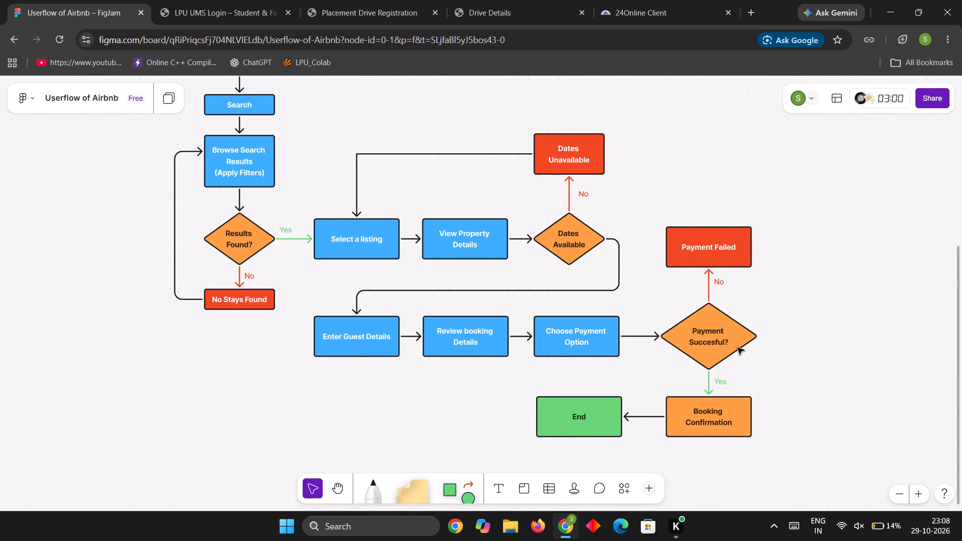
pyautogui.scroll(1, 738, 348)
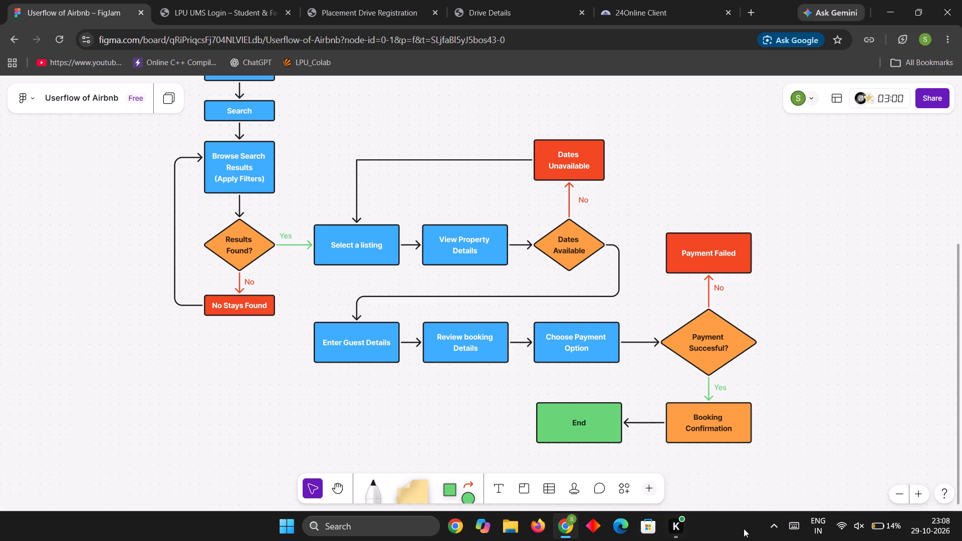
pyautogui.click(451, 484)
pyautogui.click(352, 453)
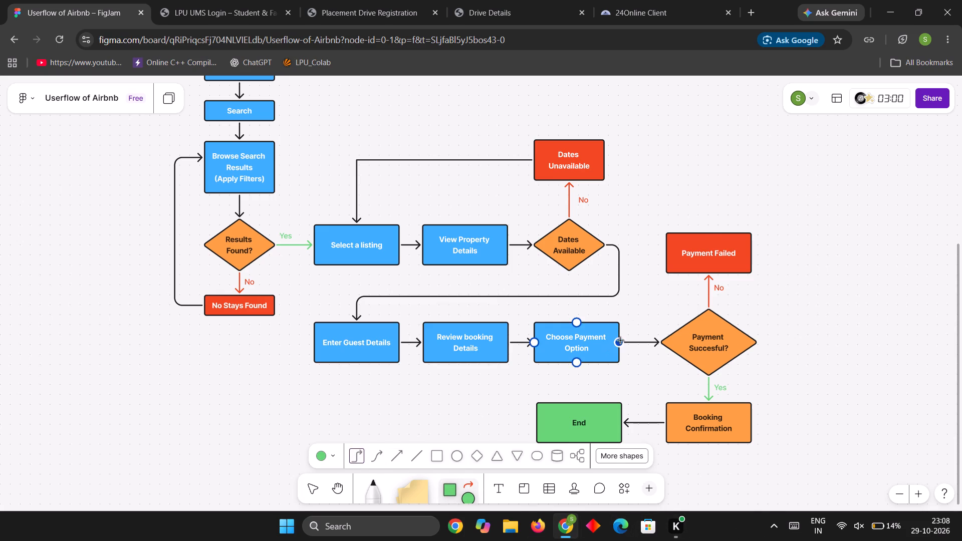
pyautogui.click(666, 251)
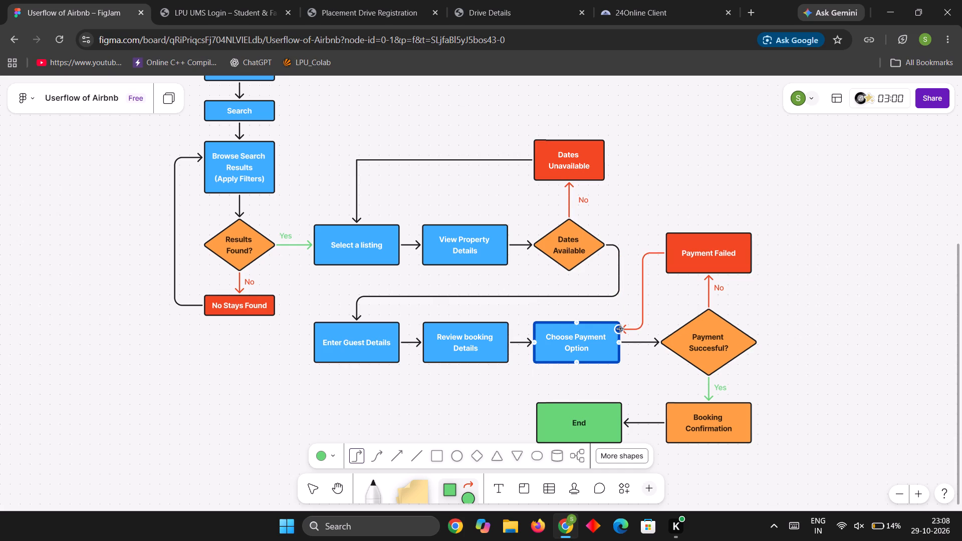
pyautogui.click(621, 329)
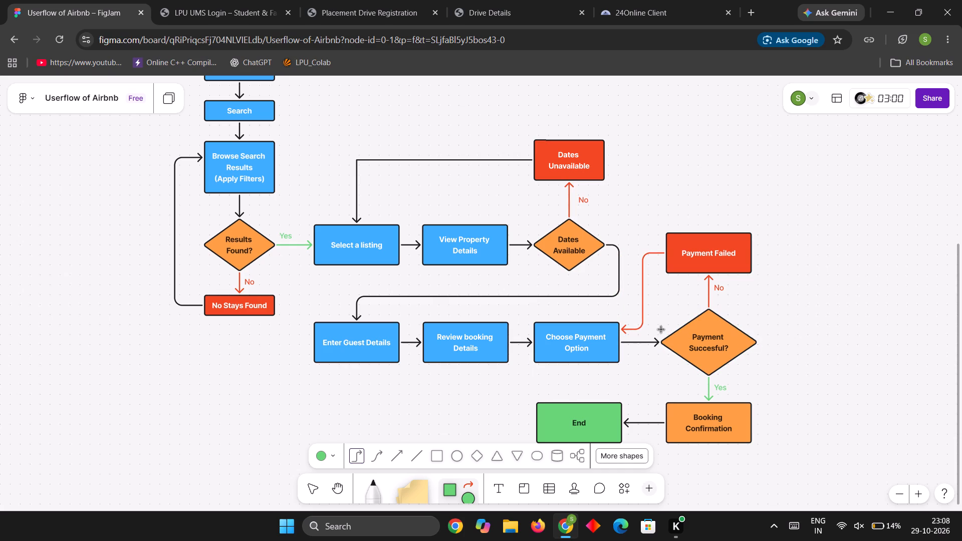
# Recolour the loop-back connector from "Payment Failed" to "Choose Payment Option" black.
pyautogui.press('Escape')
pyautogui.click(645, 306)
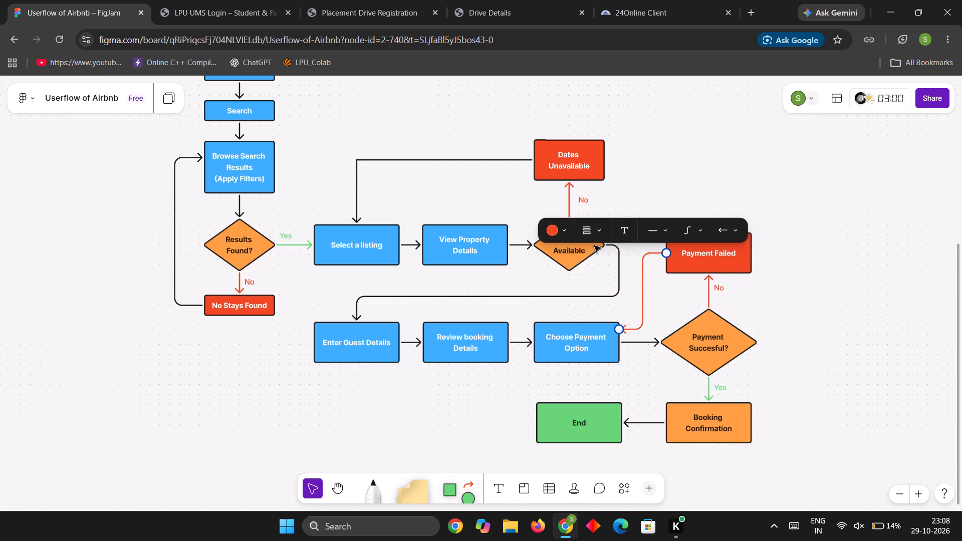
pyautogui.click(571, 237)
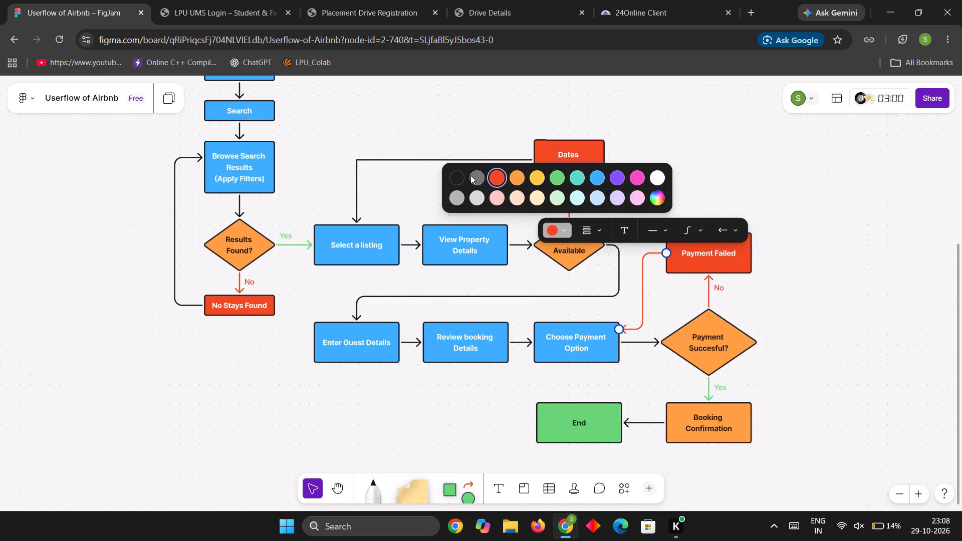
pyautogui.click(461, 177)
pyautogui.click(849, 316)
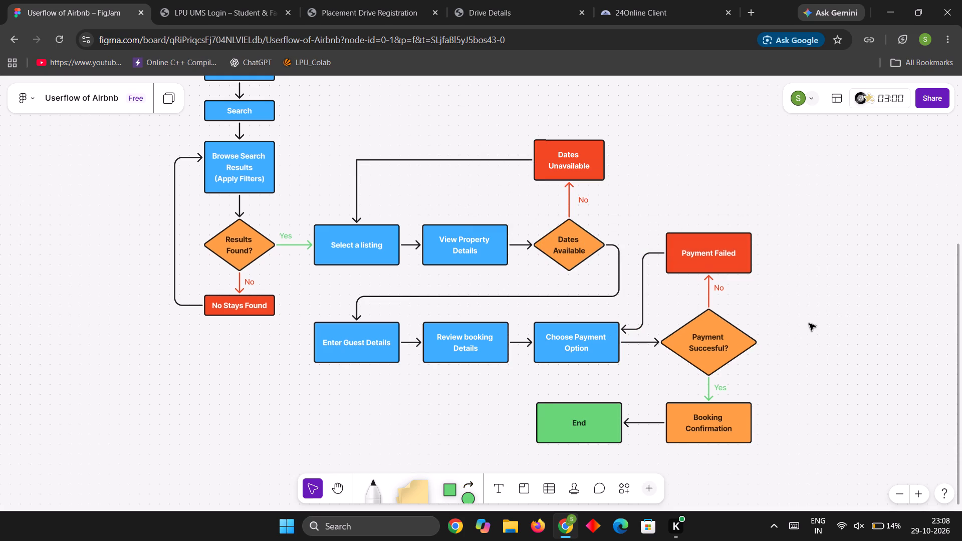
# Review the whole Airbnb user flow from "Start" to "End", checking its nodes, connectors and Yes/No labels.
pyautogui.keyDown('ctrl'); pyautogui.scroll(-6, 809, 324); pyautogui.keyUp('ctrl')
pyautogui.scroll(-2, 824, 327)
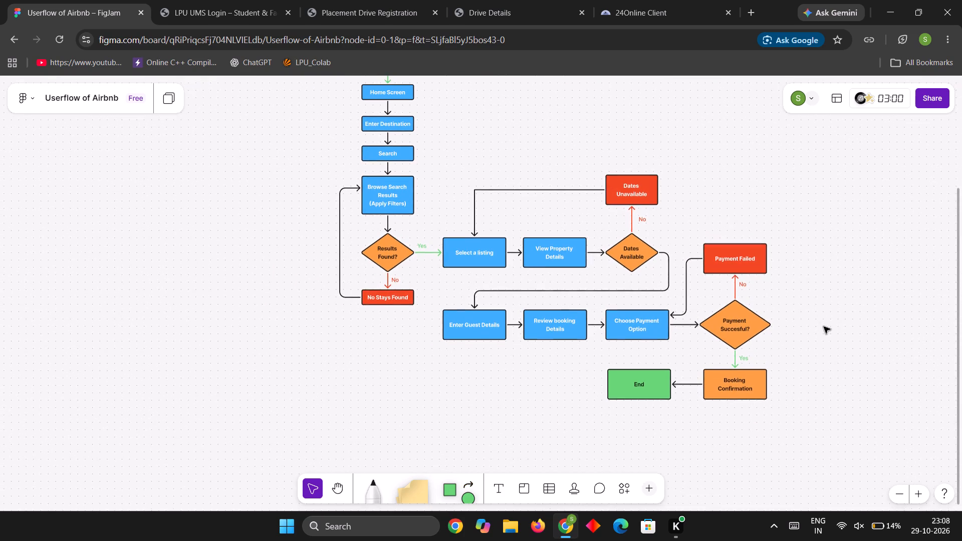
pyautogui.keyDown('ctrl'); pyautogui.scroll(-4, 824, 327); pyautogui.keyUp('ctrl')
pyautogui.scroll(4, 857, 343)
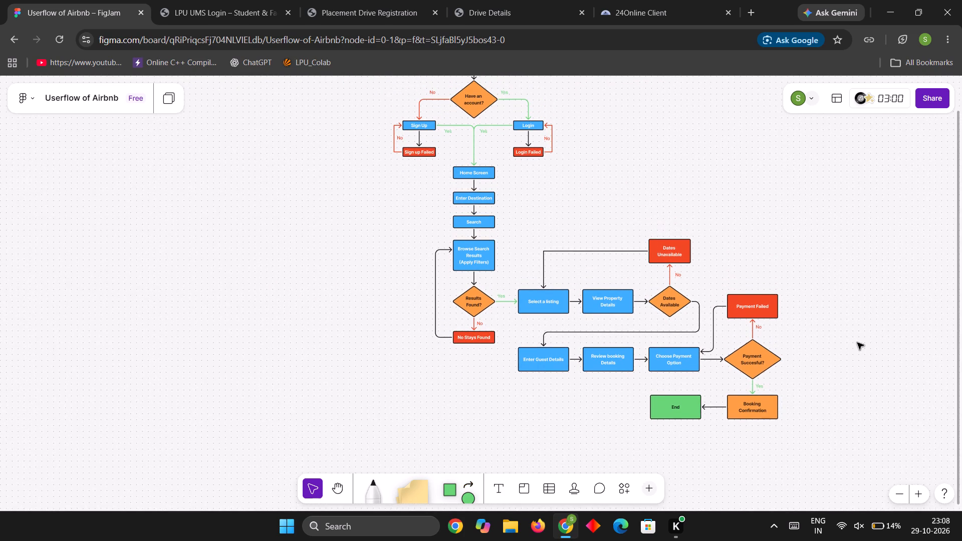
pyautogui.scroll(6, 857, 343)
pyautogui.scroll(-6, 844, 339)
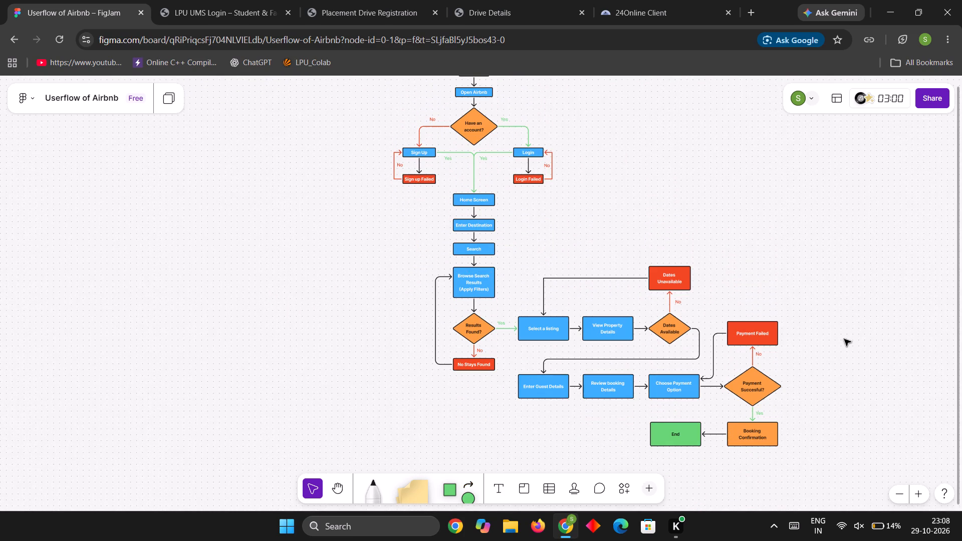
pyautogui.scroll(-1, 834, 349)
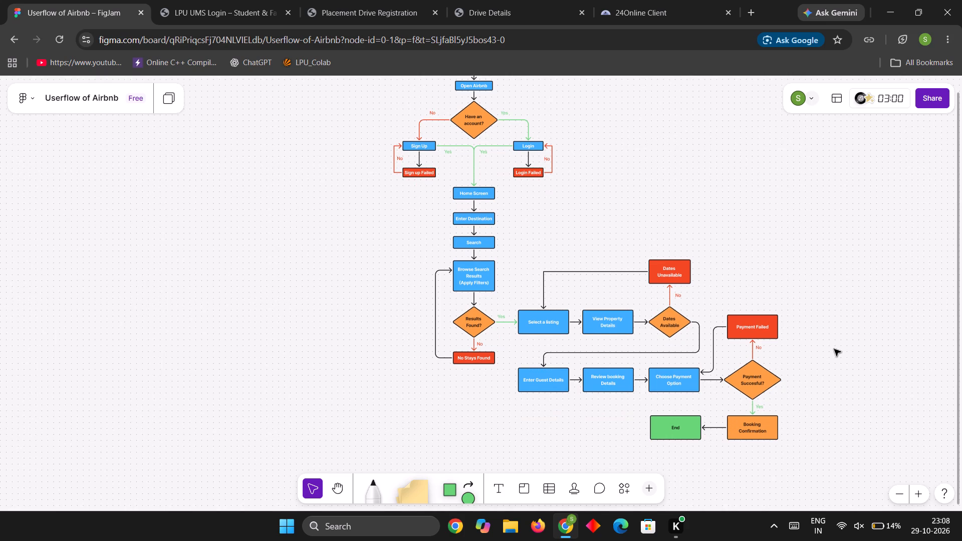
pyautogui.scroll(4, 834, 349)
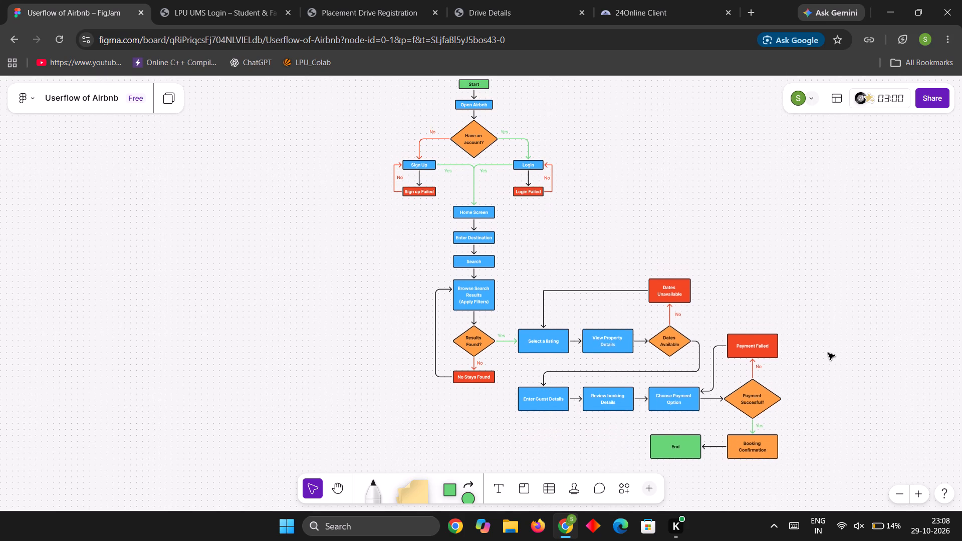
pyautogui.scroll(2, 828, 353)
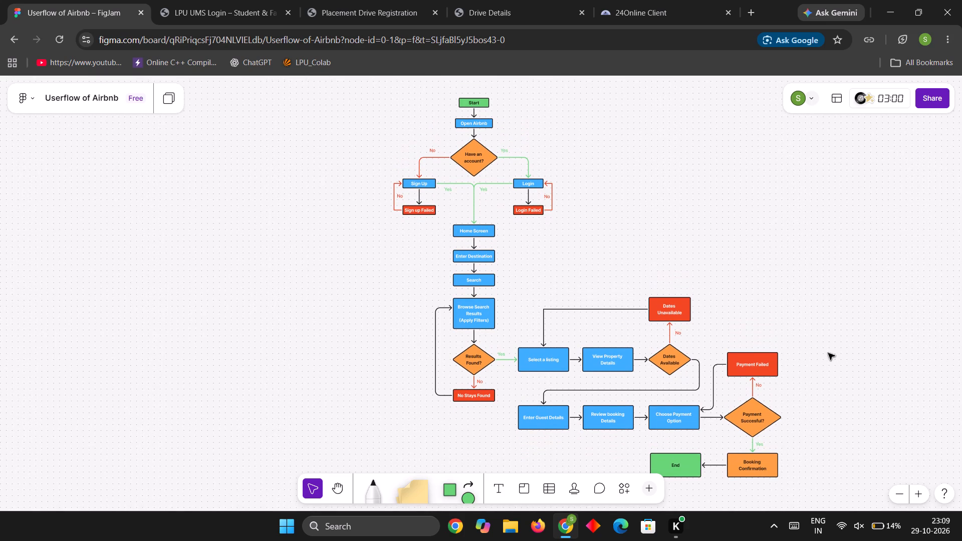
pyautogui.scroll(-1, 828, 353)
pyautogui.keyDown('ctrl'); pyautogui.scroll(-3, 828, 353); pyautogui.keyUp('ctrl')
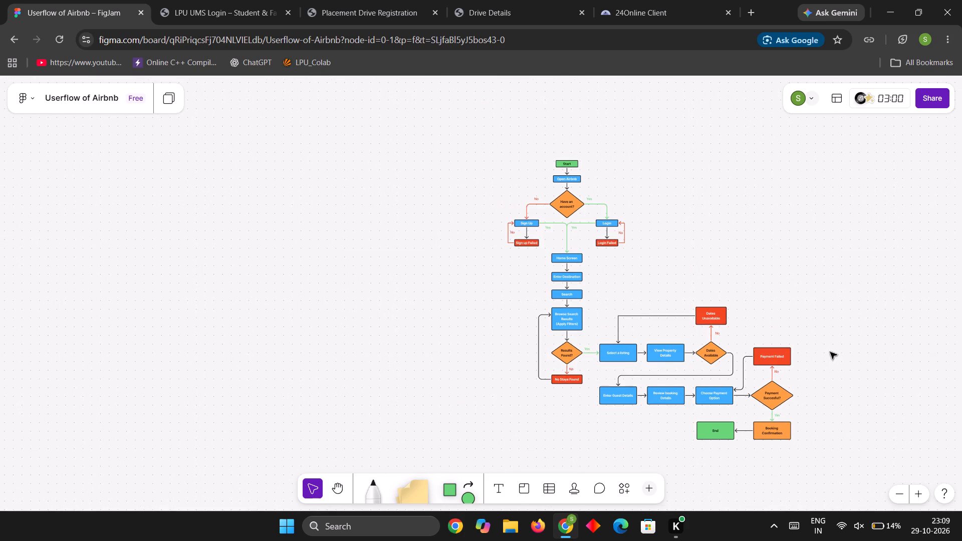
pyautogui.keyDown('ctrl'); pyautogui.scroll(4, 830, 352); pyautogui.keyUp('ctrl')
pyautogui.scroll(-2, 830, 352)
pyautogui.scroll(3, 830, 352)
pyautogui.scroll(-1, 830, 352)
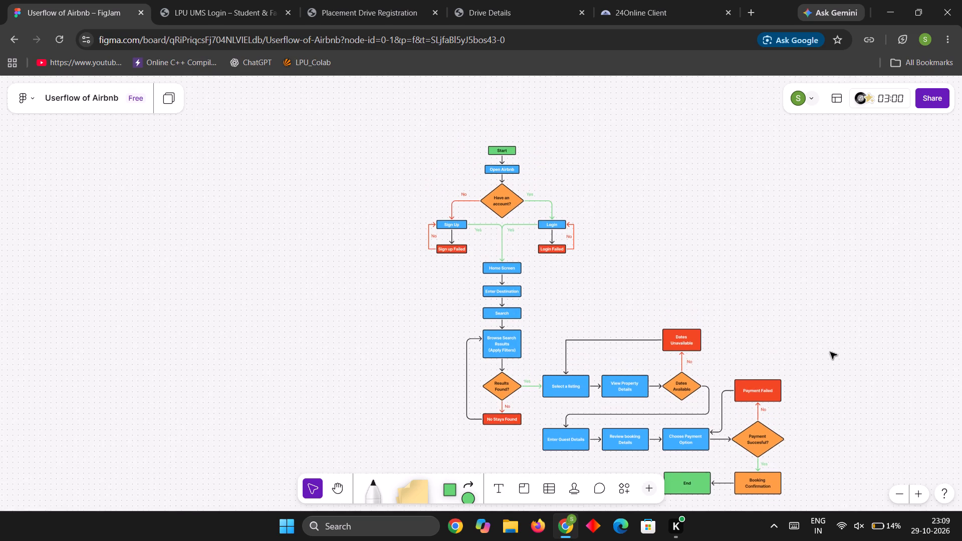
pyautogui.scroll(-1, 830, 352)
pyautogui.scroll(2, 830, 352)
pyautogui.scroll(-3, 830, 352)
pyautogui.scroll(2, 831, 352)
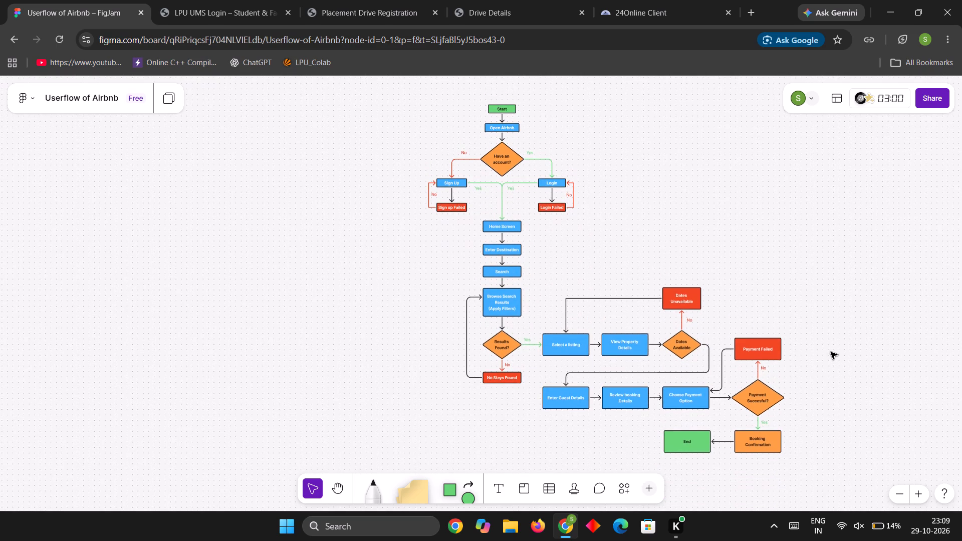